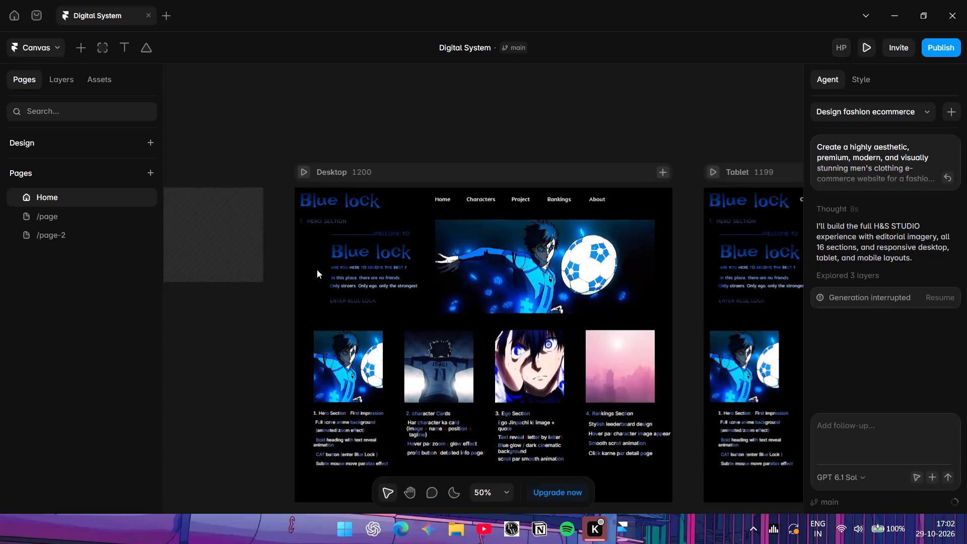
Add a new page to the site's pages.
click(317, 269)
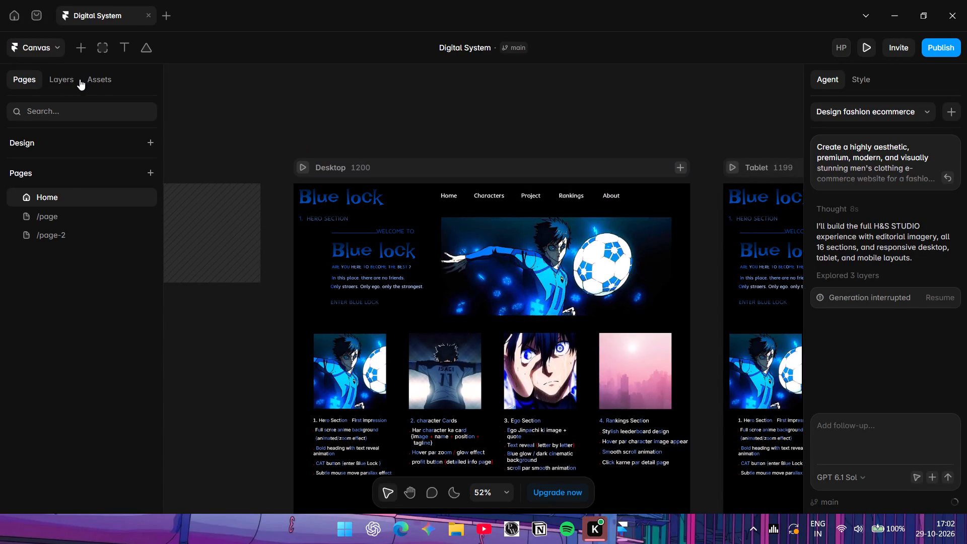
click(157, 170)
click(164, 191)
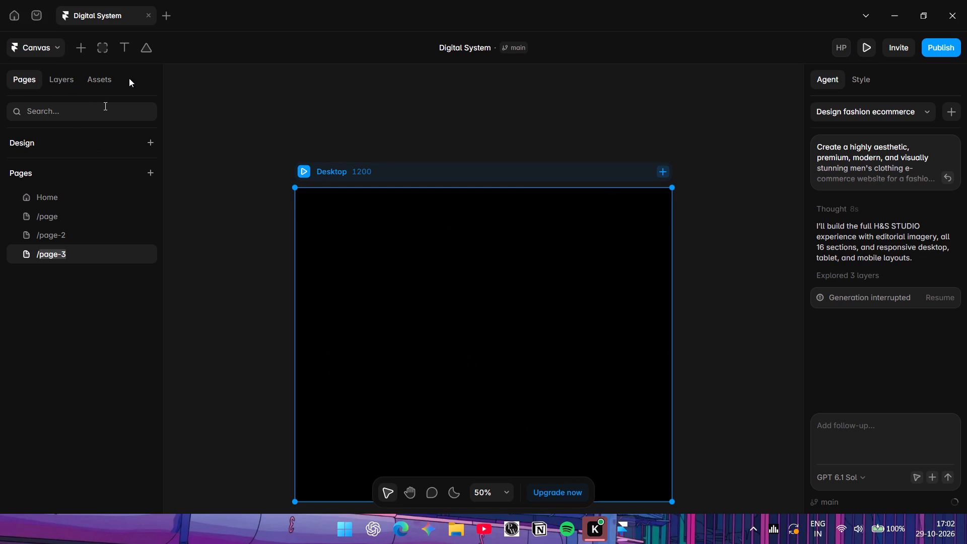
Insert an Image media element onto the new page's canvas, beside the Desktop frame.
click(84, 43)
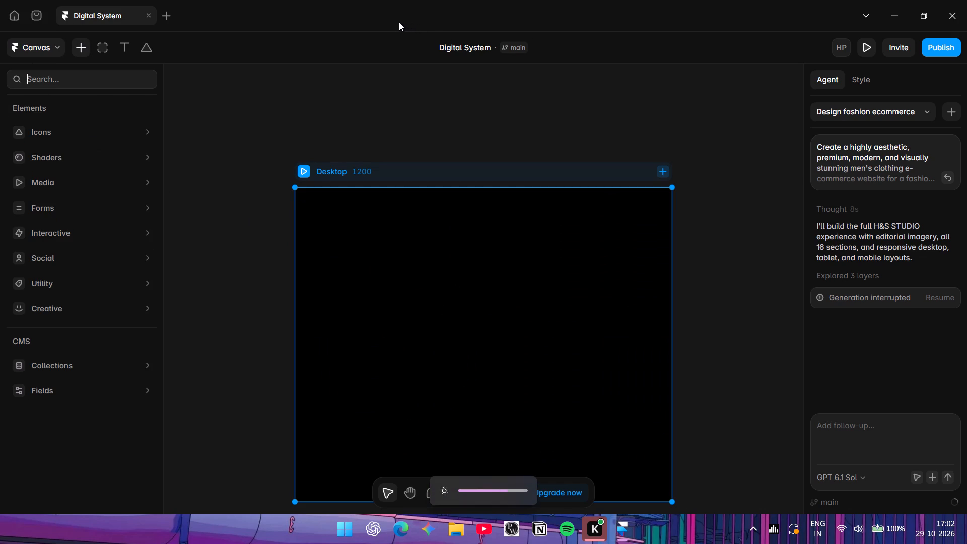
click(78, 48)
click(78, 48)
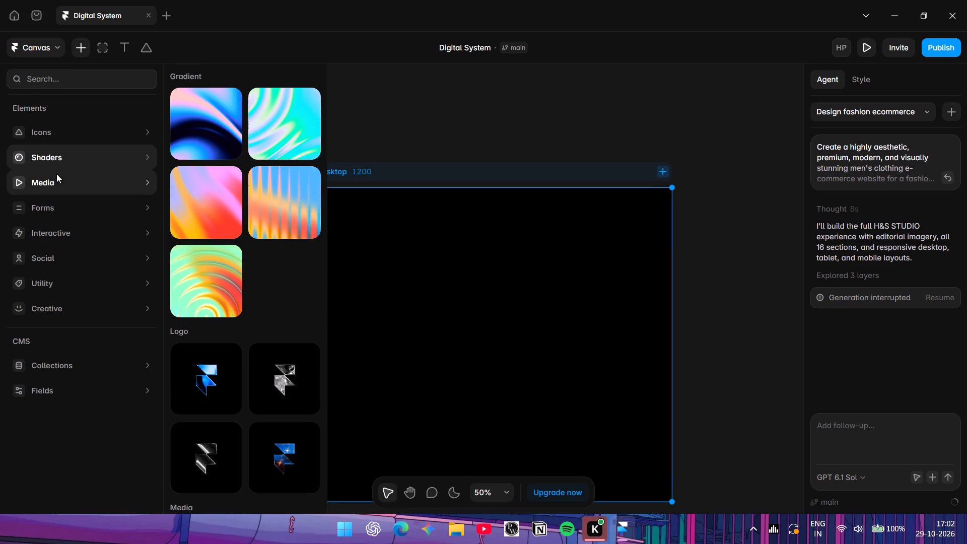
click(227, 107)
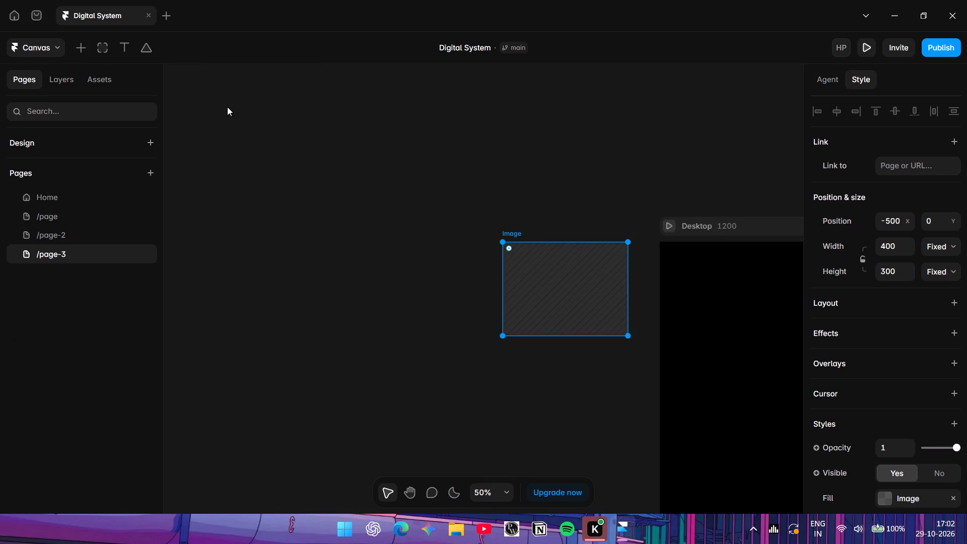
click(599, 295)
click(585, 277)
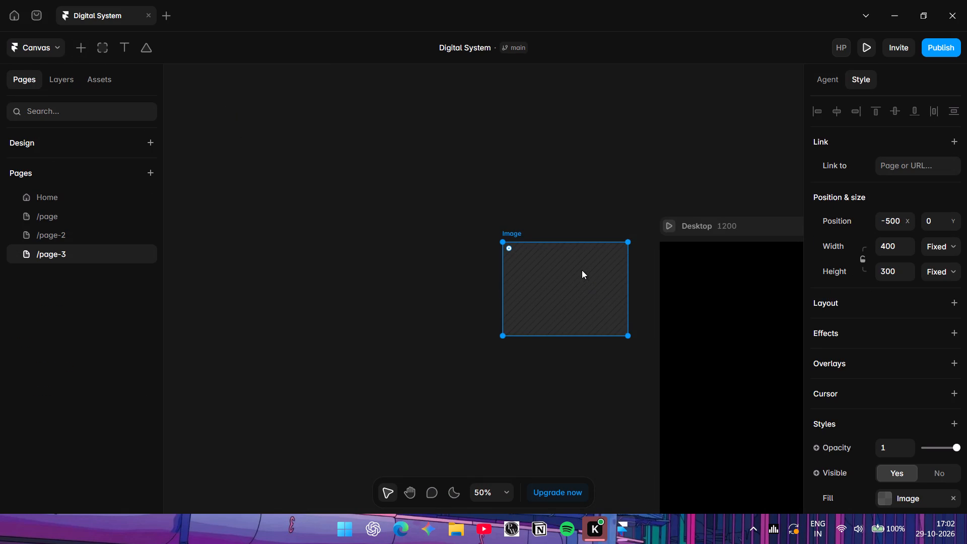
click(579, 264)
right_click(579, 264)
click(531, 289)
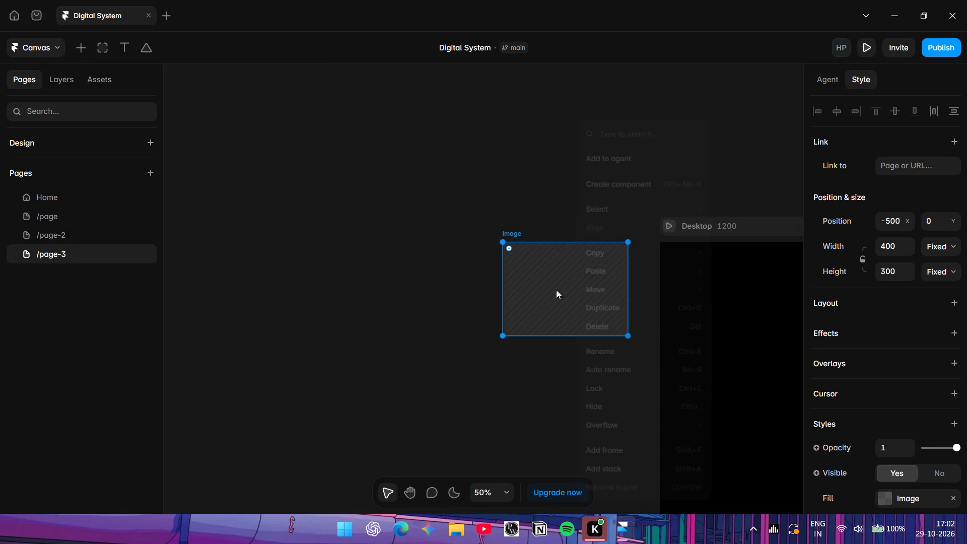
Fill the placeholder image with the picture dog_ml_example from the Music folder.
scroll(902, 357, down, 2)
click(887, 287)
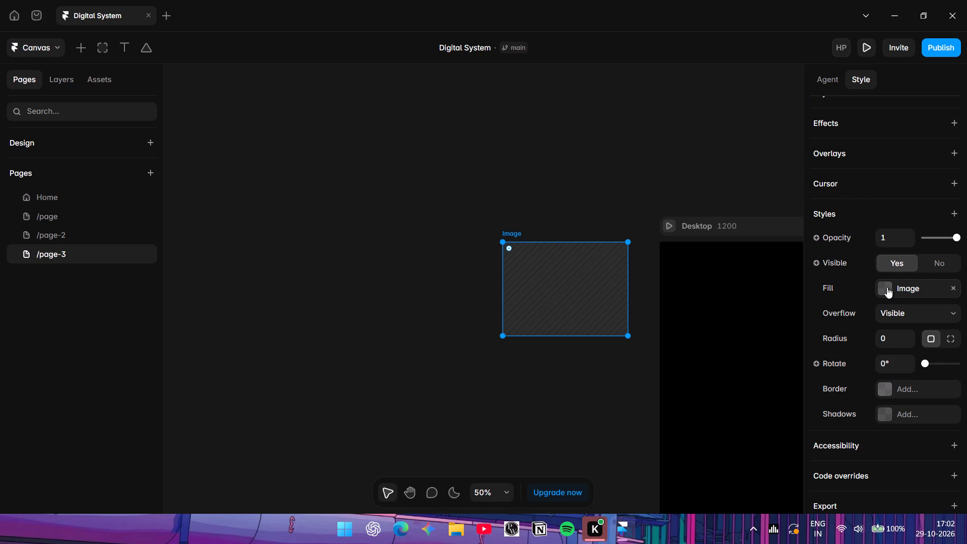
click(726, 321)
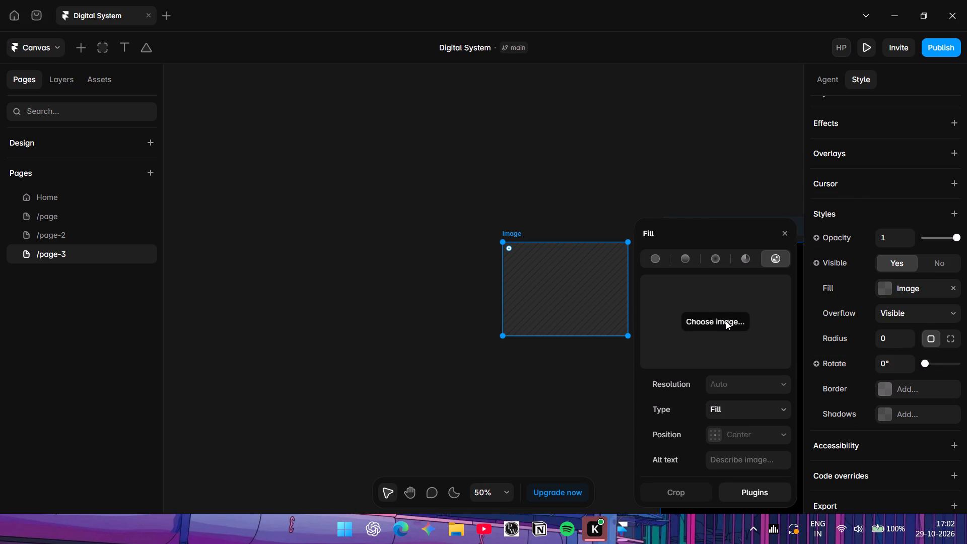
scroll(337, 198, down, 1)
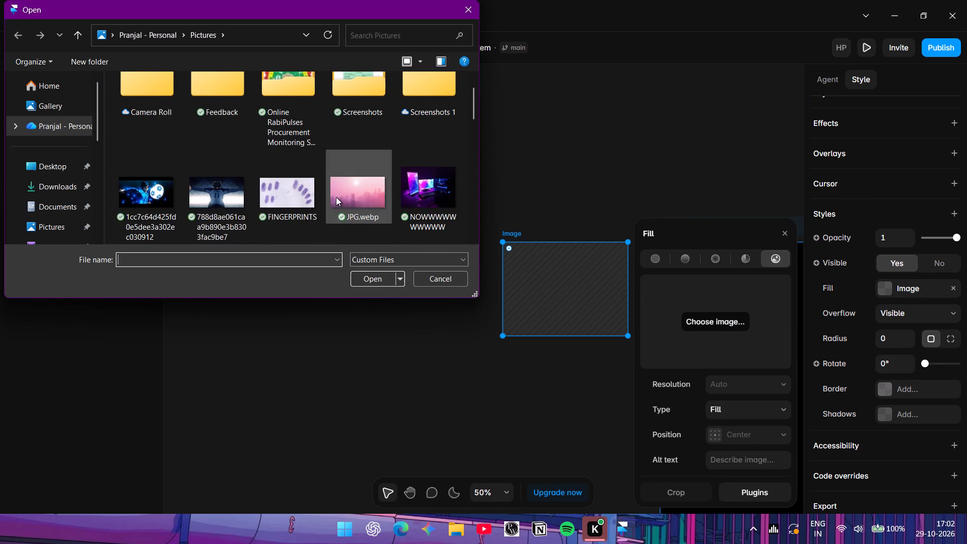
scroll(333, 194, down, 3)
scroll(280, 177, down, 5)
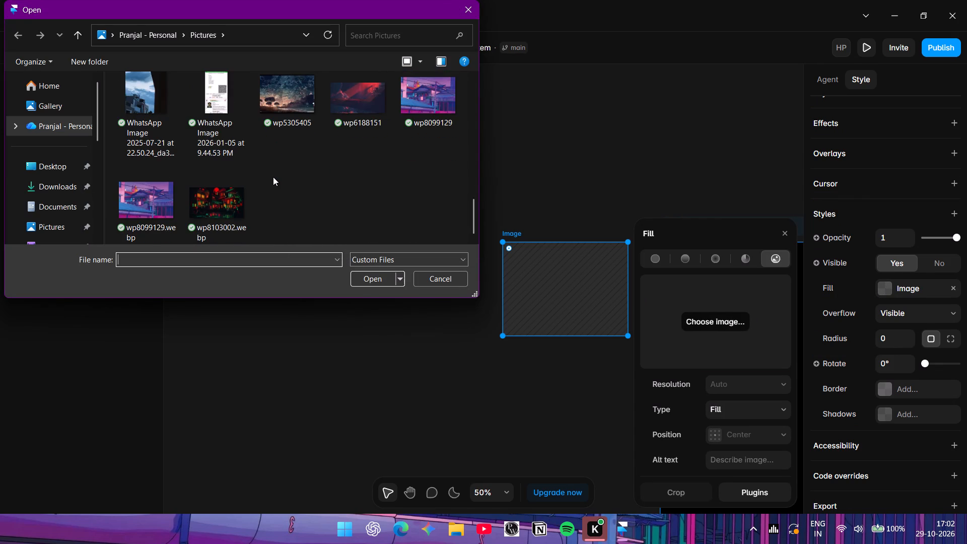
scroll(273, 177, down, 2)
scroll(273, 177, up, 6)
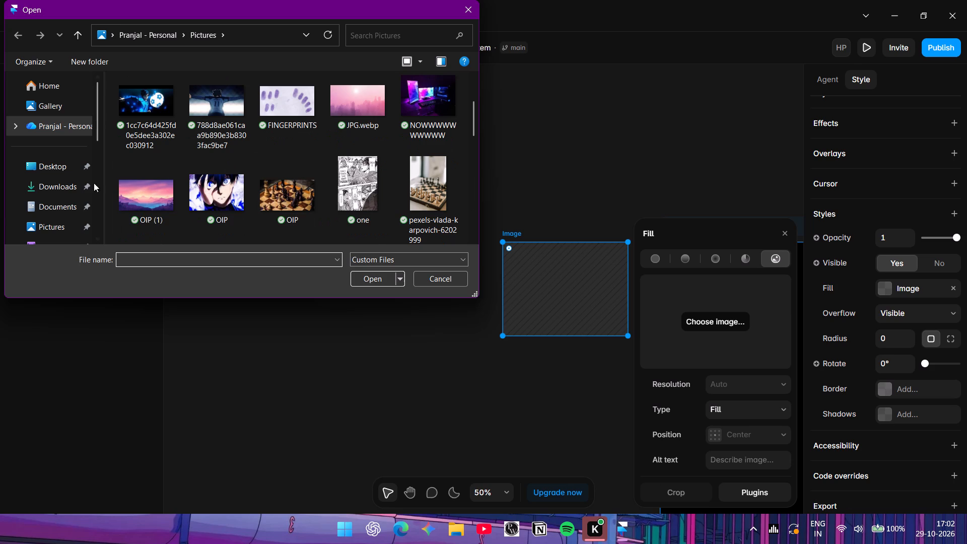
scroll(55, 187, down, 4)
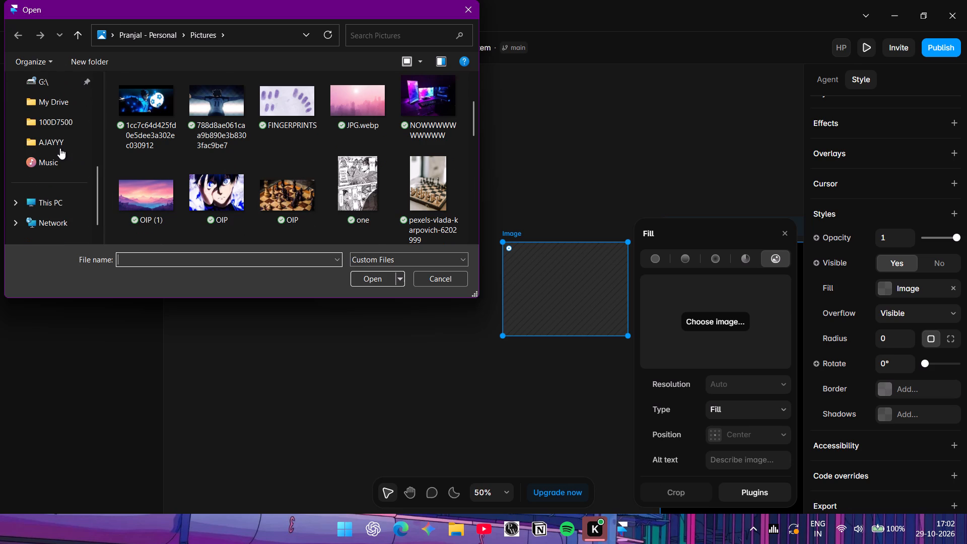
scroll(60, 148, up, 1)
scroll(60, 148, down, 1)
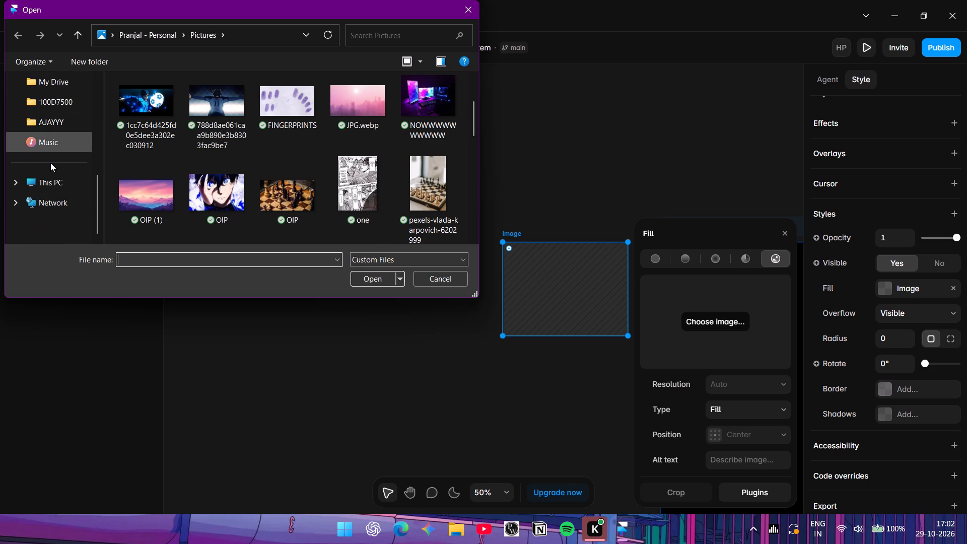
click(55, 144)
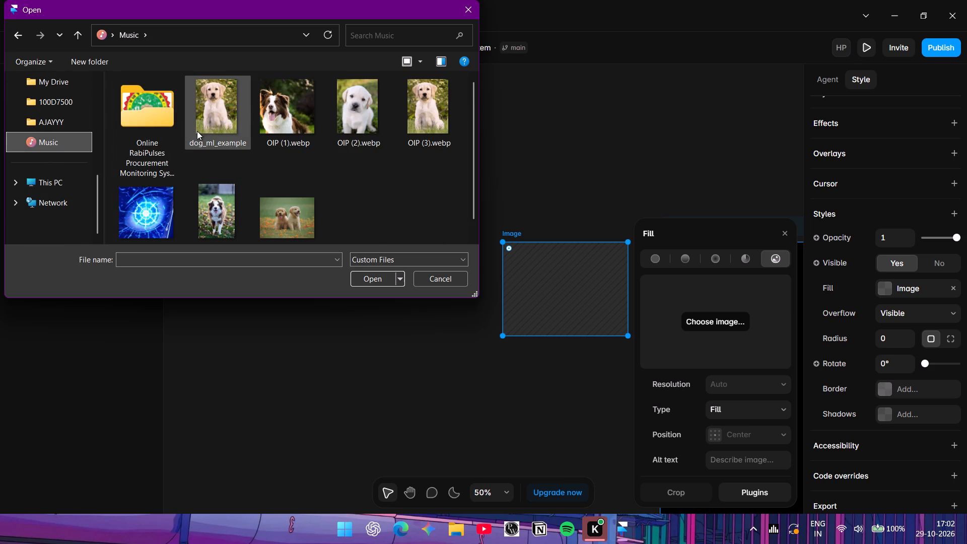
click(235, 124)
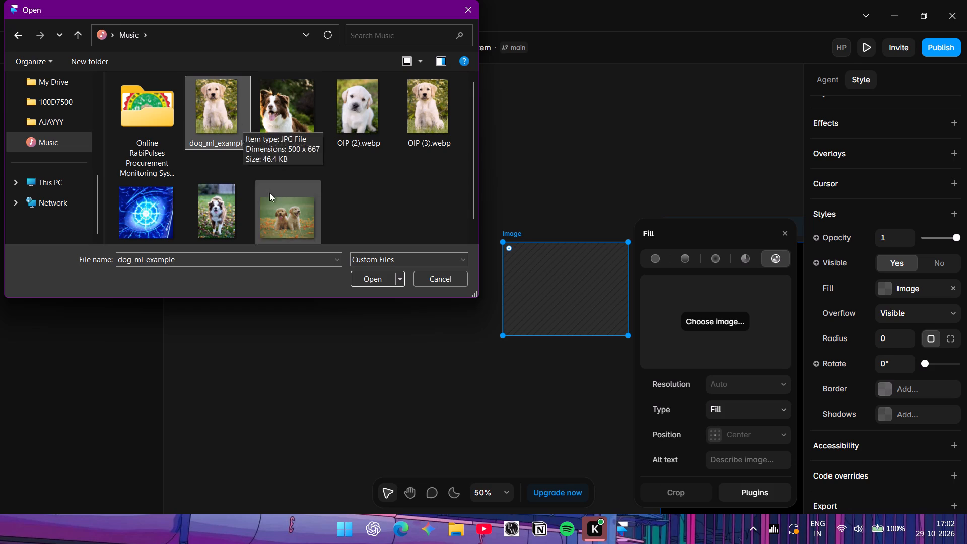
click(361, 276)
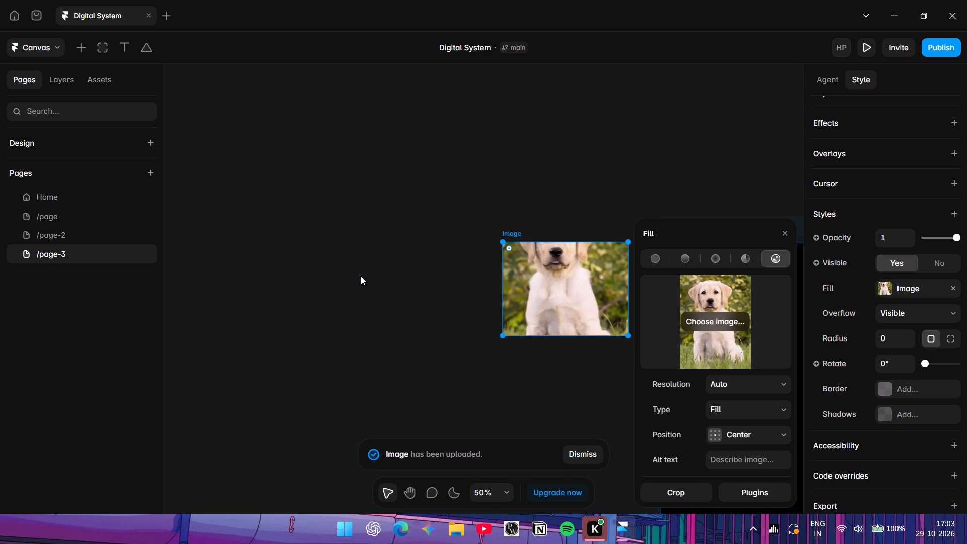
click(551, 377)
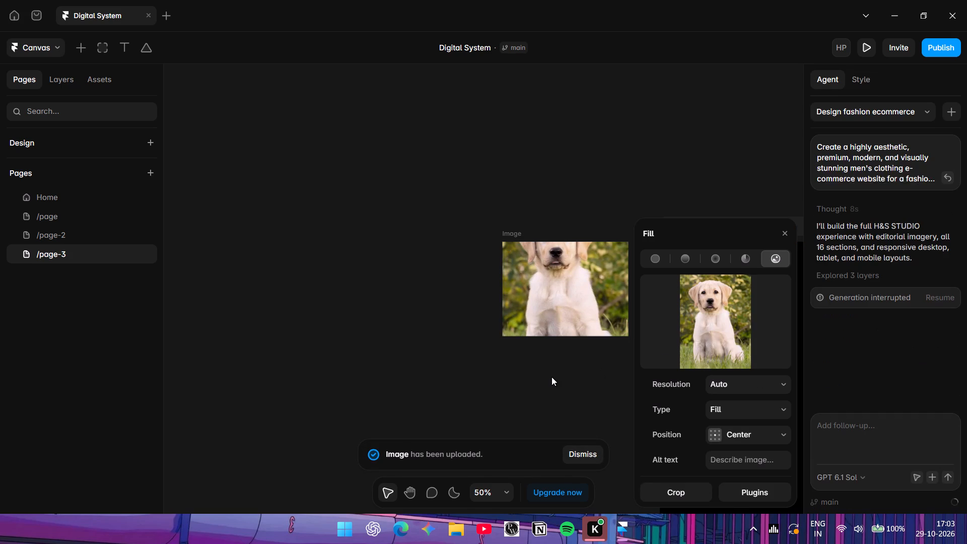
Move the puppy image from the open canvas into the Desktop frame, near its left edge.
scroll(630, 317, left, 3)
click(658, 294)
scroll(648, 272, left, 1)
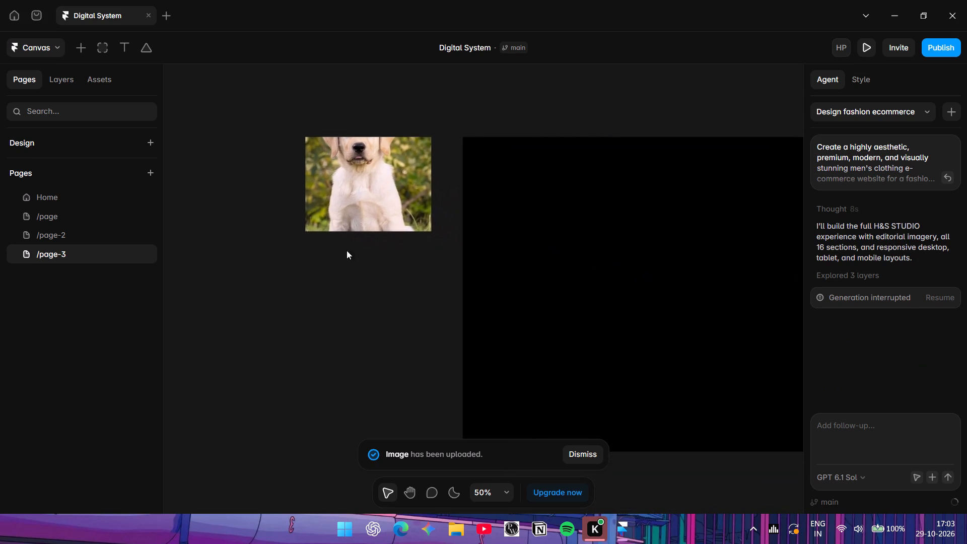
scroll(347, 250, left, 1)
click(318, 255)
drag(366, 168, 531, 267)
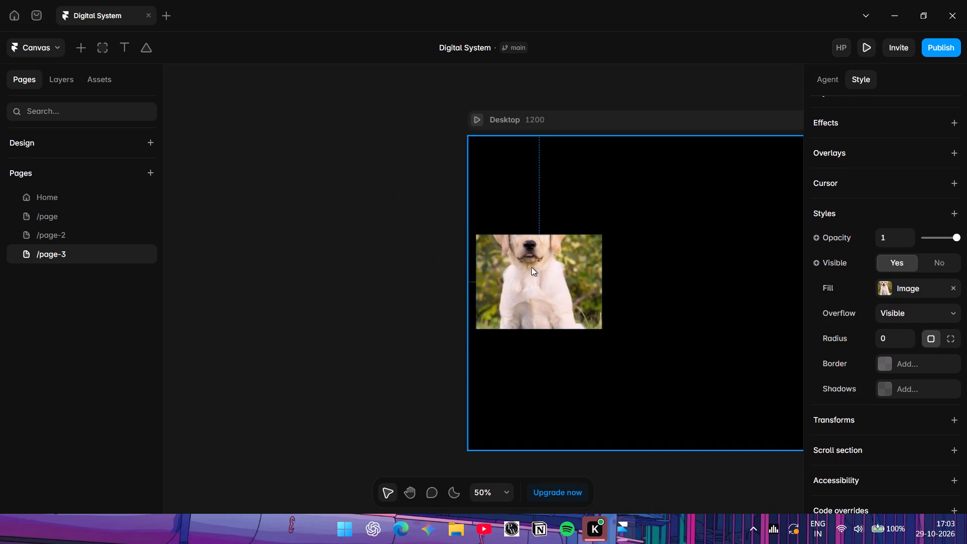
Extend the puppy image upward so its head and full body show, and shift it slightly within the Desktop frame.
scroll(531, 262, left, 1)
click(491, 206)
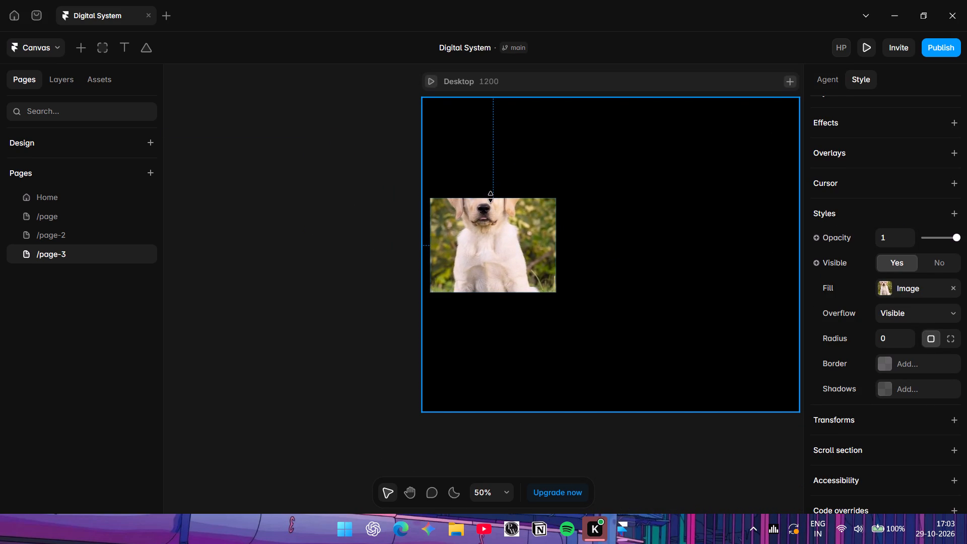
drag(491, 197, 491, 124)
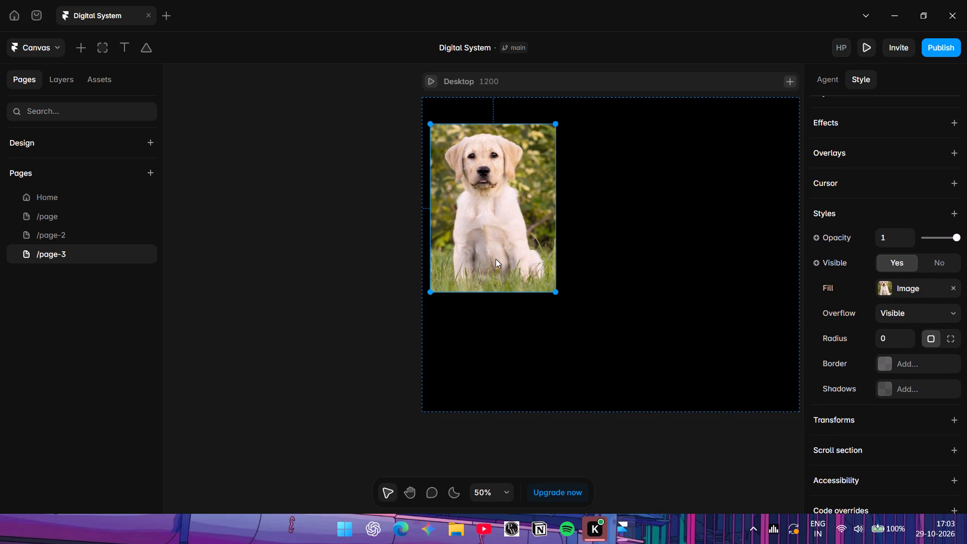
drag(496, 289, 502, 283)
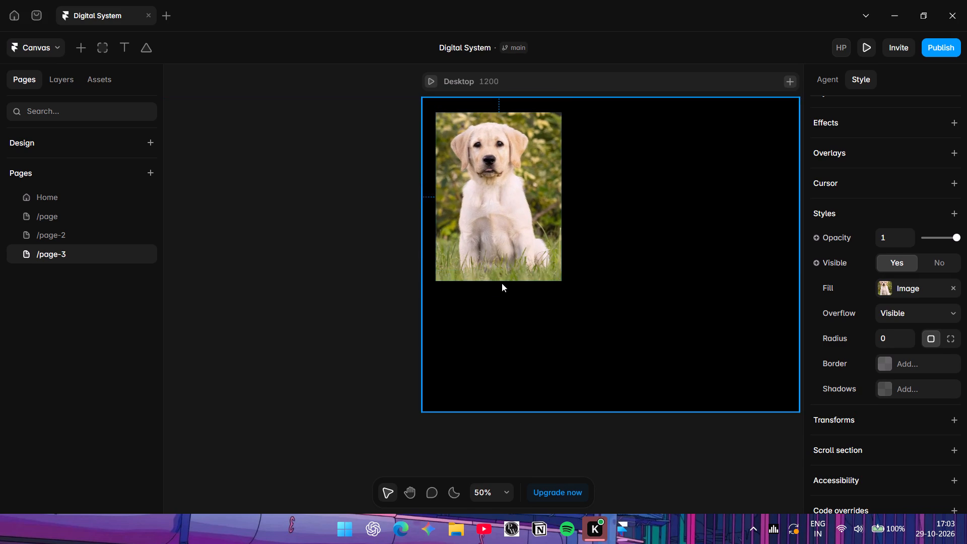
drag(502, 283, 502, 286)
Adjust the puppy image's height from its bottom edge until the whole puppy is framed, keeping the width at 400.
drag(498, 292, 501, 255)
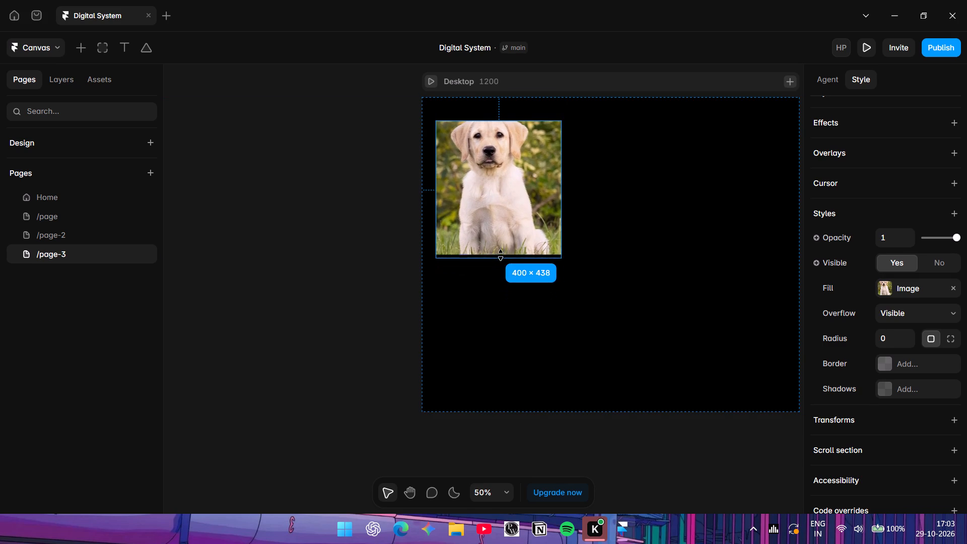
drag(501, 255, 495, 254)
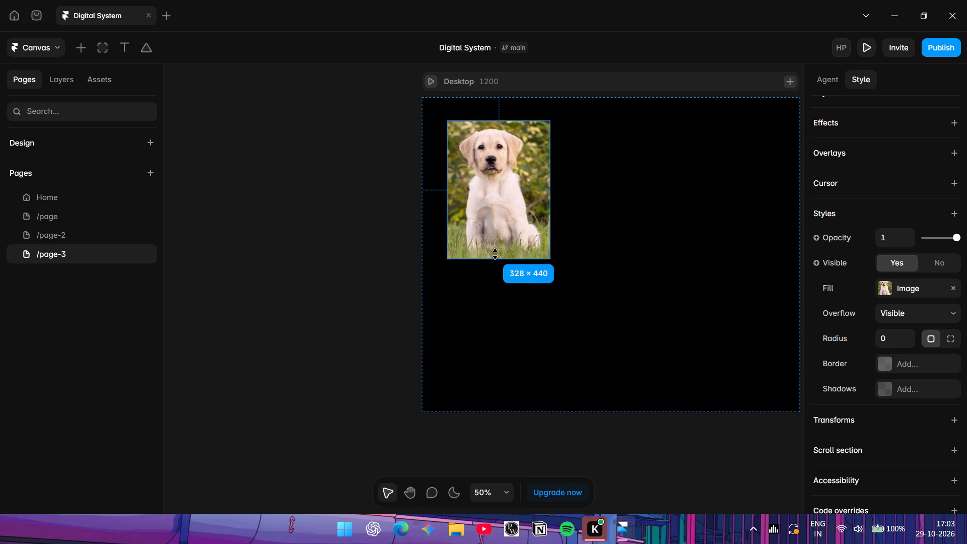
drag(495, 254, 473, 198)
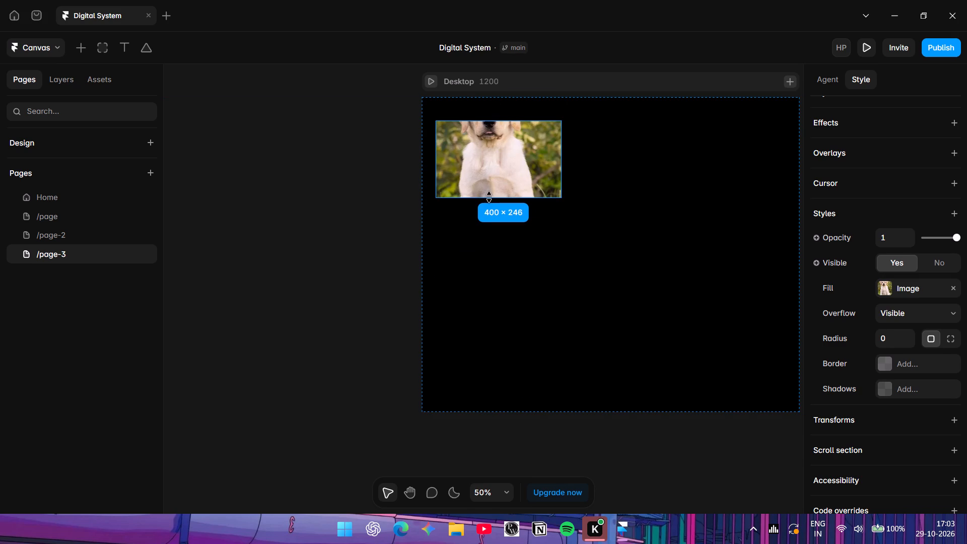
drag(489, 197, 501, 246)
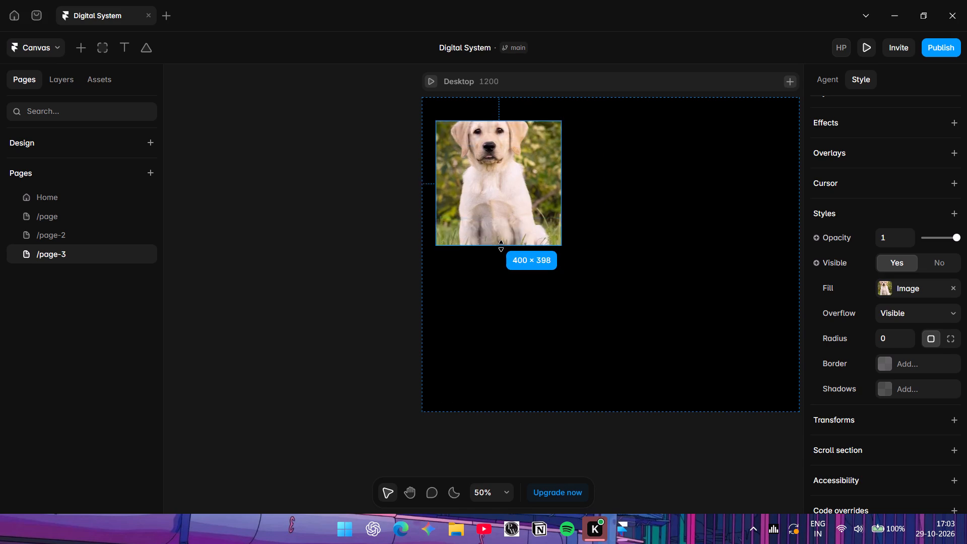
drag(501, 246, 508, 303)
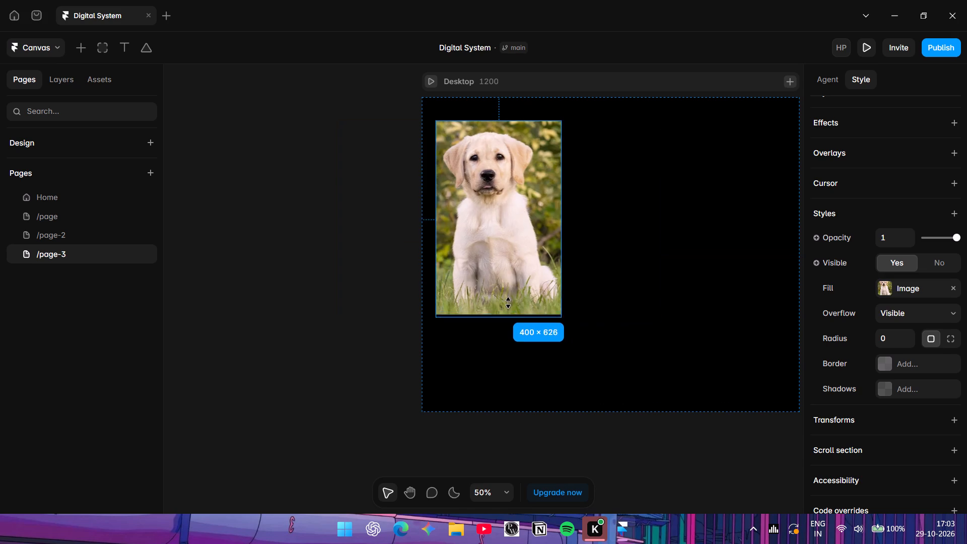
drag(508, 303, 500, 221)
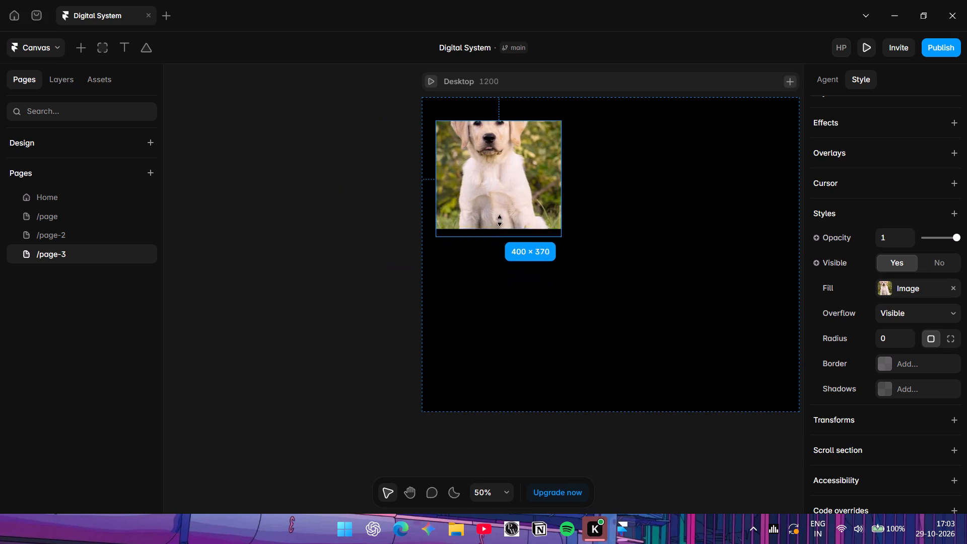
drag(500, 221, 495, 279)
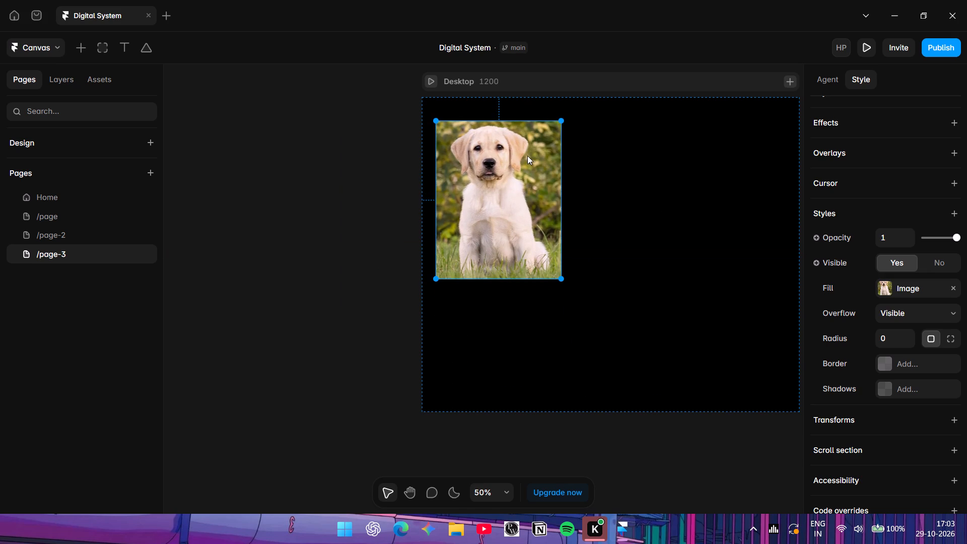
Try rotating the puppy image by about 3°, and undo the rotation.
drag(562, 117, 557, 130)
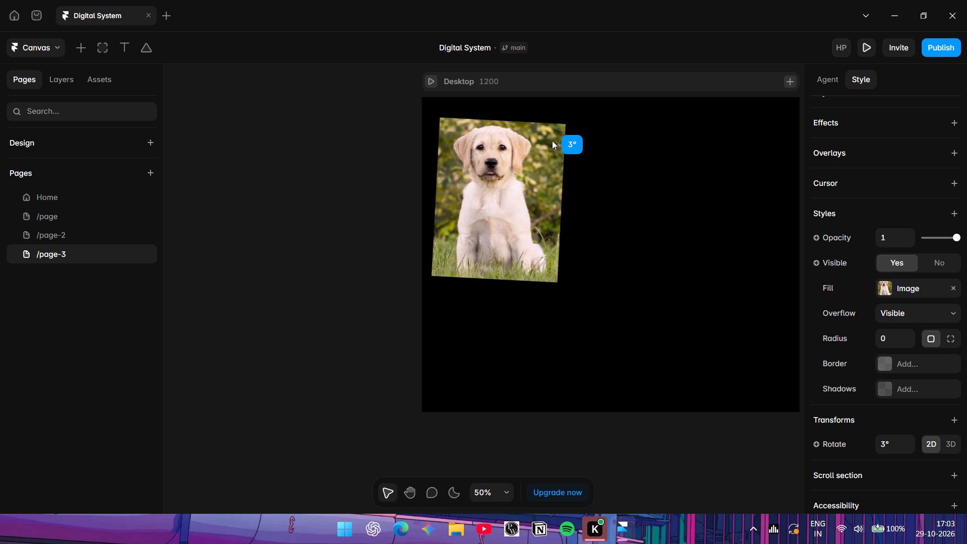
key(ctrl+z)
Shrink the puppy image to 316 wide and just under 398 high, trimming its top, right and bottom edges.
drag(555, 120, 550, 131)
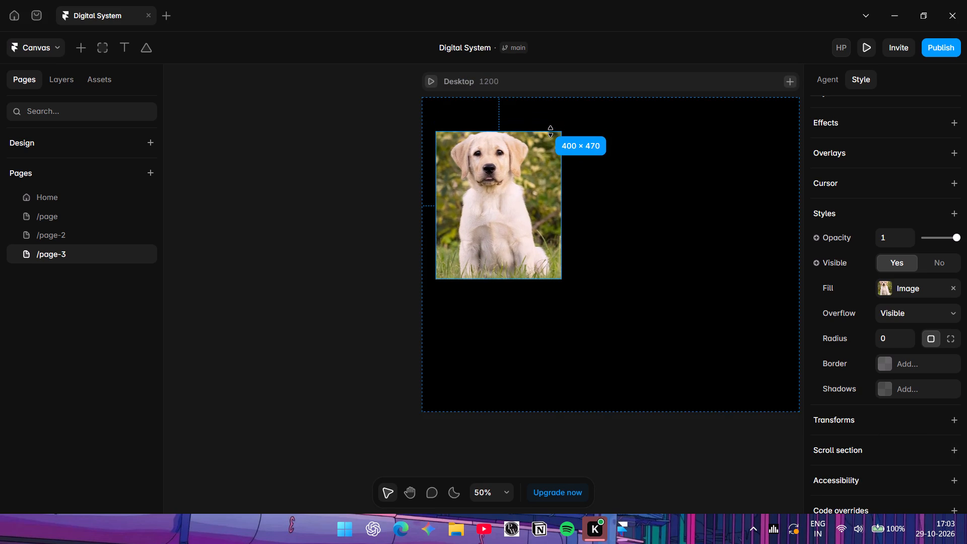
drag(550, 131, 550, 132)
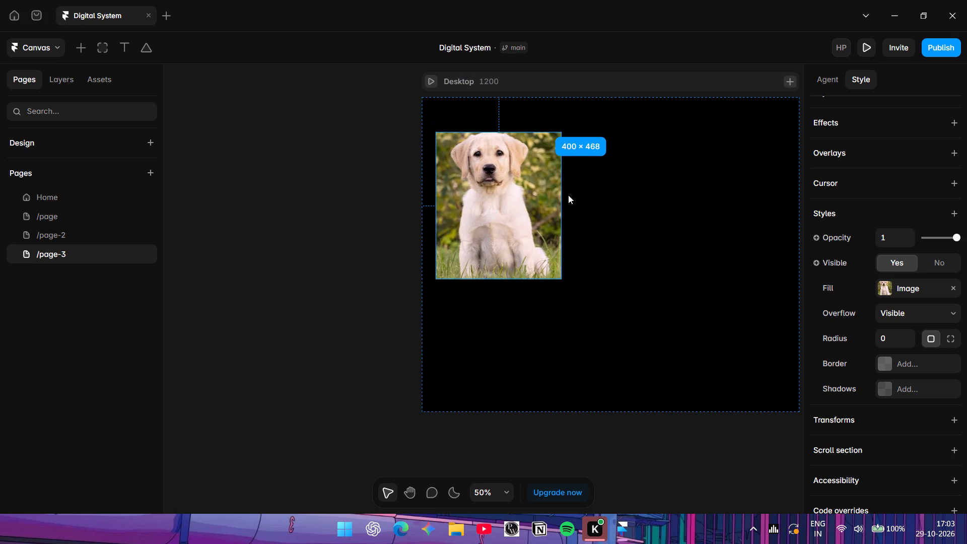
drag(561, 195, 535, 191)
click(535, 191)
drag(487, 277, 487, 257)
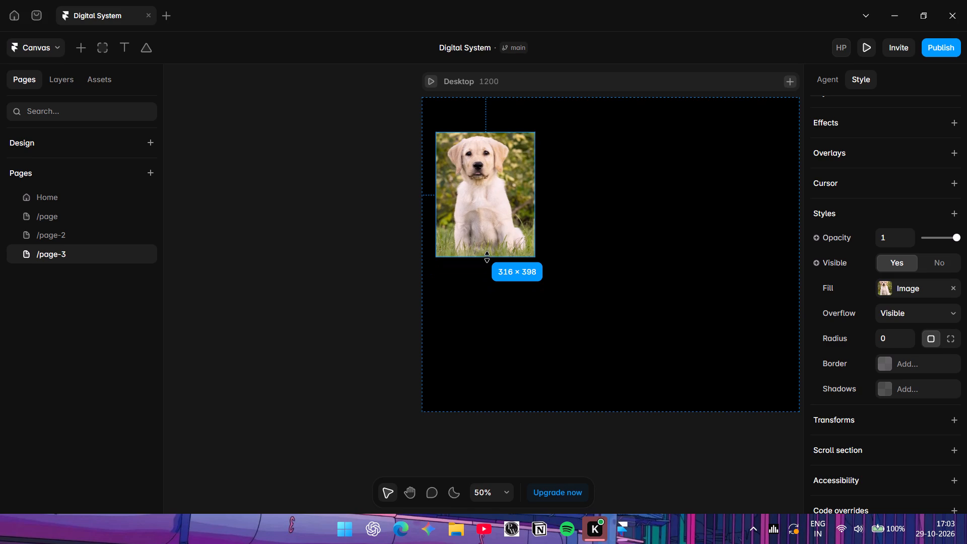
drag(487, 257, 488, 253)
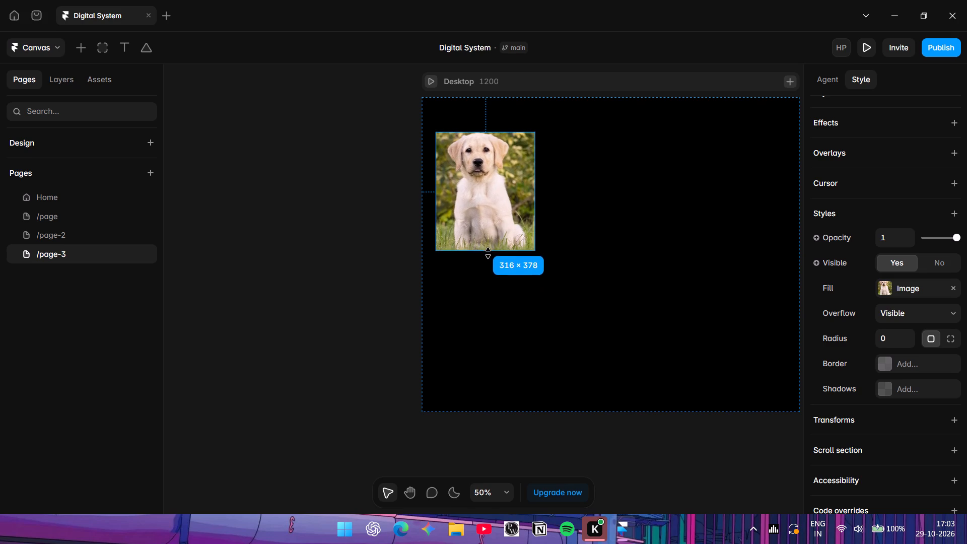
drag(488, 253, 488, 253)
Move the puppy image close to the upper-left corner of the Desktop frame.
drag(483, 209, 479, 183)
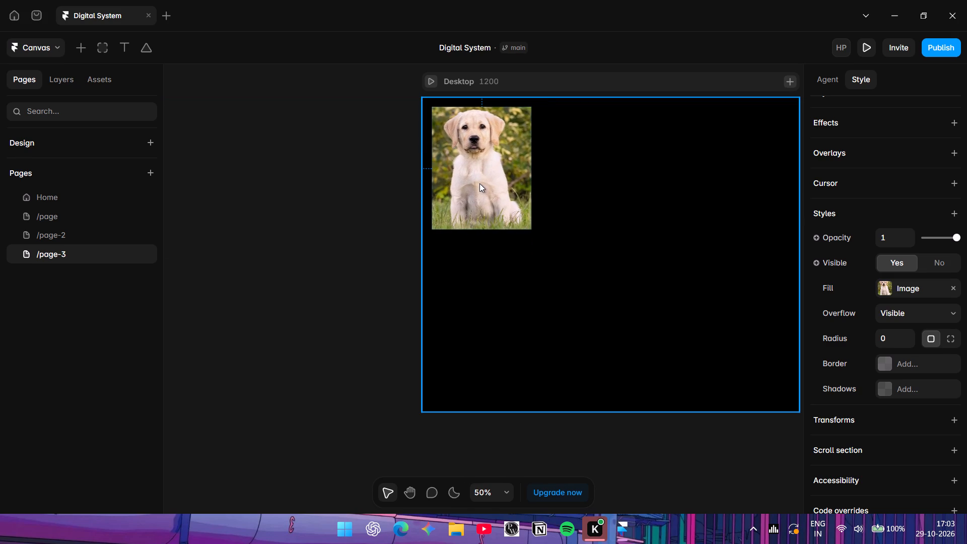
drag(479, 183, 478, 183)
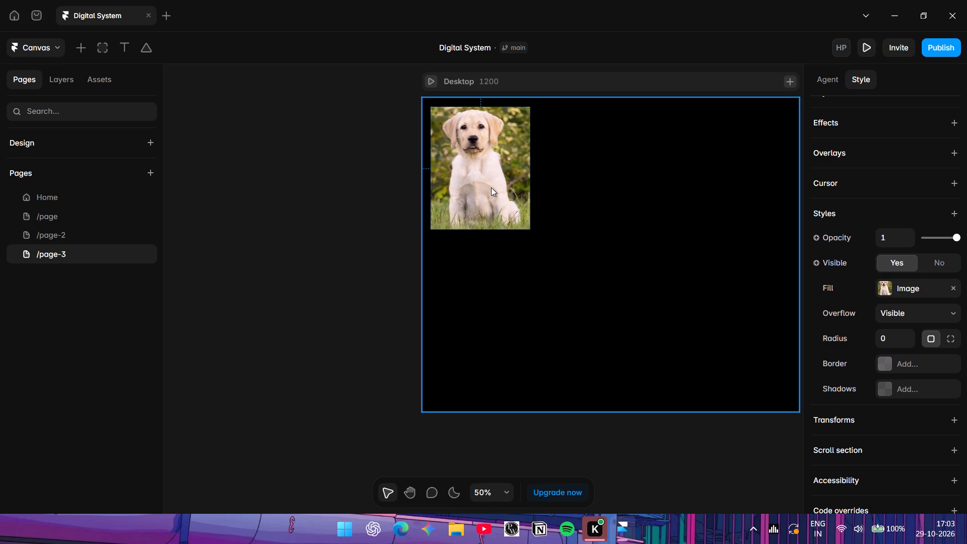
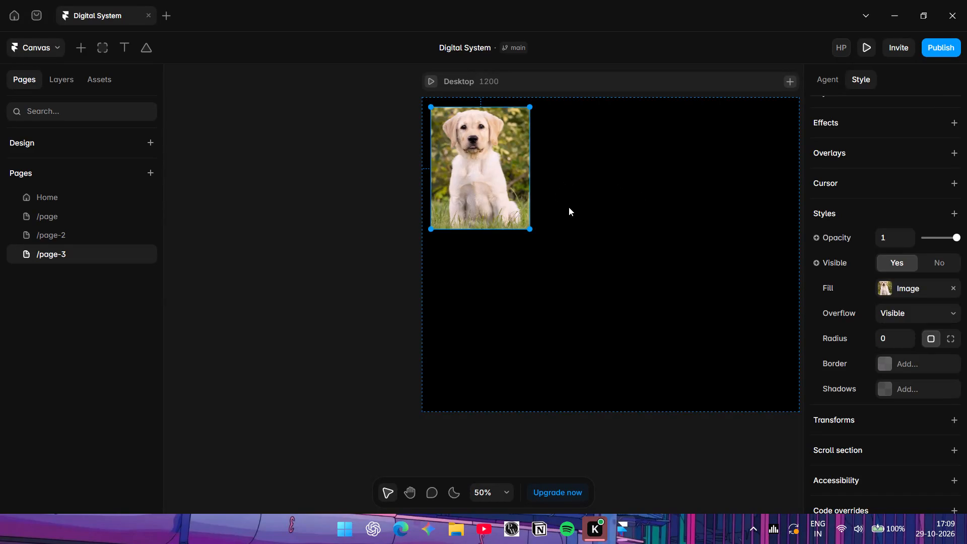
Trim the puppy image's bottom edge slightly so it measures about 316 × 386.
drag(570, 210, 573, 221)
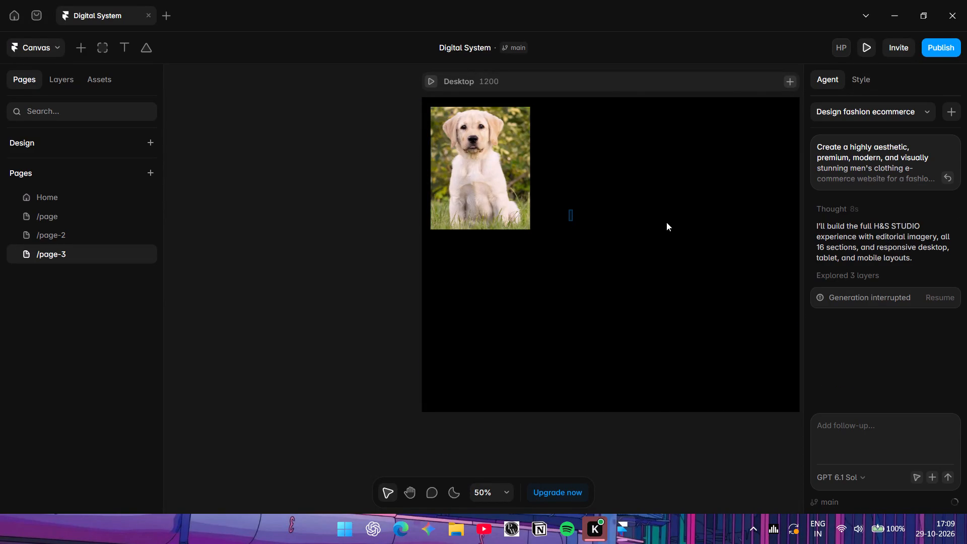
scroll(666, 233, left, 1)
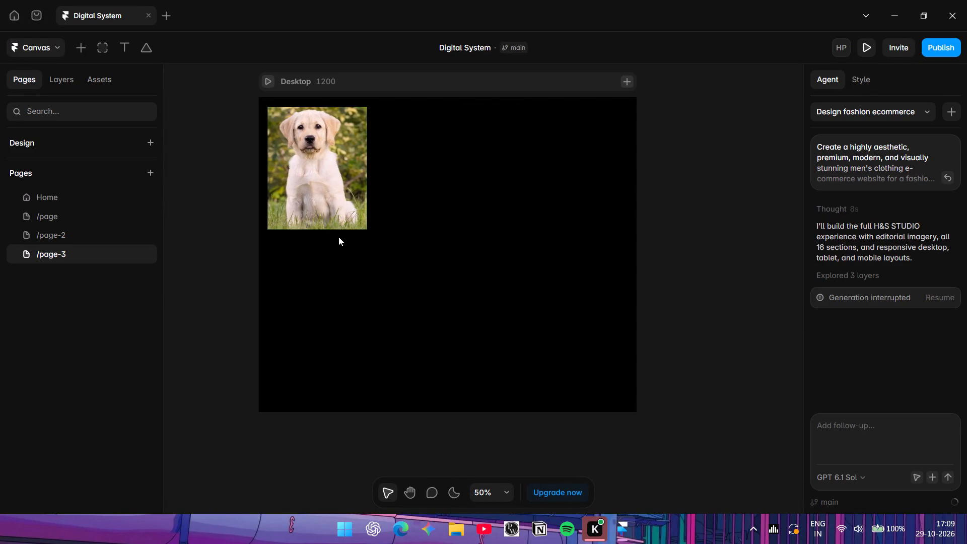
click(333, 227)
drag(333, 227, 333, 226)
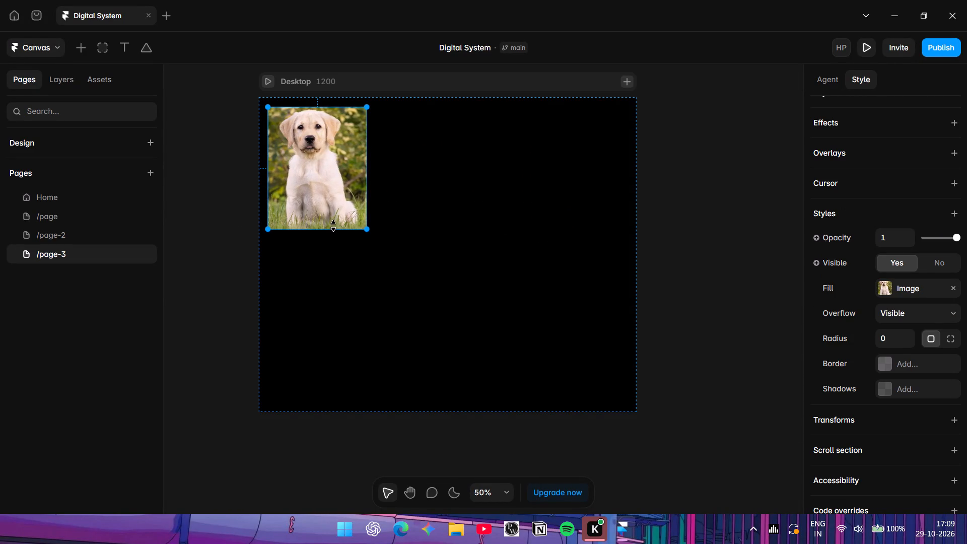
drag(333, 226, 337, 230)
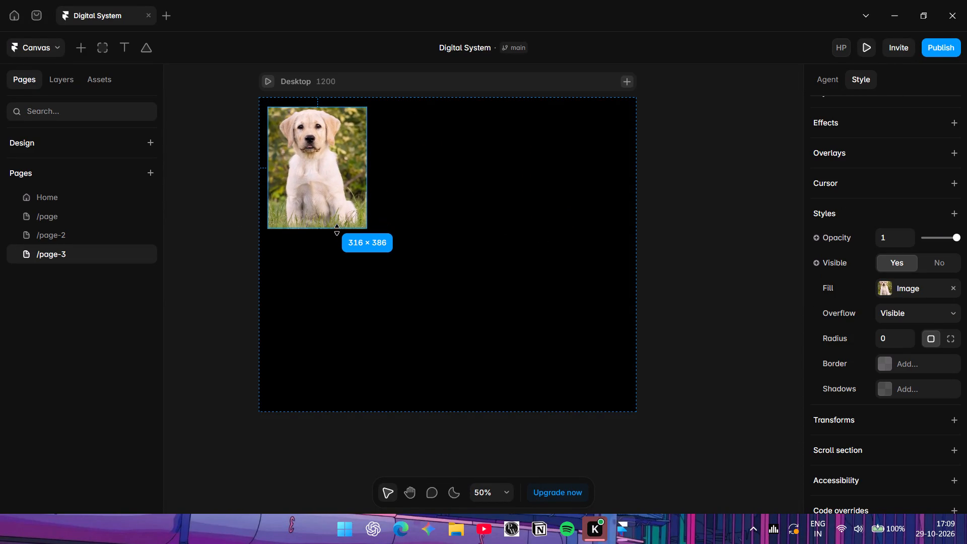
drag(337, 230, 338, 229)
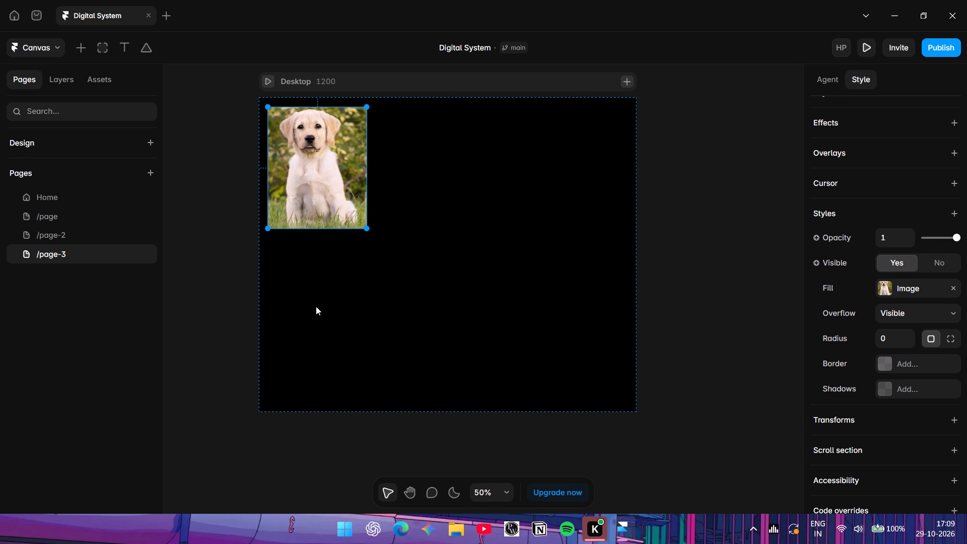
click(313, 304)
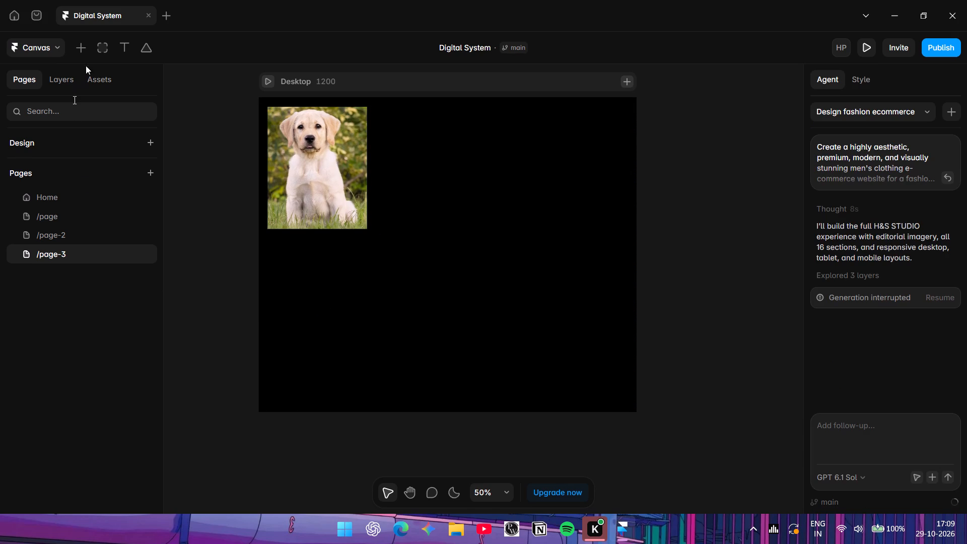
Insert a new image element on the canvas and fill it with OIP (1).webp from the Music folder.
click(86, 48)
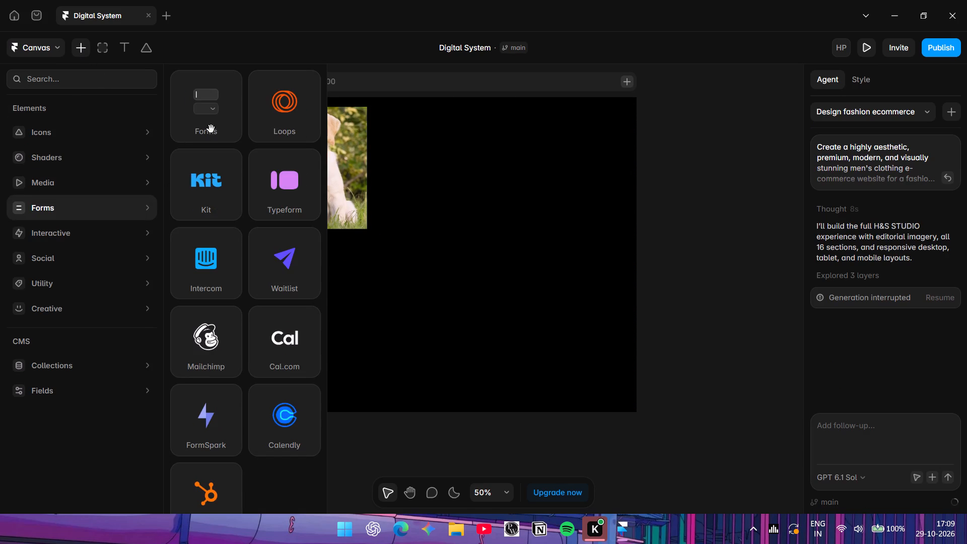
click(207, 110)
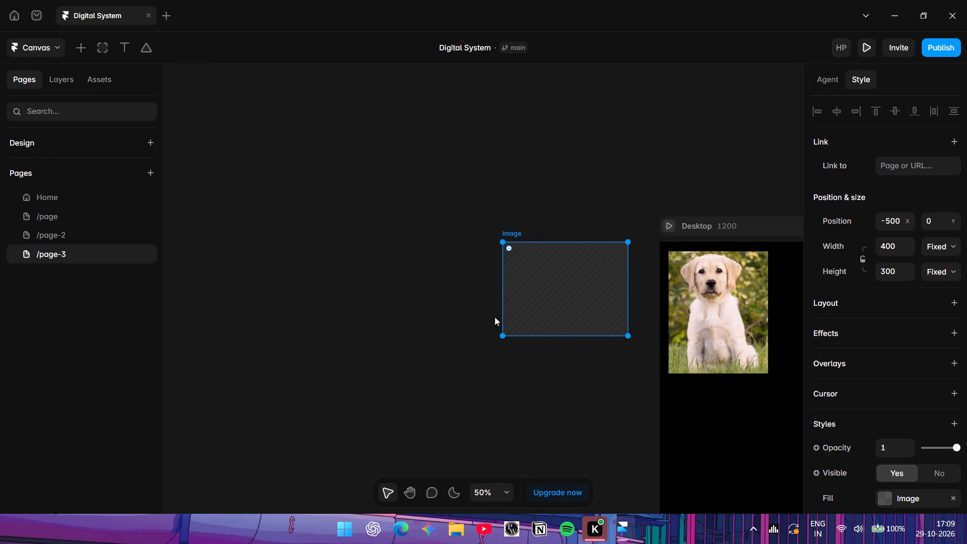
scroll(856, 364, down, 6)
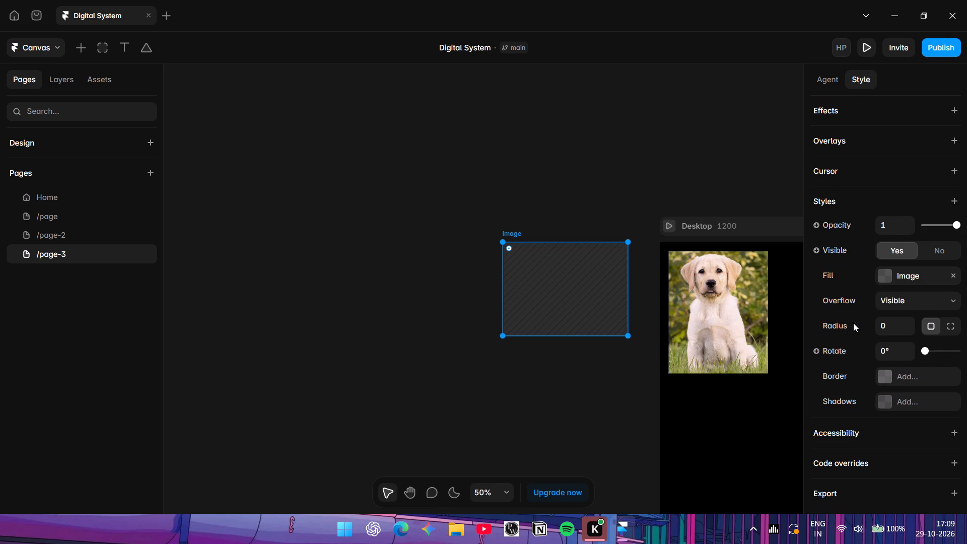
scroll(876, 344, down, 6)
scroll(876, 352, up, 1)
scroll(864, 251, down, 7)
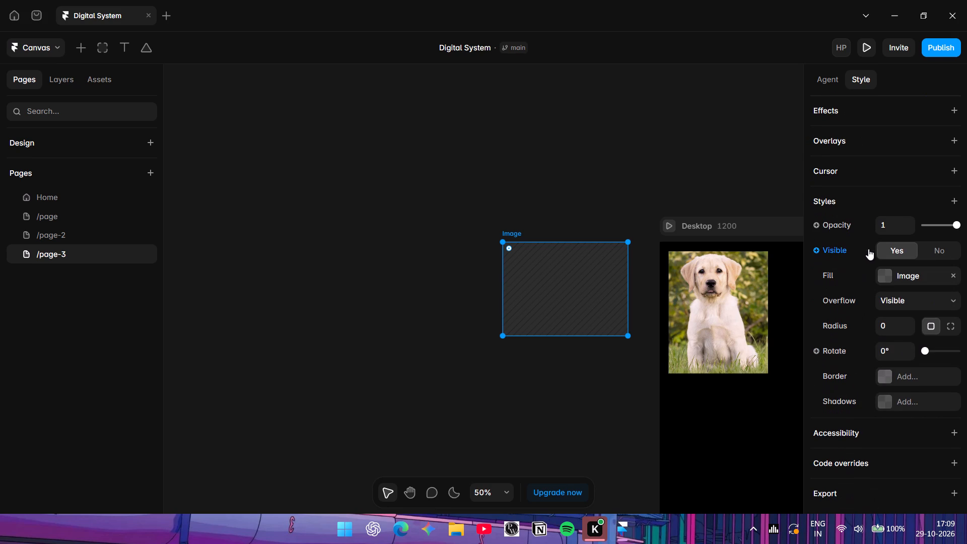
click(882, 277)
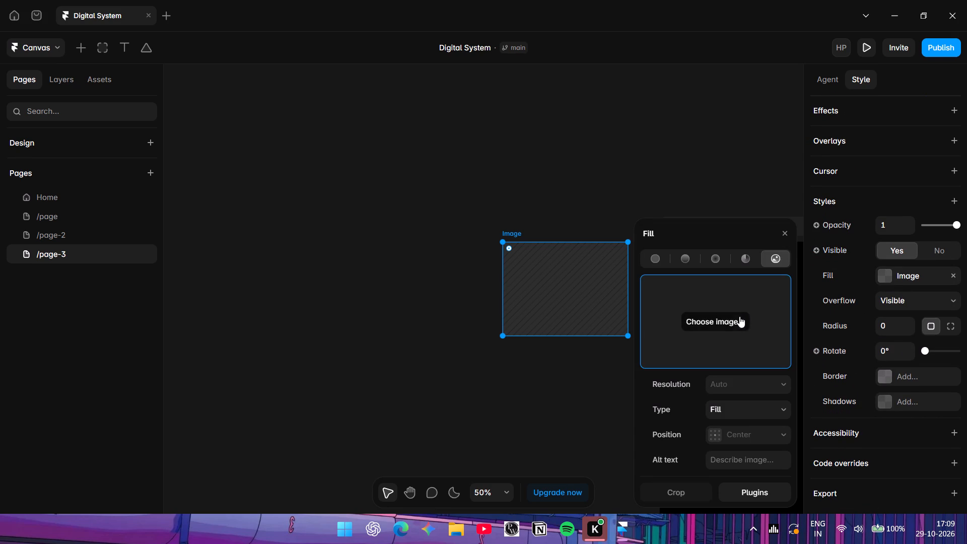
click(737, 321)
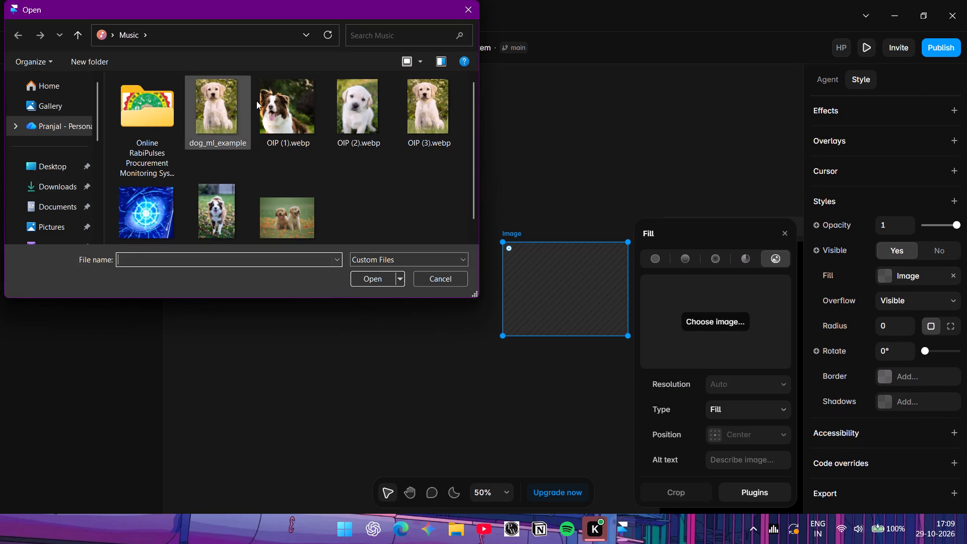
click(302, 111)
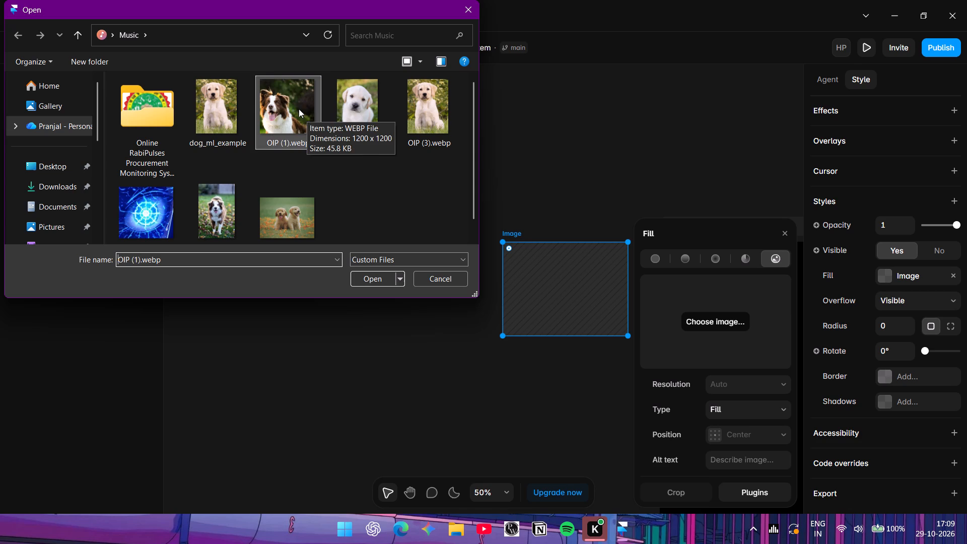
click(288, 103)
click(375, 279)
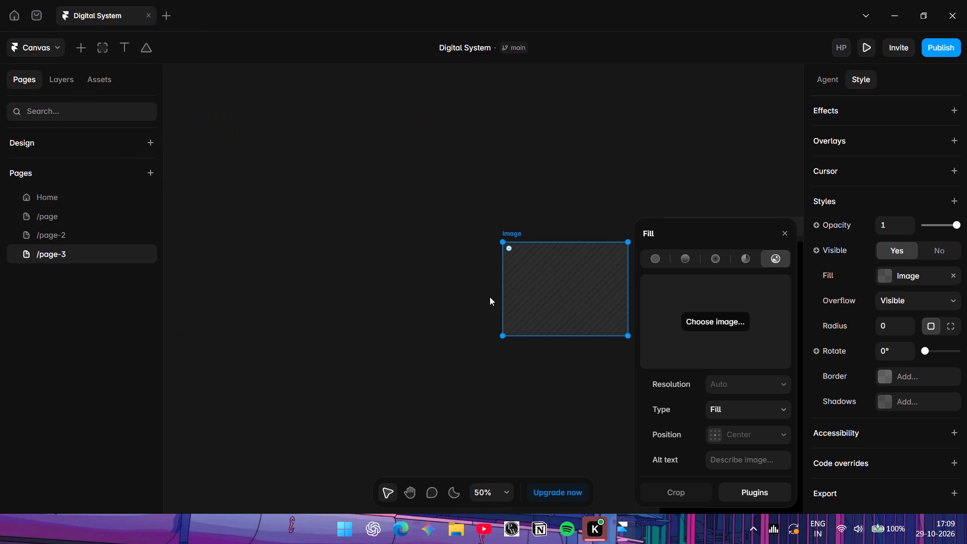
Move the brown-and-white dog image into the Desktop frame, beside the sitting puppy image near the frame's top.
scroll(631, 326, left, 3)
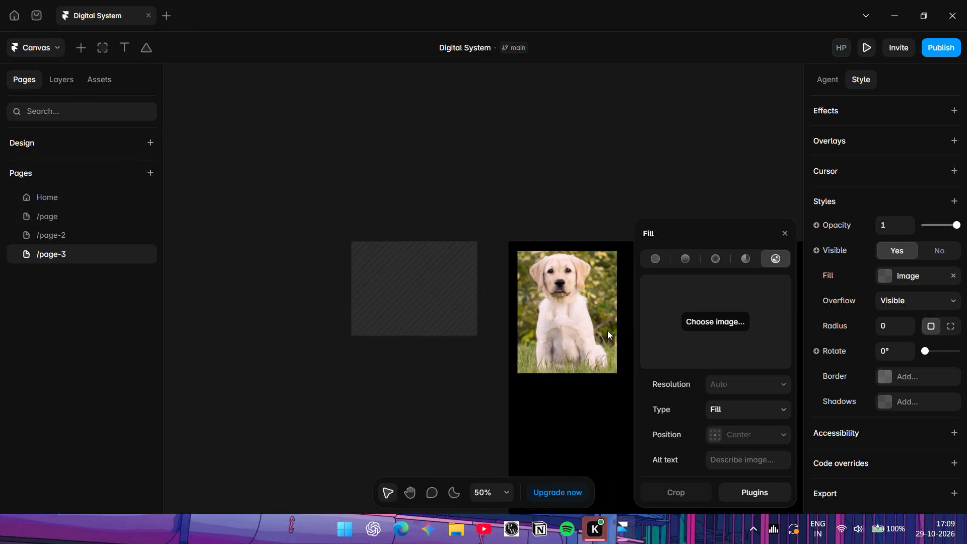
scroll(607, 330, left, 1)
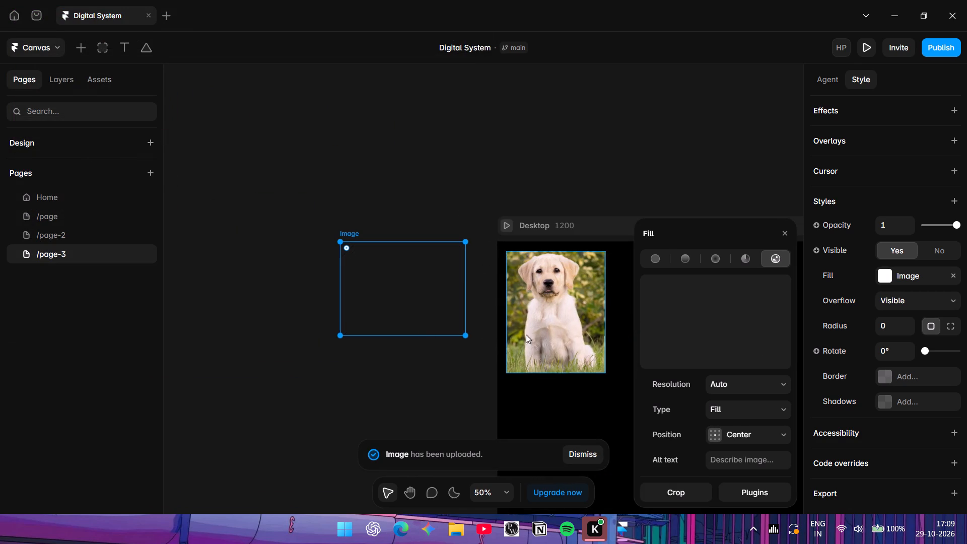
scroll(432, 352, right, 1)
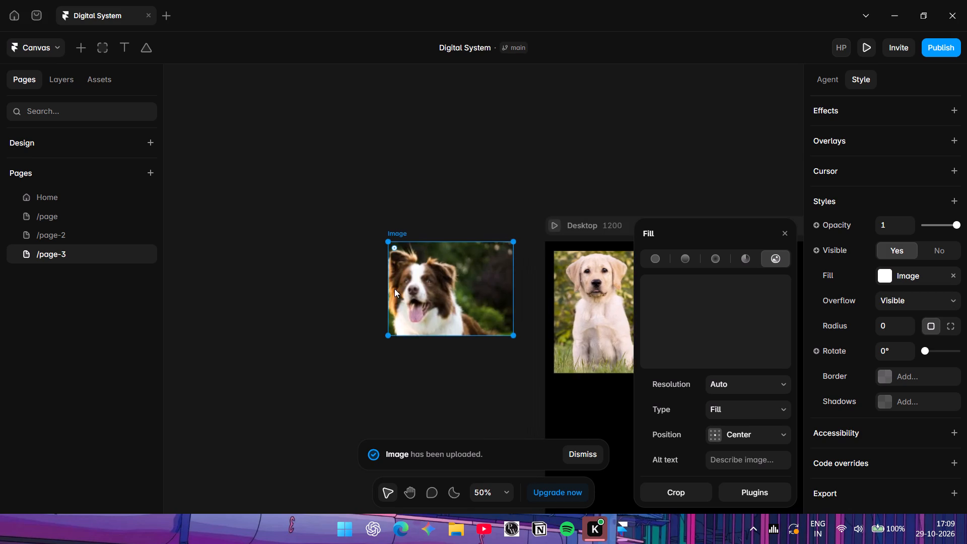
scroll(443, 313, left, 3)
drag(244, 287, 454, 301)
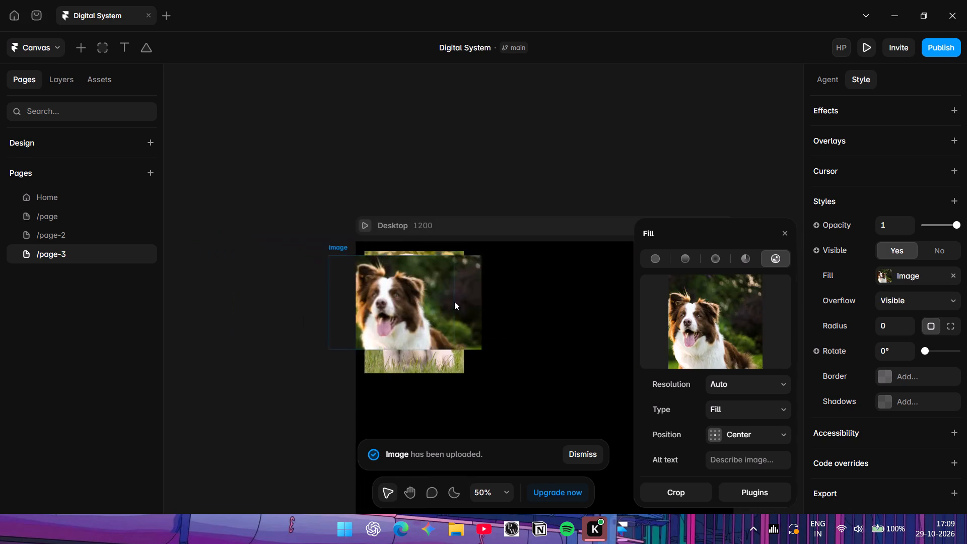
drag(454, 301, 534, 301)
scroll(539, 303, left, 1)
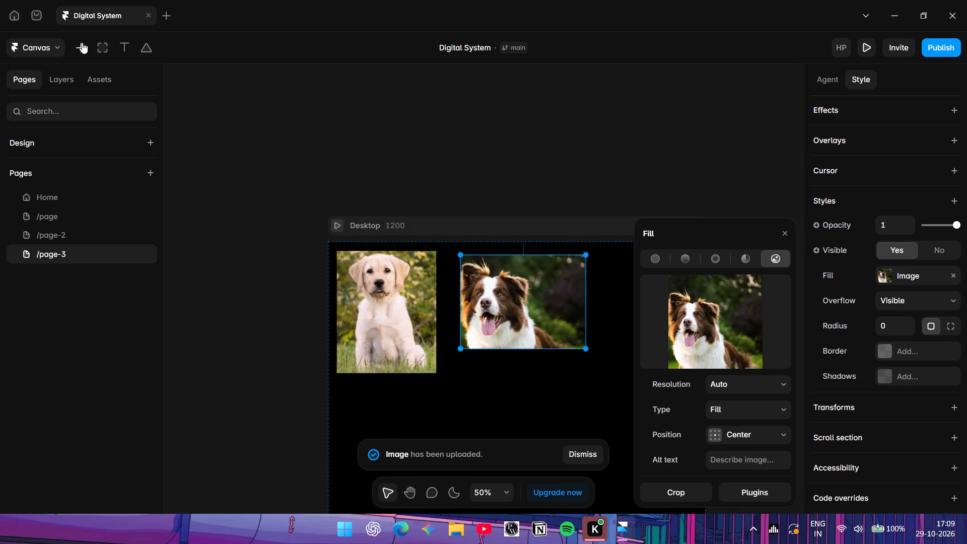
Insert another image element and fill it with OIP (2).webp from the Music folder.
click(82, 42)
click(236, 121)
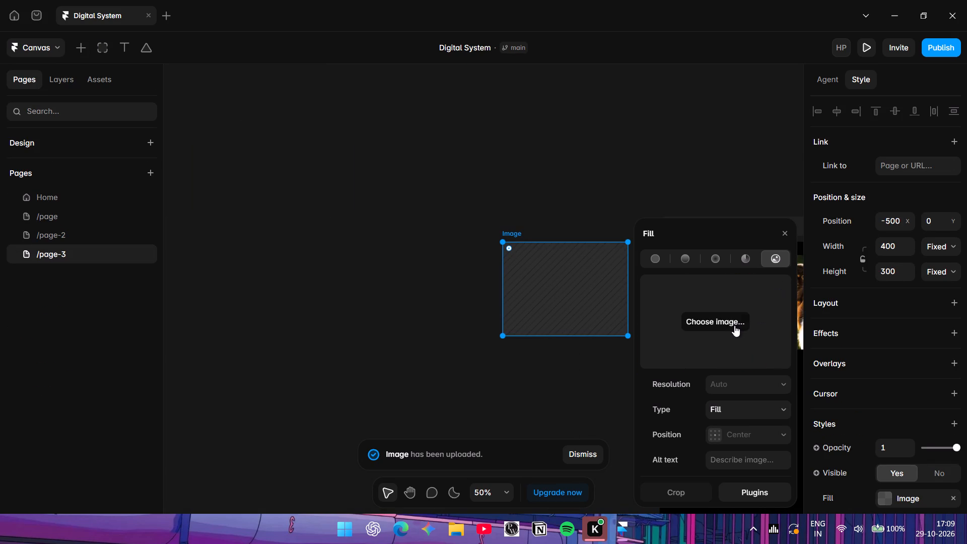
click(732, 324)
click(729, 324)
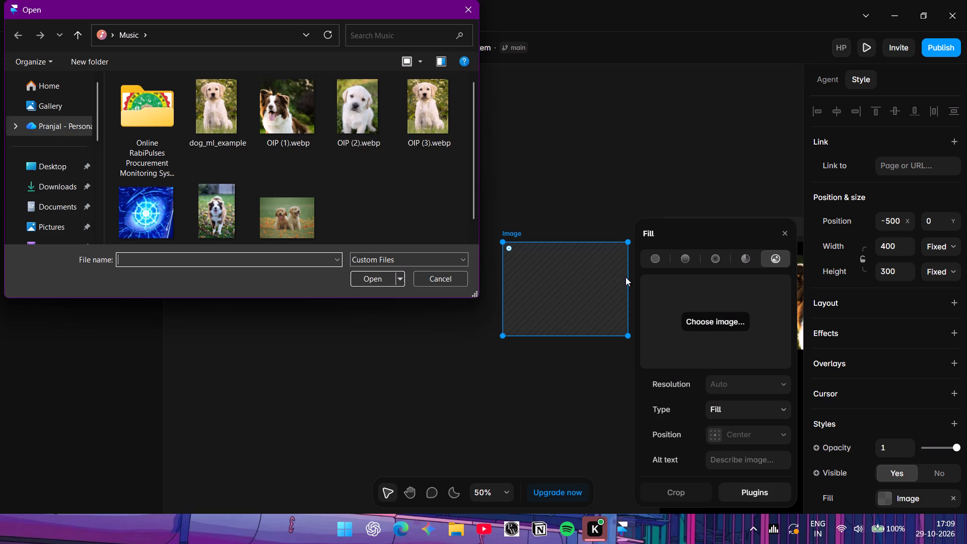
click(345, 115)
click(371, 275)
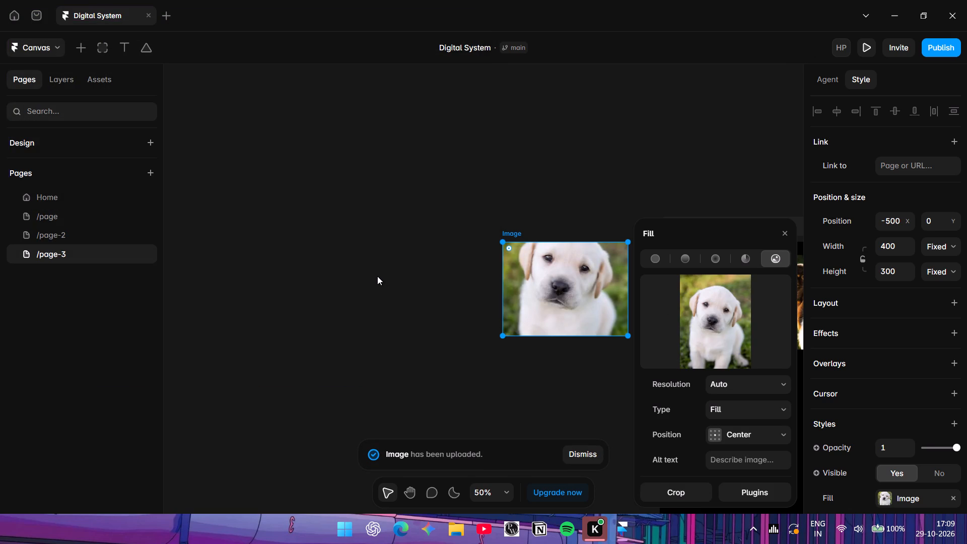
Move the white puppy image just right of the brown-and-white dog image, at about X 834, Y 40.
scroll(366, 248, left, 4)
scroll(134, 256, right, 1)
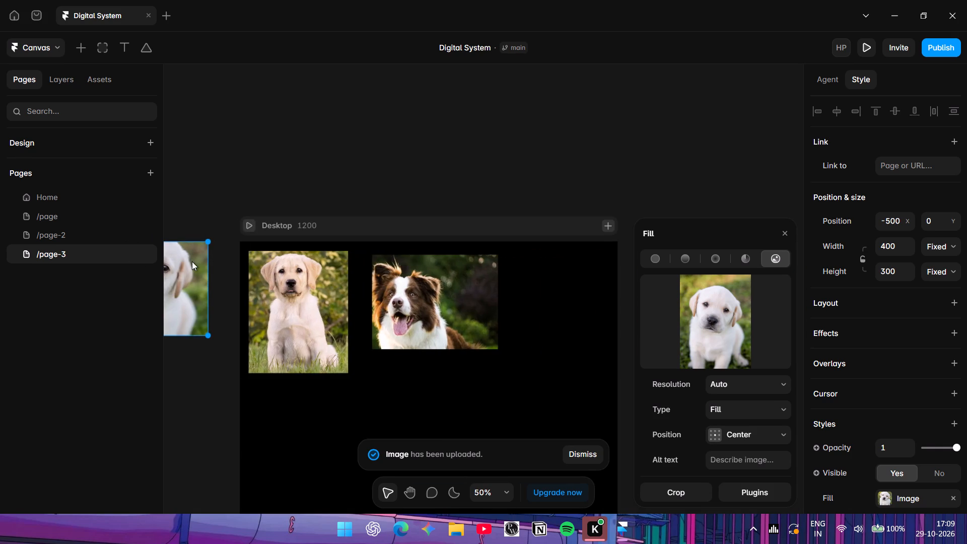
drag(192, 261, 611, 274)
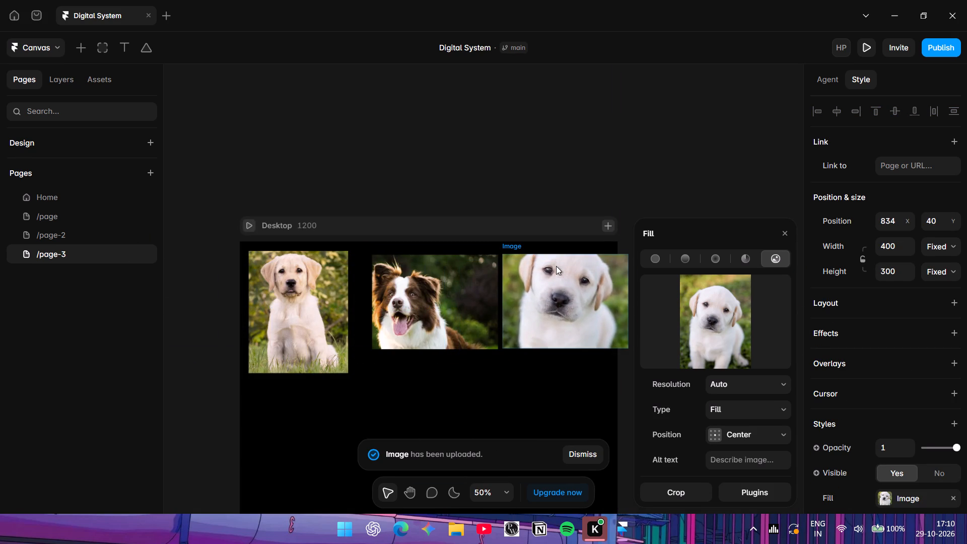
Insert a further image element and fill it with OIP (3).webp from the Music folder.
click(79, 43)
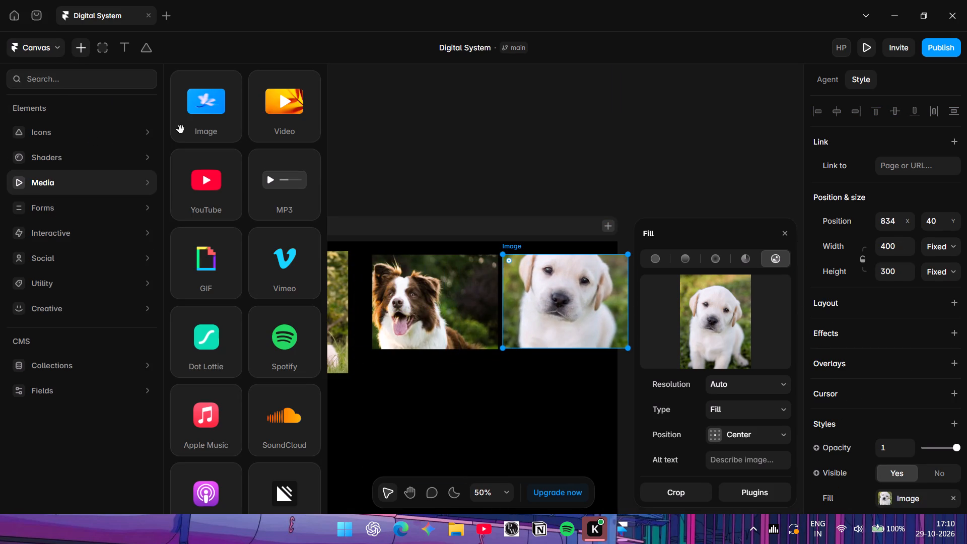
click(195, 122)
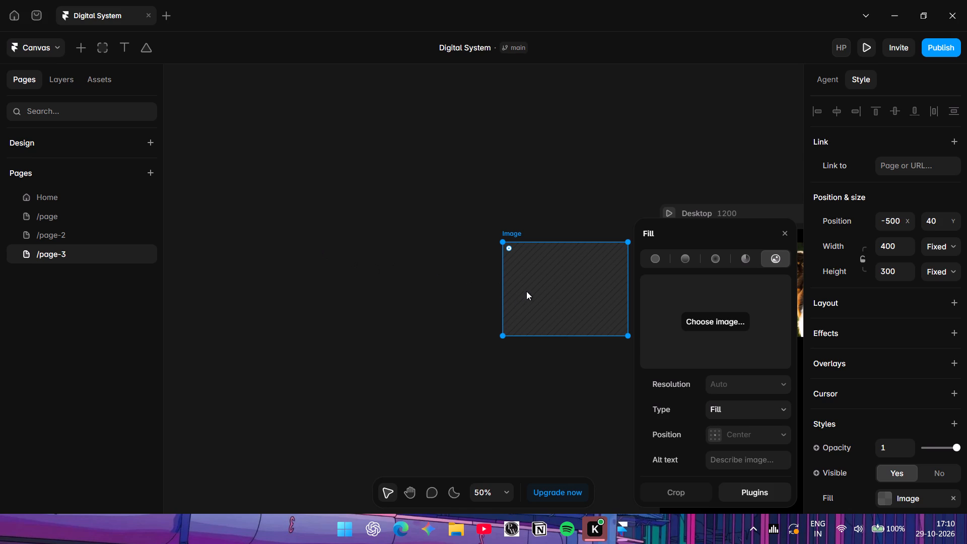
click(718, 316)
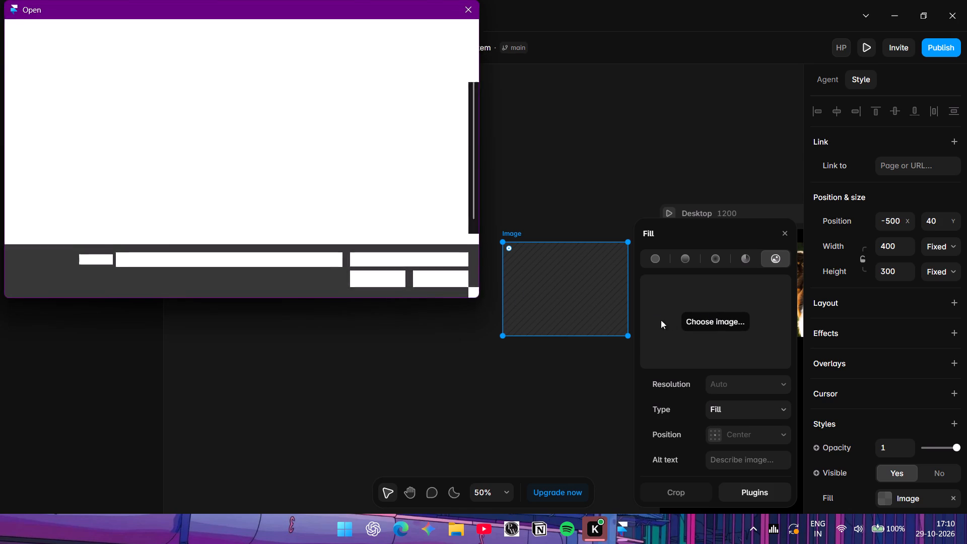
click(417, 126)
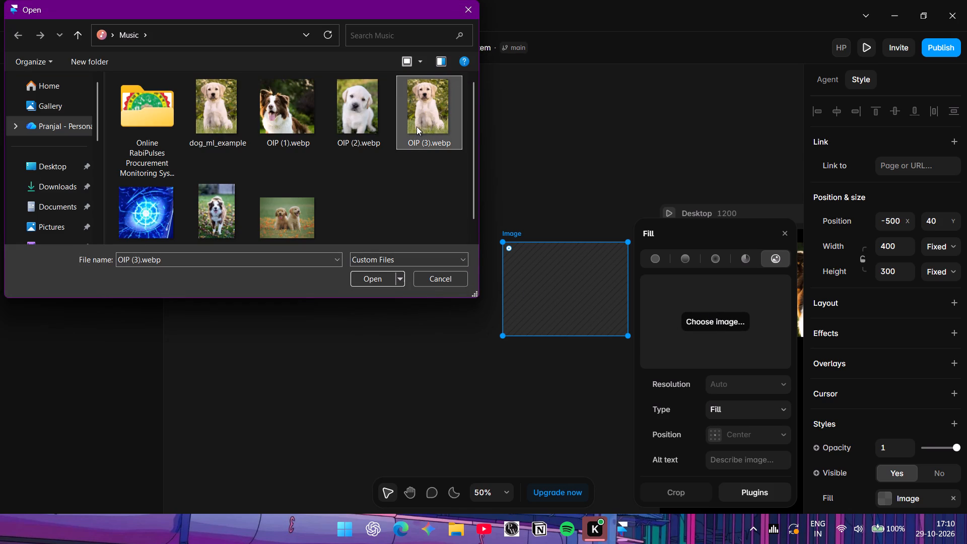
click(558, 295)
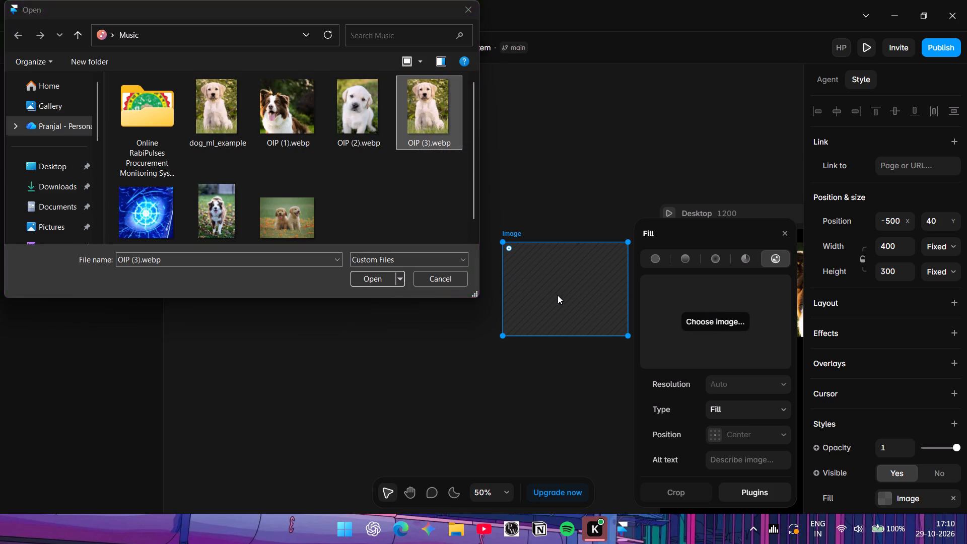
click(388, 274)
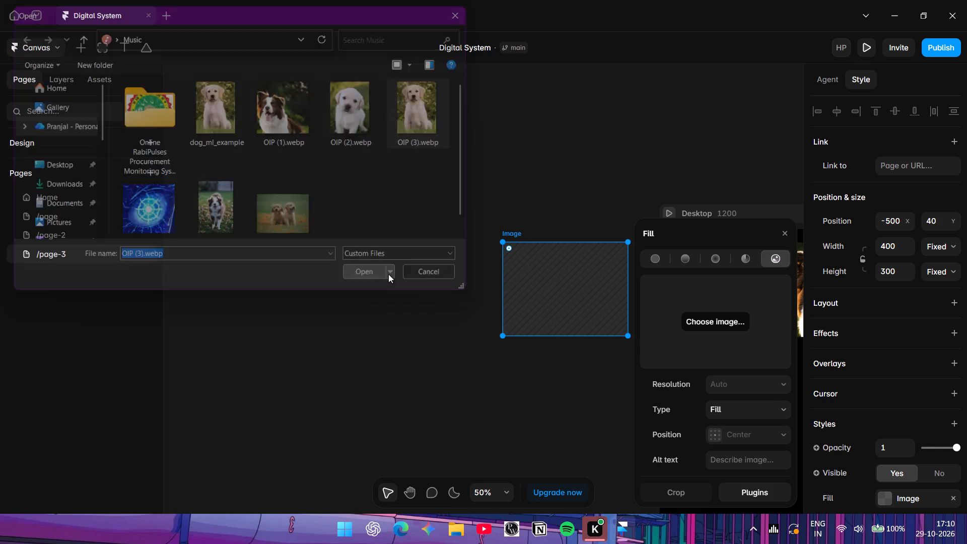
Move the newly filled puppy image into the Desktop frame below the brown-and-white dog image, about 452 from the left and 360 from the top.
scroll(408, 274, left, 5)
drag(238, 299, 293, 338)
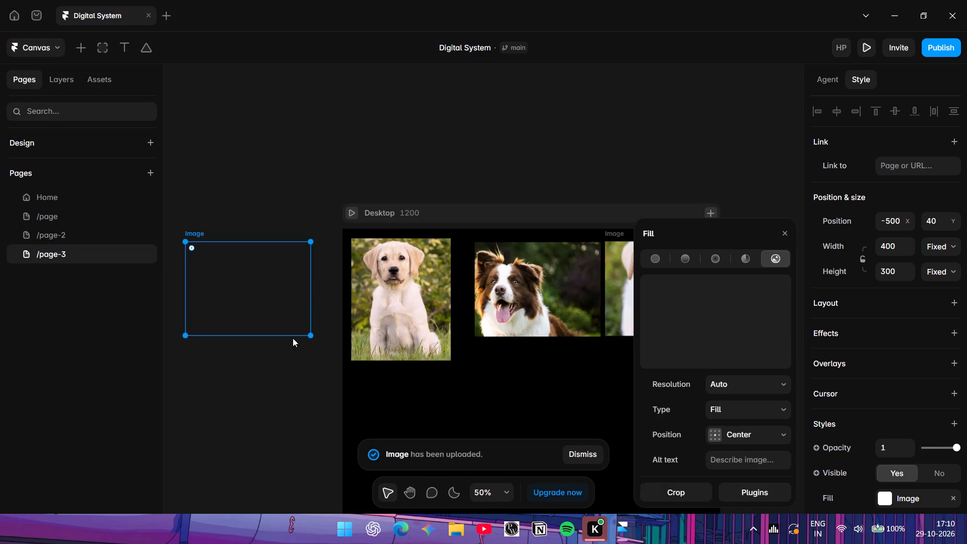
drag(293, 338, 492, 395)
drag(492, 395, 504, 396)
drag(250, 304, 547, 410)
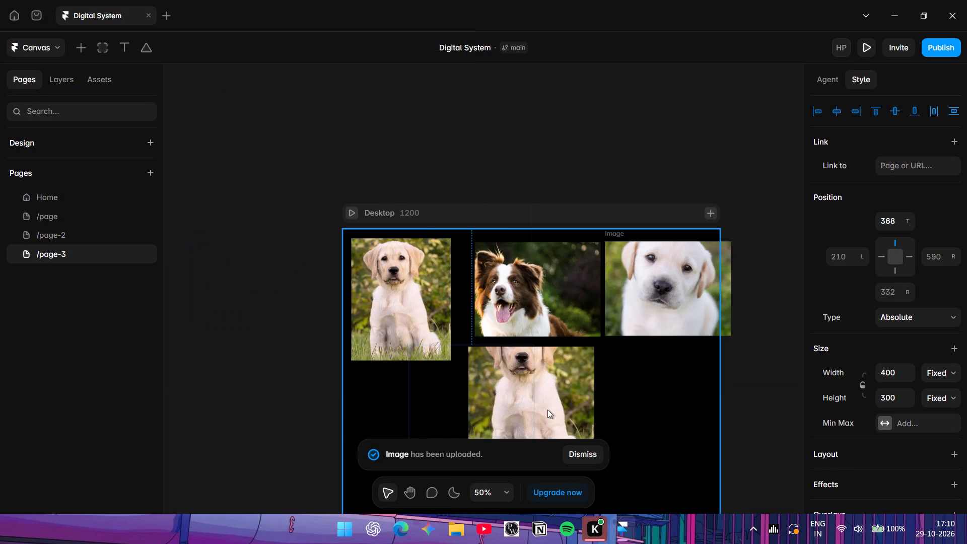
drag(547, 410, 549, 405)
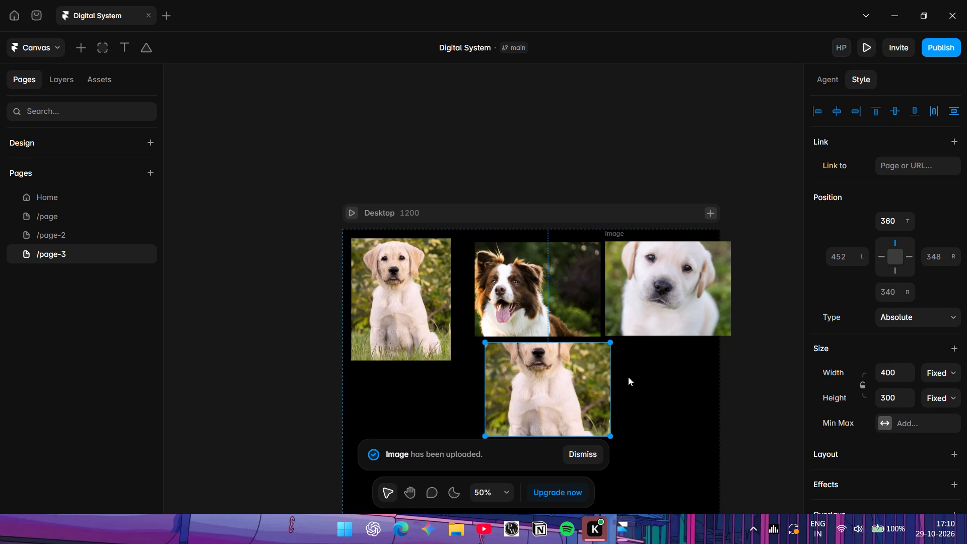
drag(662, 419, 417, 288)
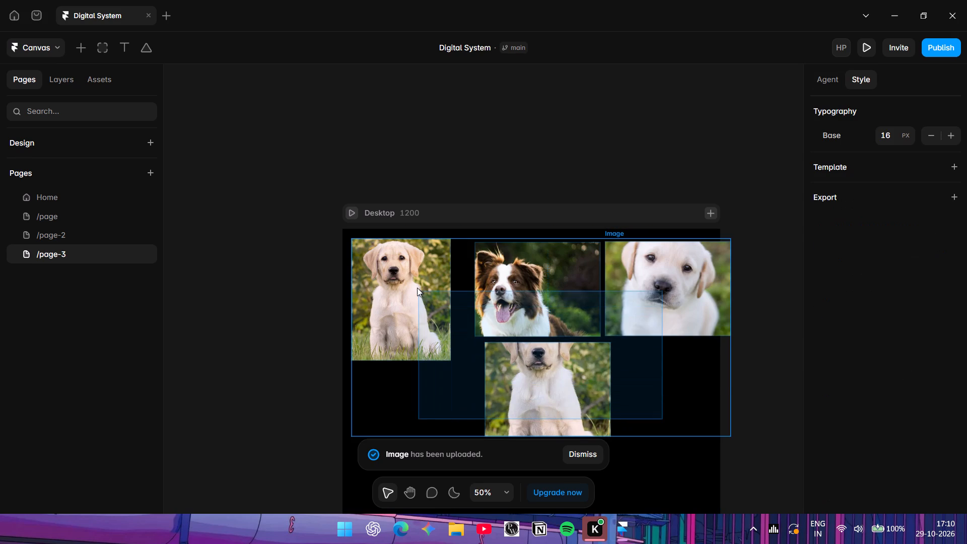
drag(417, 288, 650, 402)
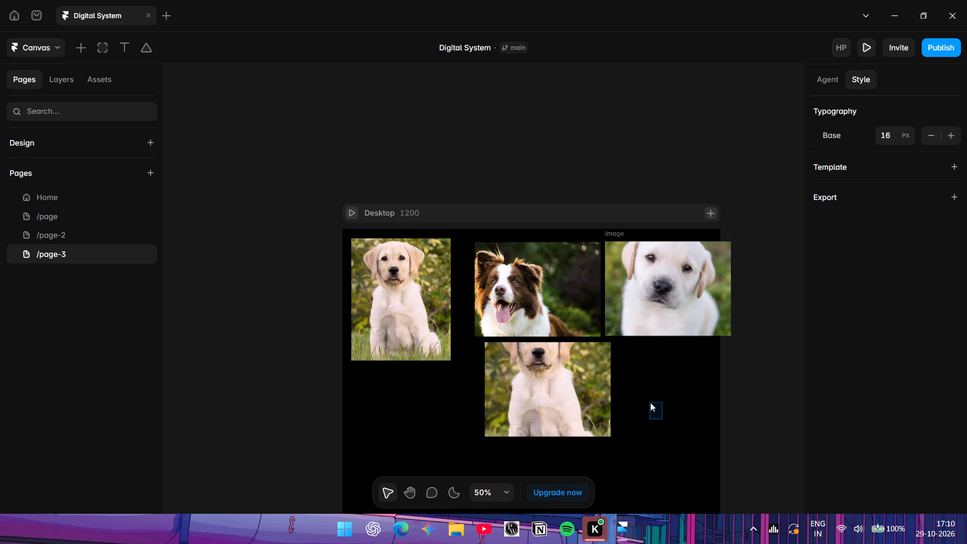
Move the lower puppy image further down in the Desktop frame, to about 306 from the left and 562 from the top.
scroll(651, 384, down, 2)
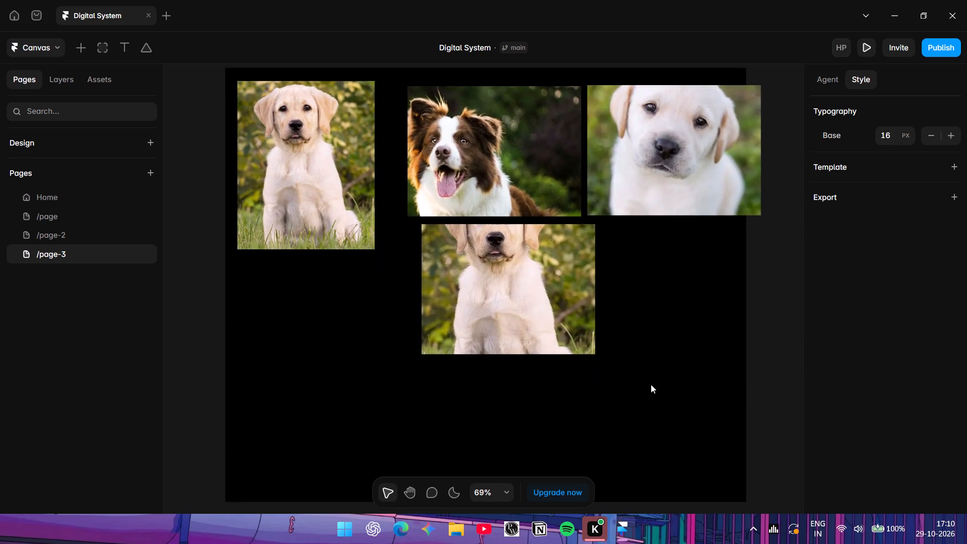
scroll(614, 368, left, 1)
drag(482, 300, 422, 387)
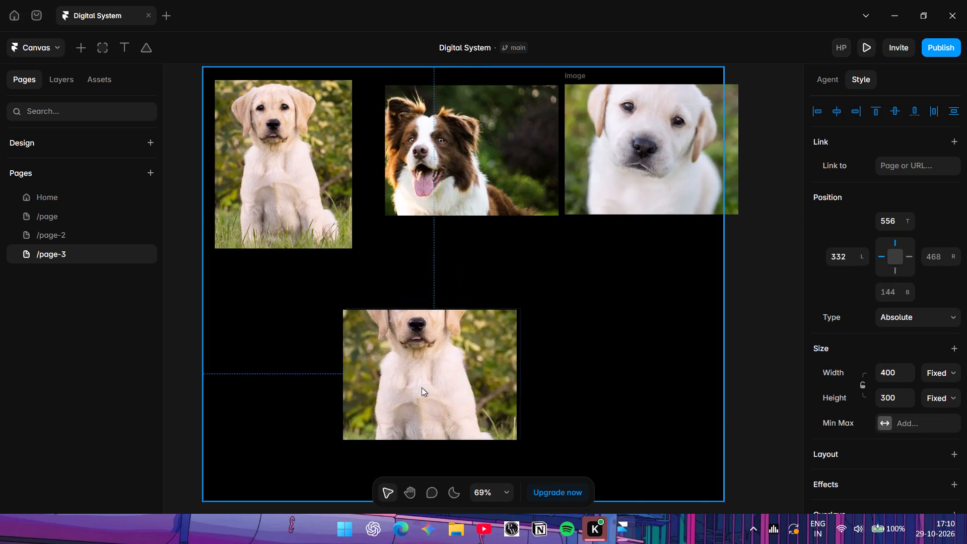
drag(422, 387, 422, 387)
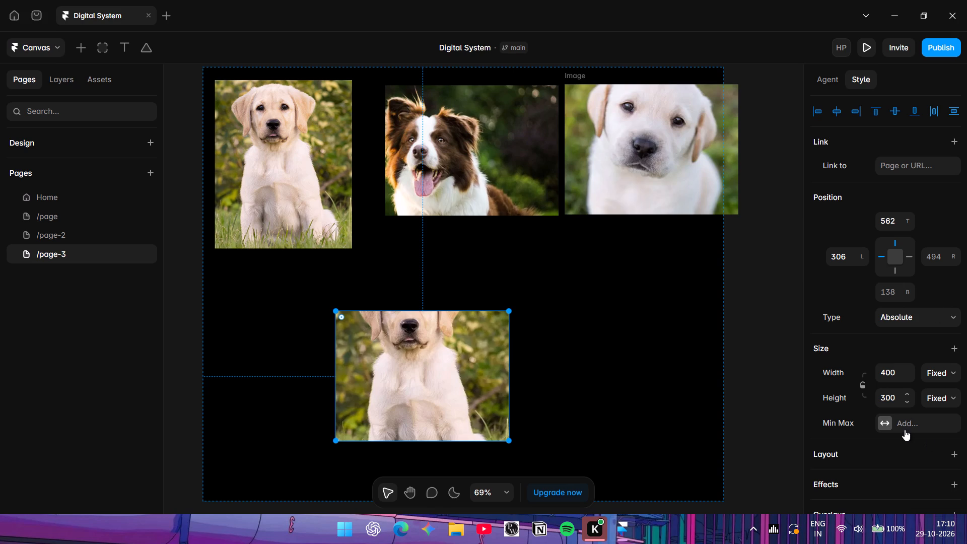
Place the brown-and-white dog image directly against the first puppy image, tops aligned, and stretch it to 400 × 388.
scroll(487, 443, left, 1)
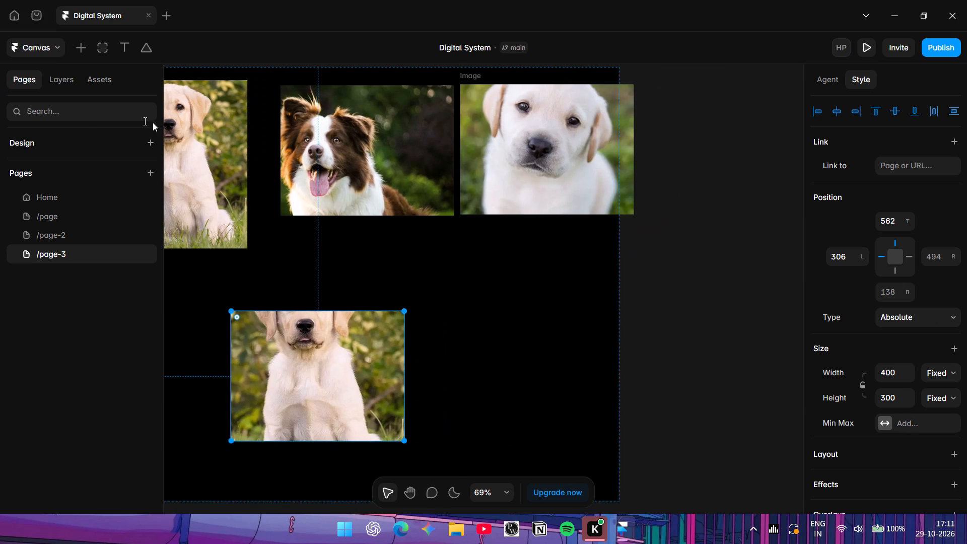
scroll(227, 140, right, 1)
click(428, 208)
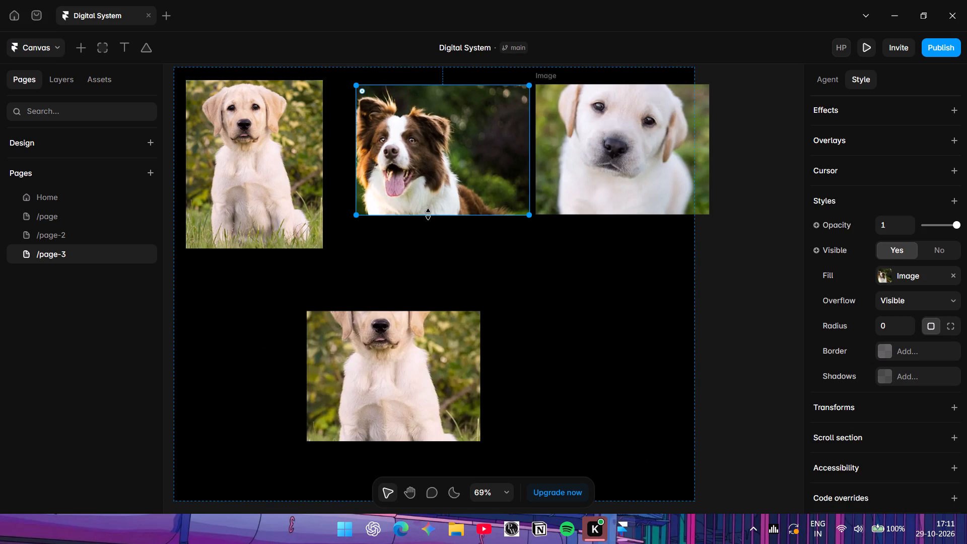
drag(428, 214, 417, 246)
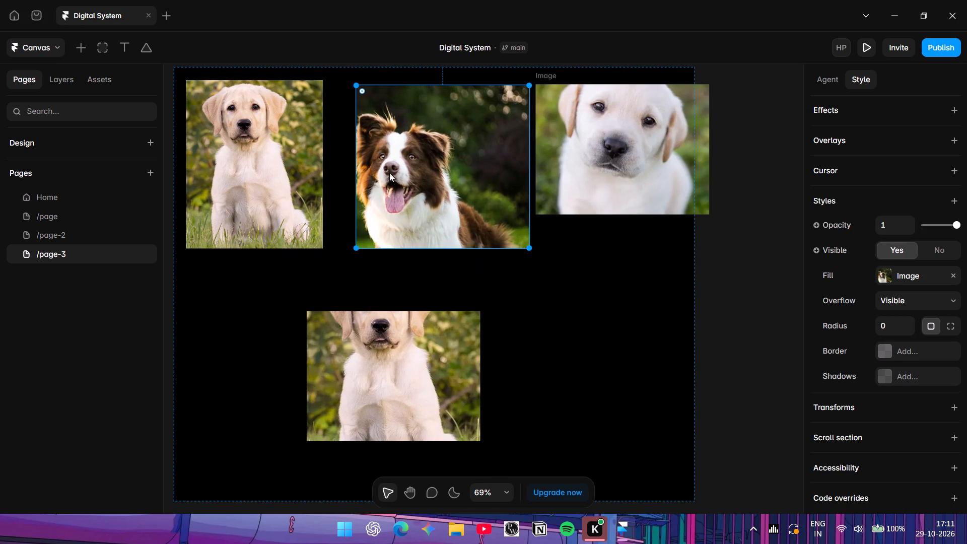
drag(389, 172, 357, 171)
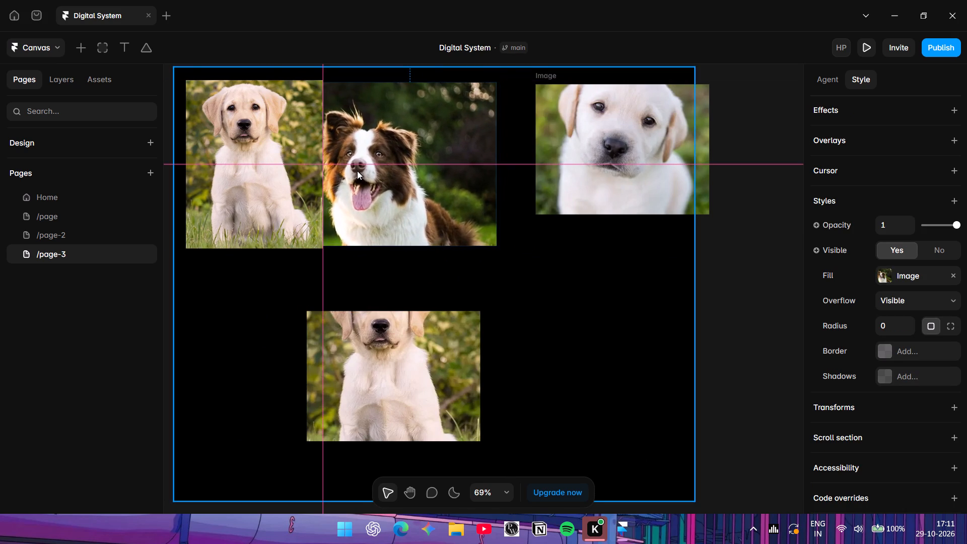
drag(357, 171, 354, 162)
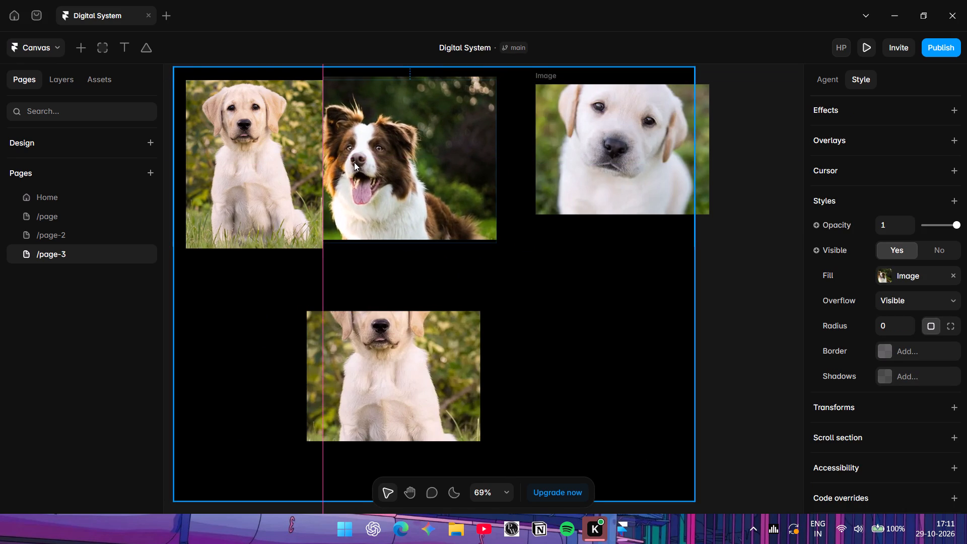
drag(354, 162, 354, 164)
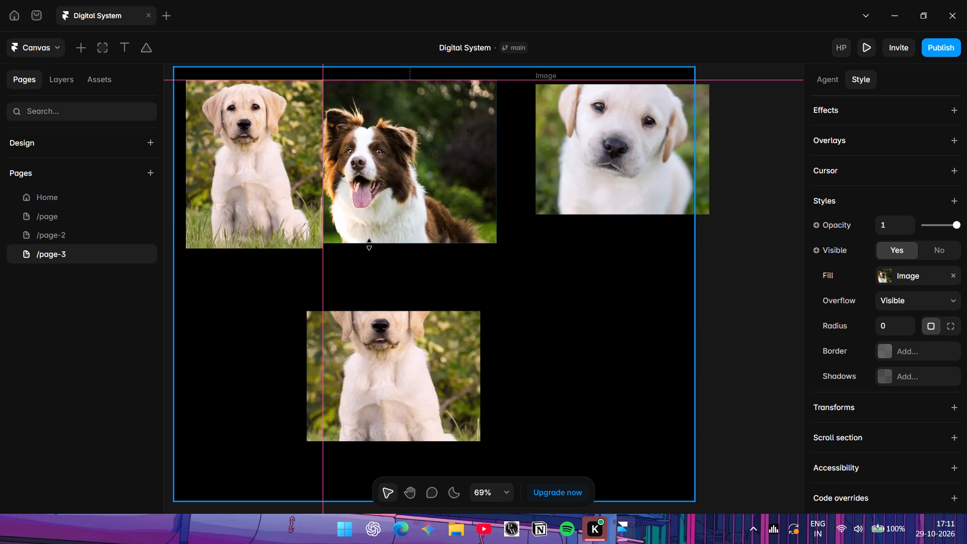
drag(369, 244, 369, 249)
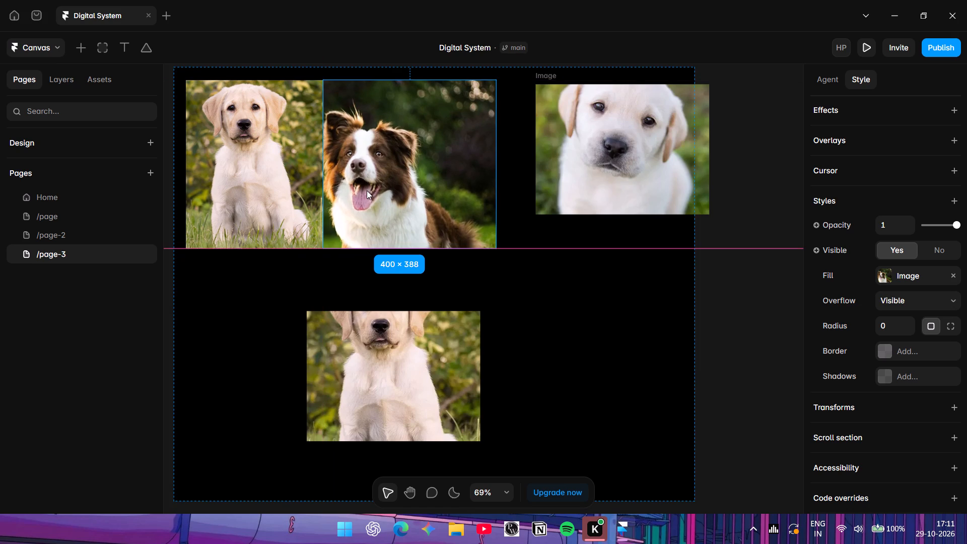
Narrow the brown-and-white dog image to about 310 × 388, leaving a gap of 10 beside the first puppy image.
drag(495, 171, 481, 169)
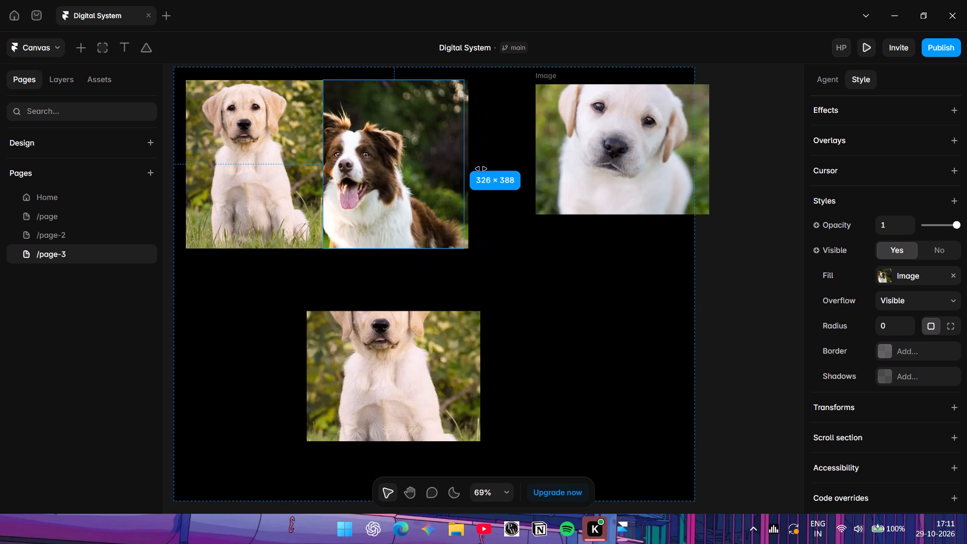
drag(481, 169, 475, 163)
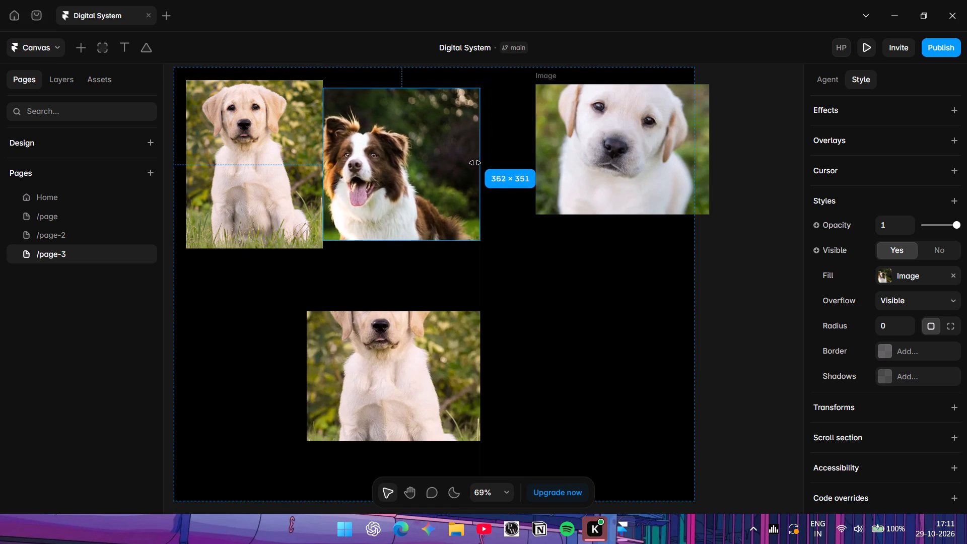
drag(475, 163, 500, 169)
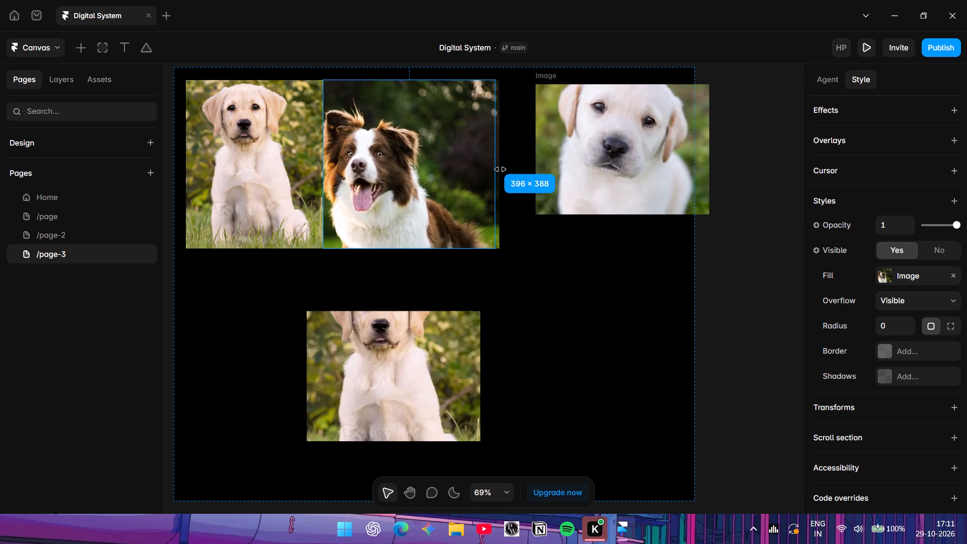
drag(500, 169, 441, 178)
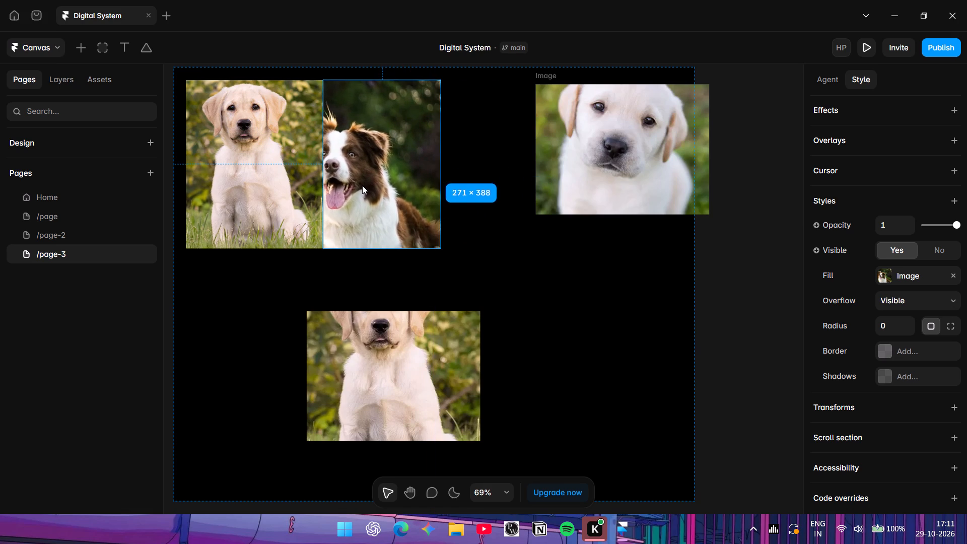
click(362, 185)
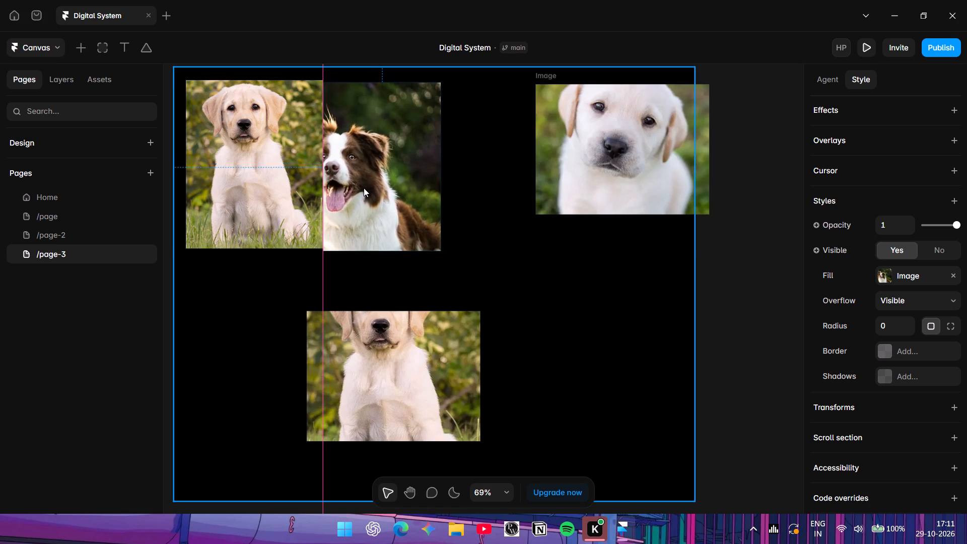
drag(444, 179, 466, 182)
click(439, 175)
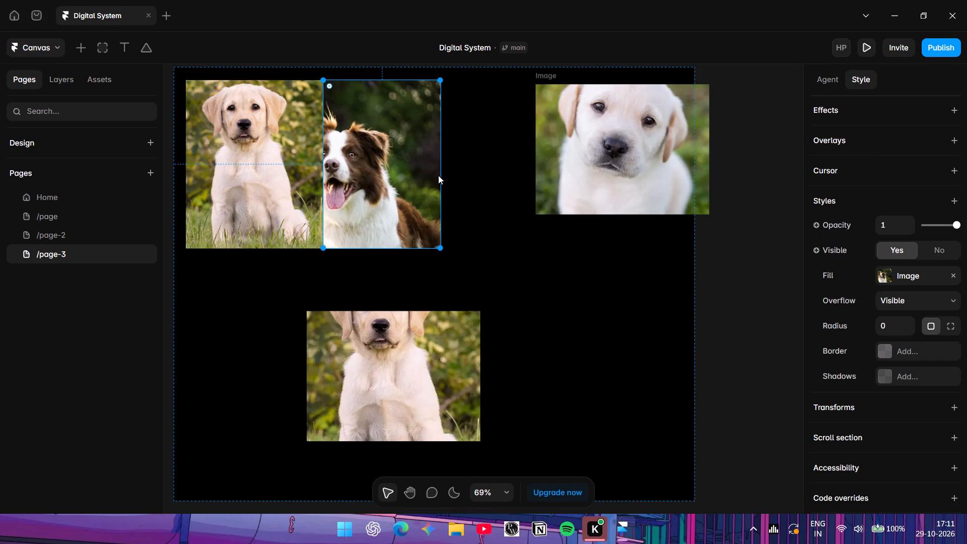
drag(443, 176, 461, 180)
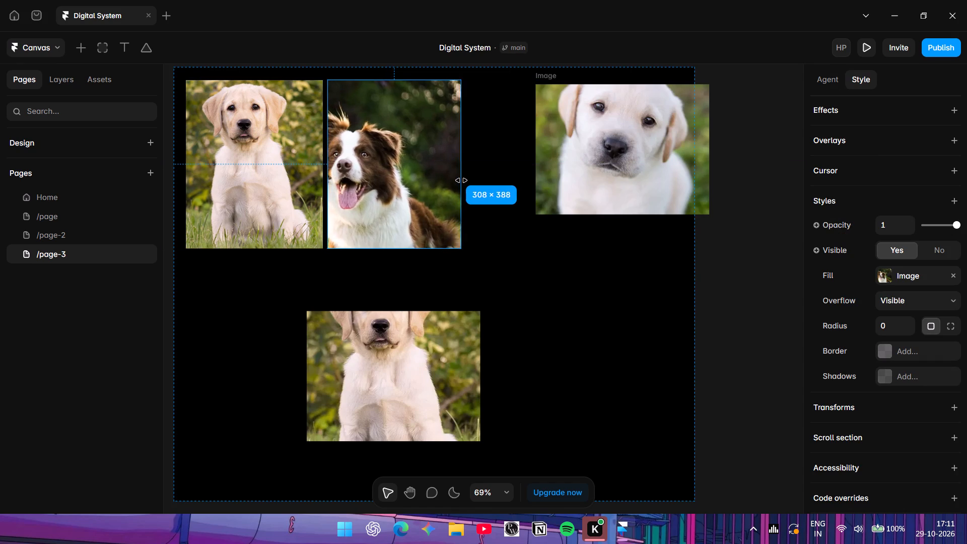
drag(461, 180, 462, 181)
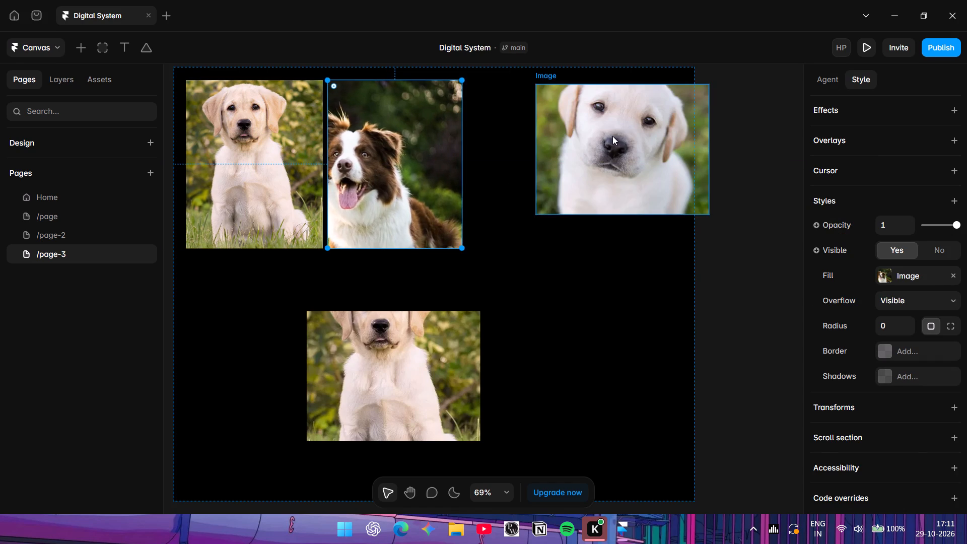
Bring the white puppy image fully inside the frame and resize it to 279 × 388, level with the other top-row images.
drag(613, 136, 563, 157)
click(565, 156)
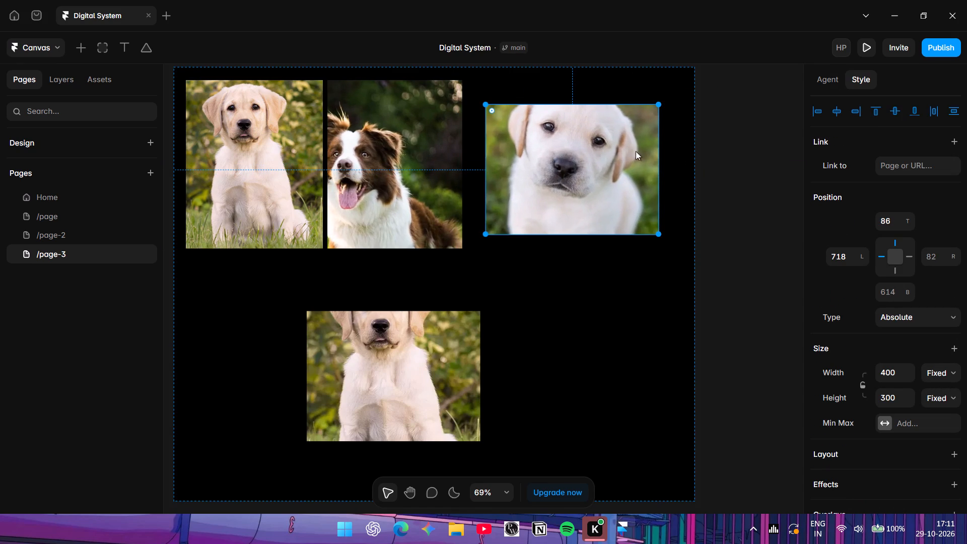
drag(660, 171, 627, 169)
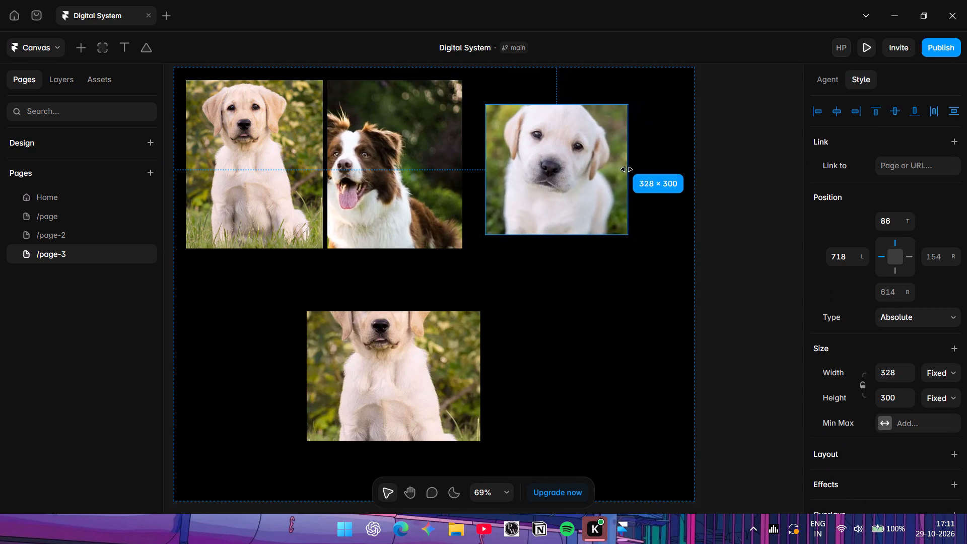
drag(627, 169, 604, 165)
drag(533, 102, 530, 75)
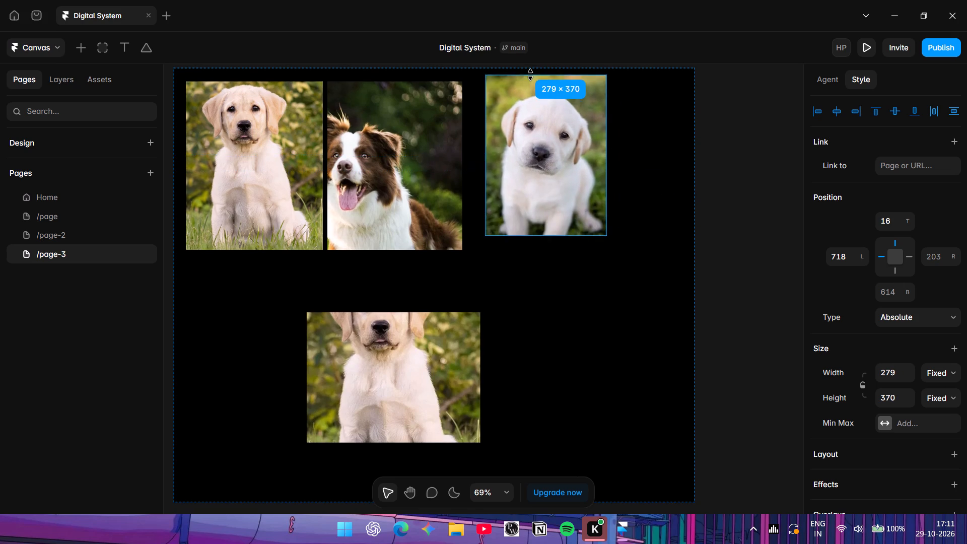
drag(530, 75, 530, 83)
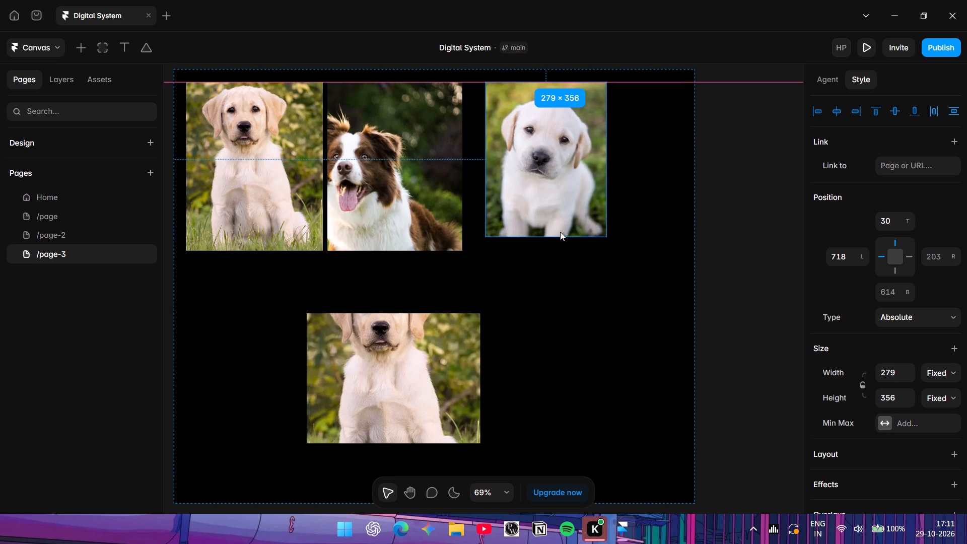
drag(549, 239, 547, 251)
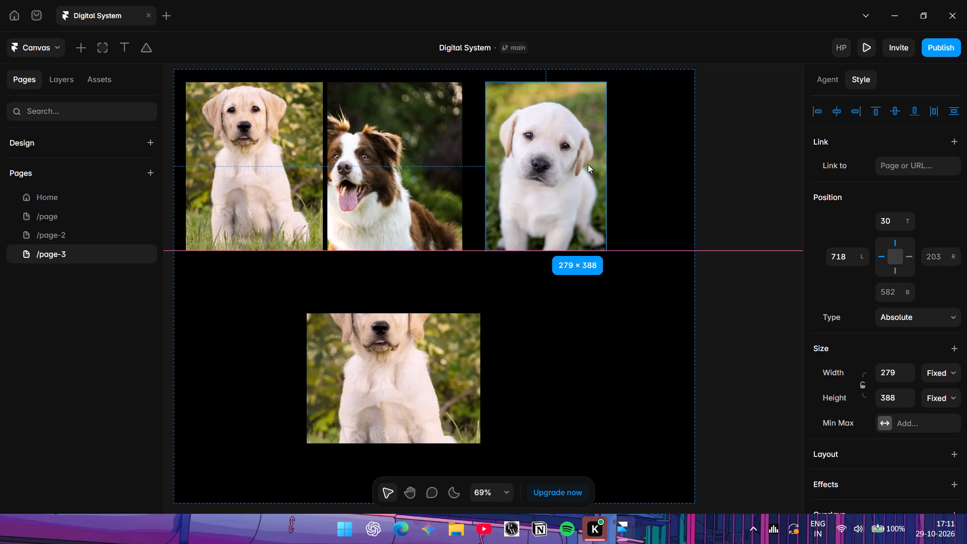
click(609, 163)
Move the white puppy image to 675 from the left and 36 from the top, and widen it to 309.
drag(548, 179, 530, 180)
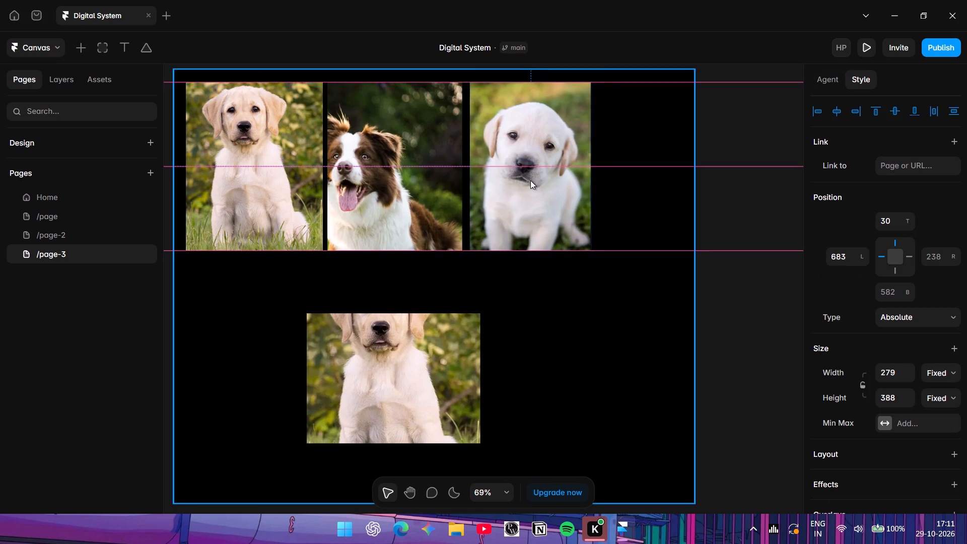
drag(530, 180, 530, 181)
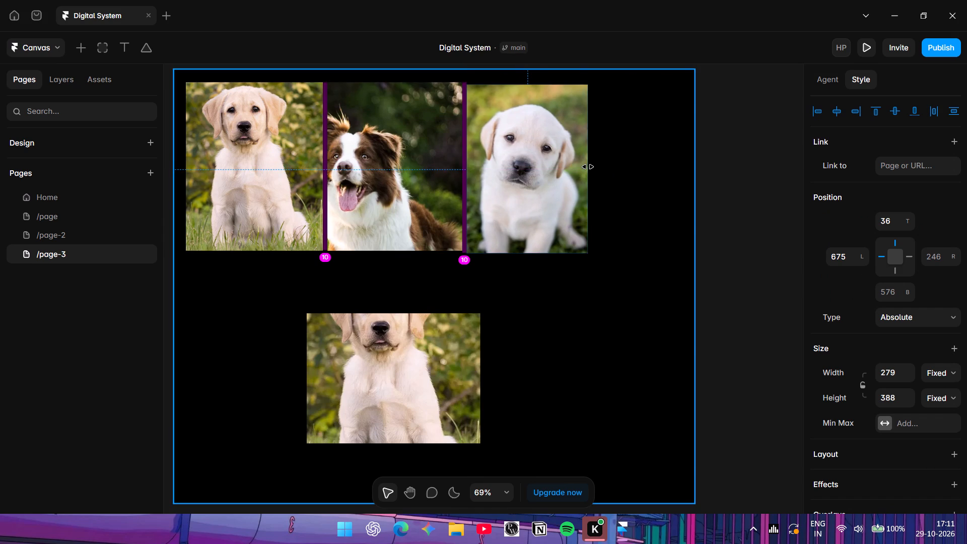
drag(588, 167, 597, 166)
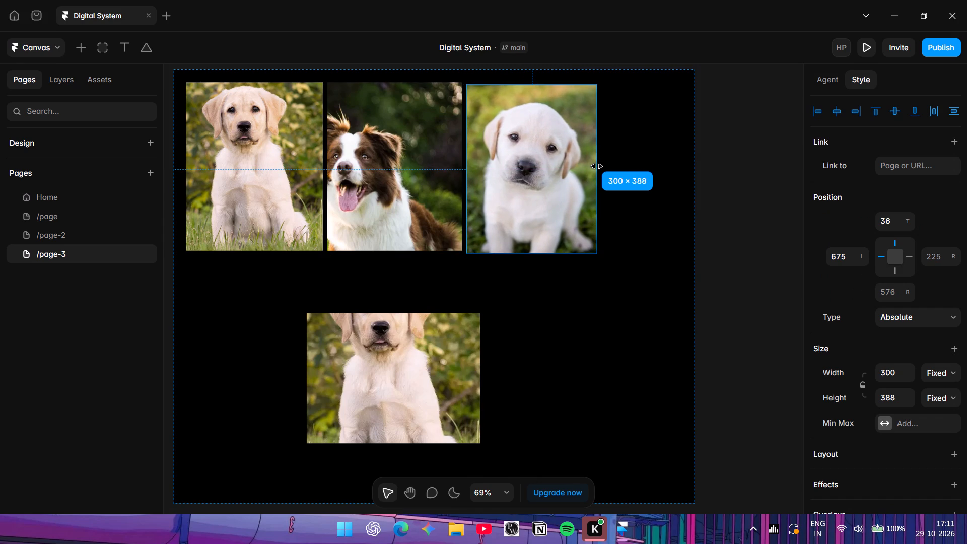
drag(597, 166, 601, 166)
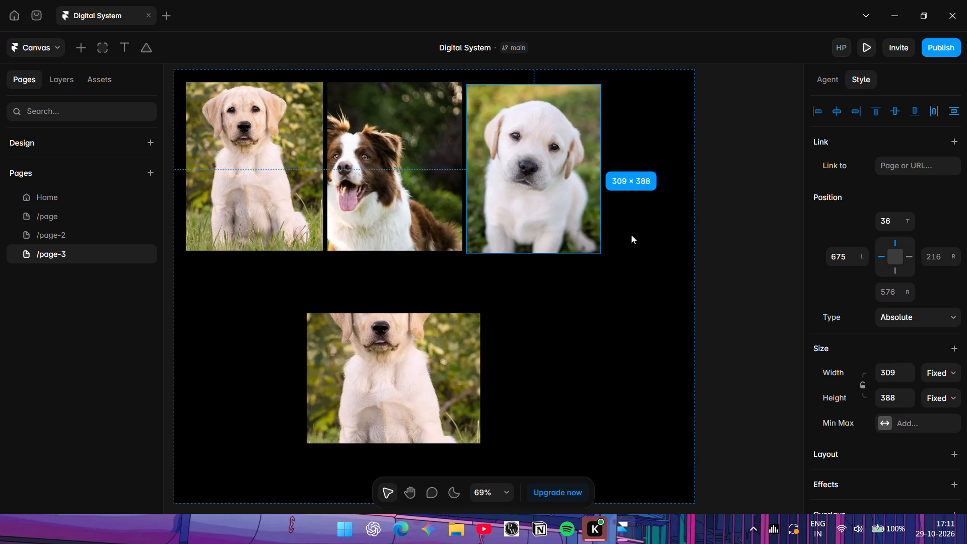
click(624, 310)
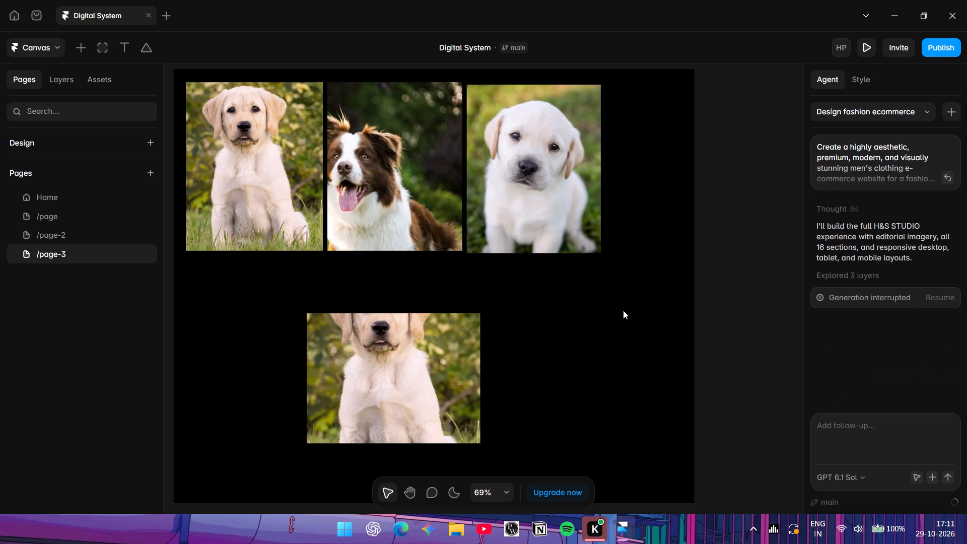
Nudge the first puppy image 7 px to the left and narrow it to about 300 × 388.
click(257, 179)
key(Left)
key(Left)
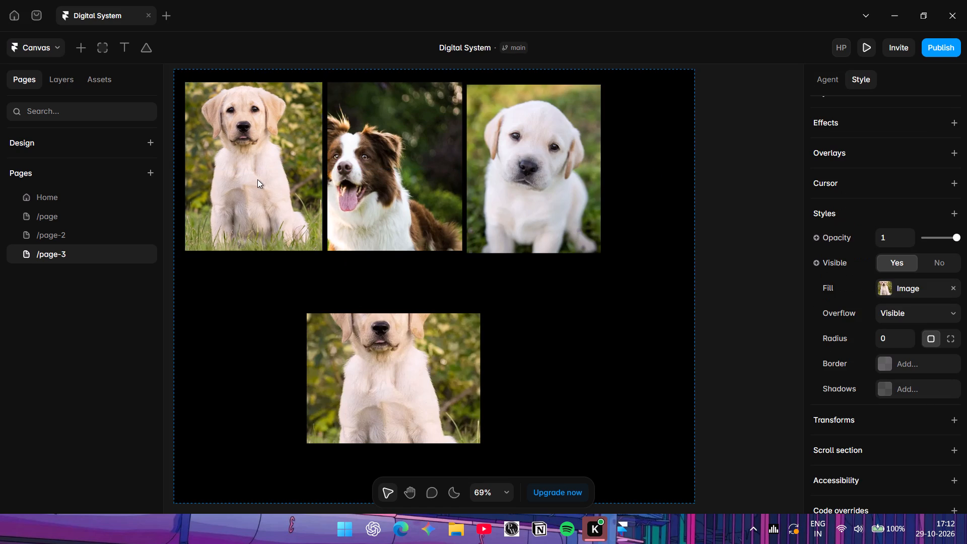
key(Left)
key(Left)
key(Left)
key(Left)
key(Left)
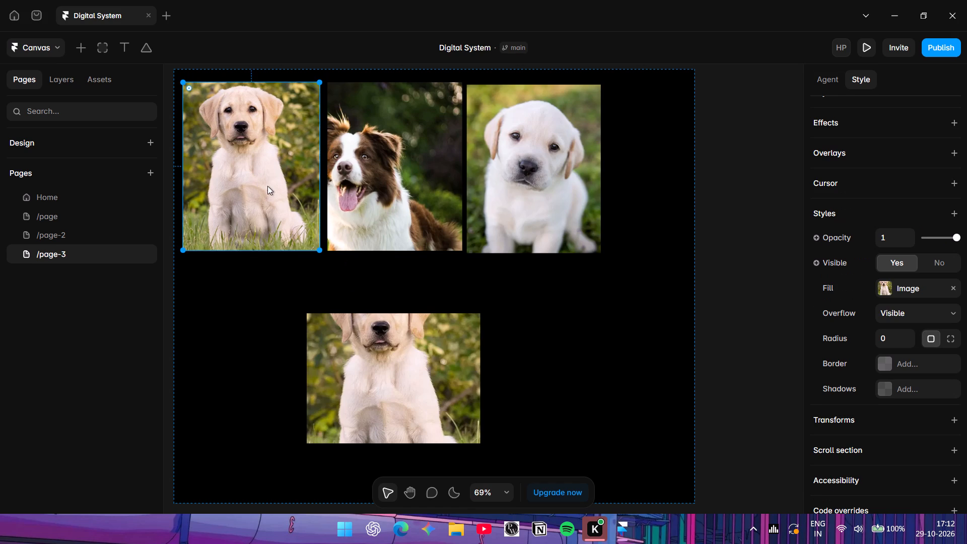
click(272, 186)
drag(322, 159, 313, 159)
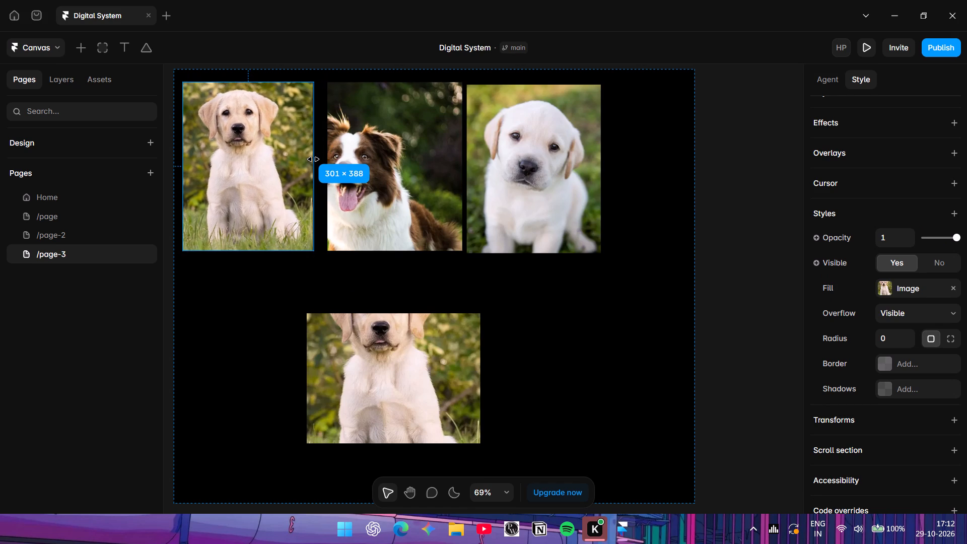
drag(313, 159, 312, 159)
Narrow the brown-and-white dog image to about 280 × 388 and shift it closer to the first puppy image.
click(394, 149)
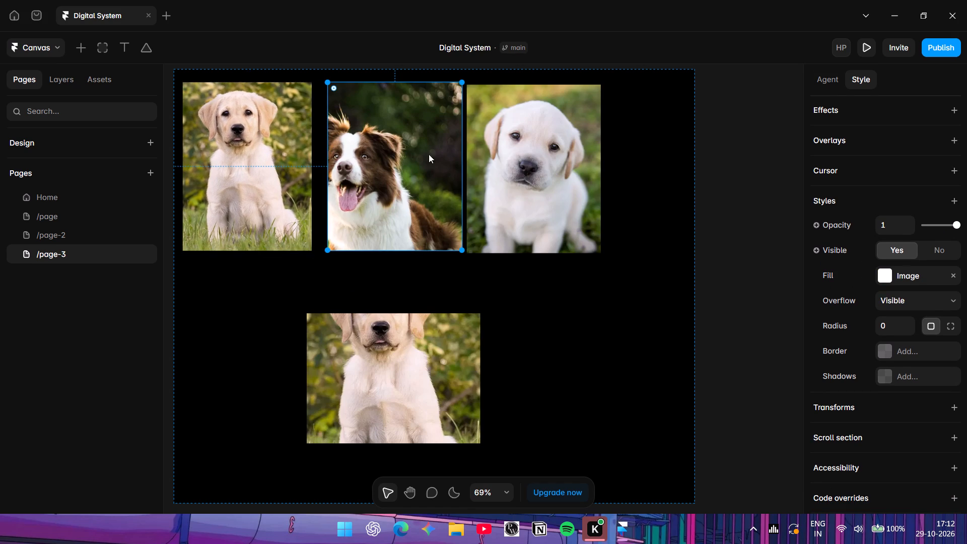
drag(462, 161, 453, 161)
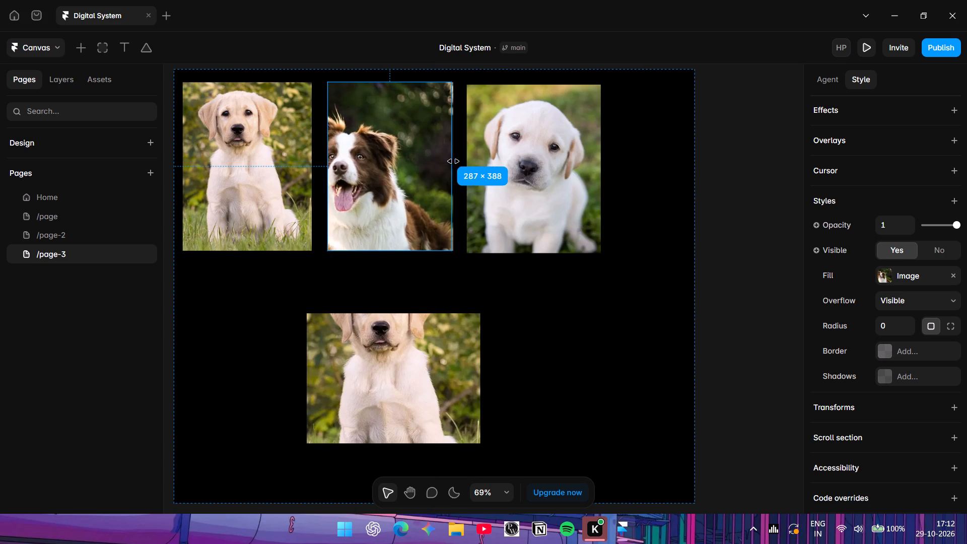
drag(453, 161, 449, 162)
drag(396, 168, 391, 168)
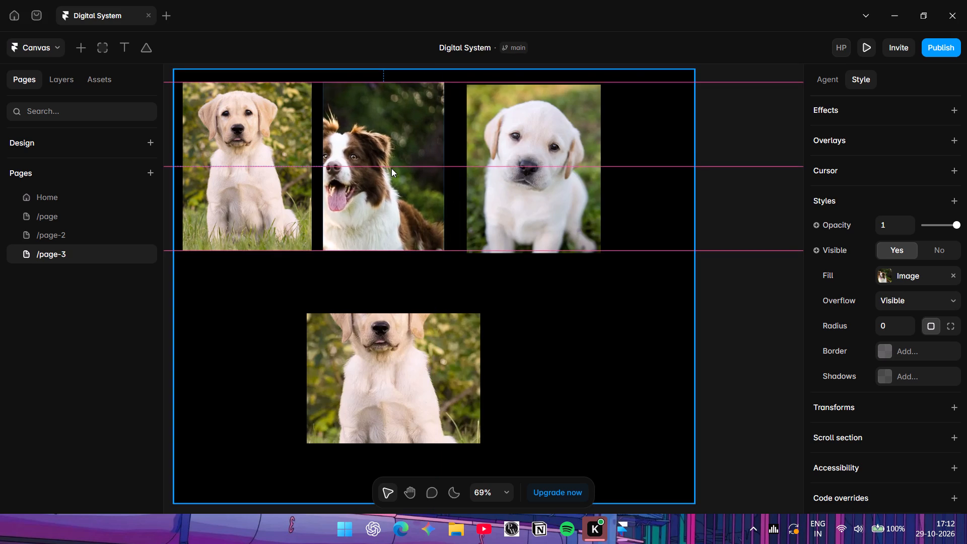
drag(391, 168, 390, 168)
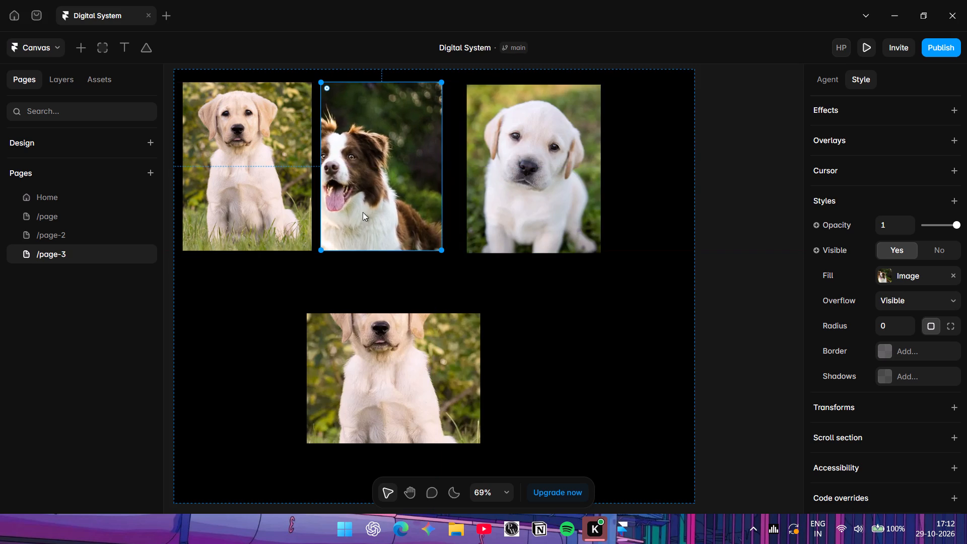
Narrow the first puppy image in the top row to about 285 wide by pulling in its right edge.
click(311, 180)
drag(311, 180, 311, 179)
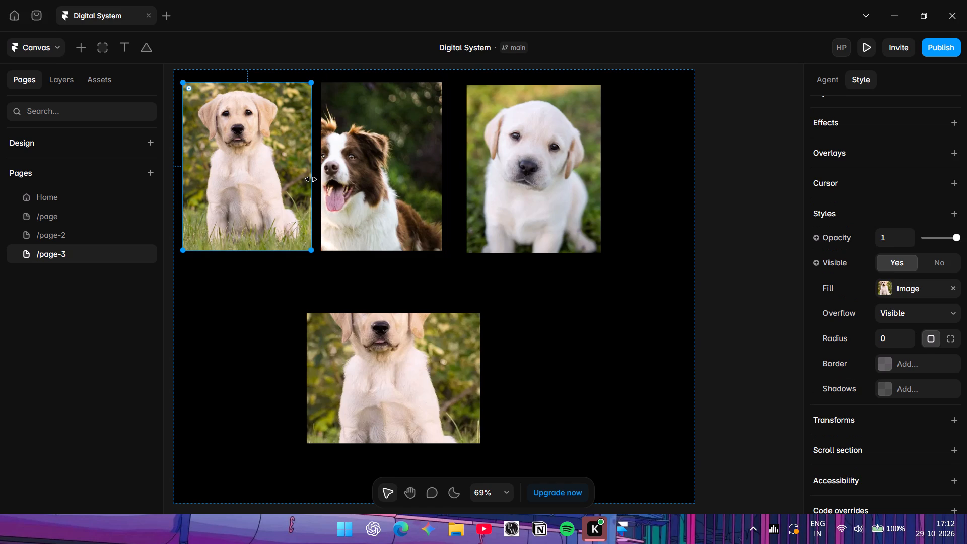
drag(311, 179, 306, 175)
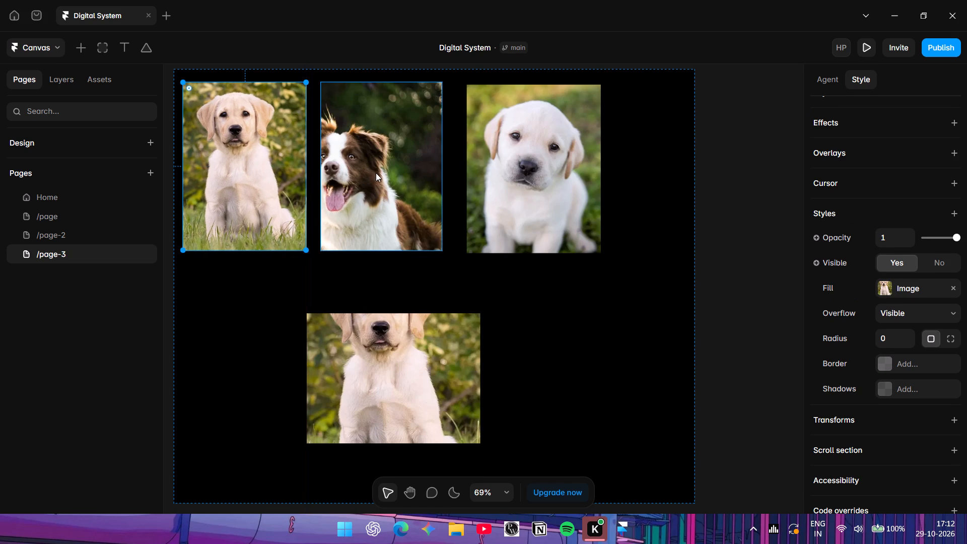
Nudge the brown-and-white dog image 3 px to the left, closer to the first puppy image.
click(376, 173)
key(Left)
key(Left)
key(Left)
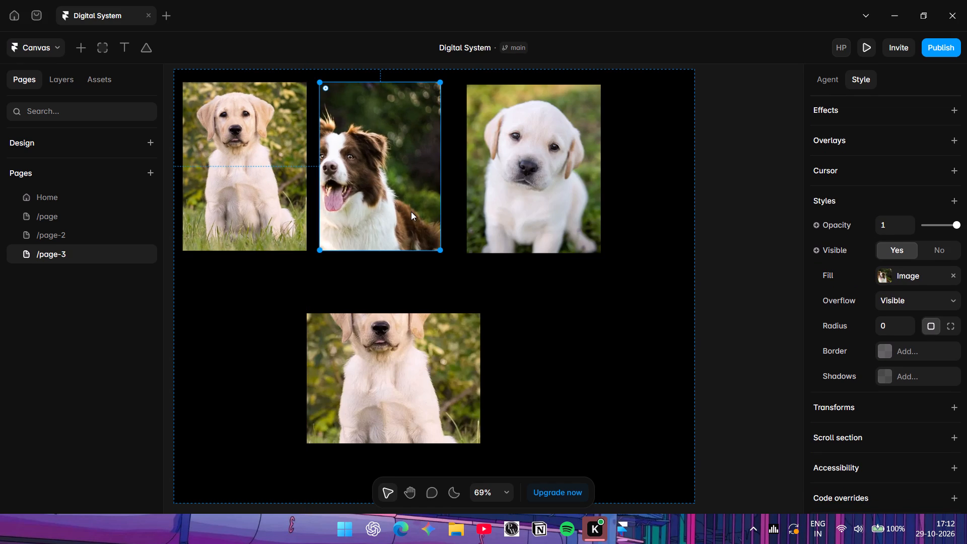
Narrow the white puppy image to 291 × 388 and move it to 645 from the frame's left edge.
click(596, 171)
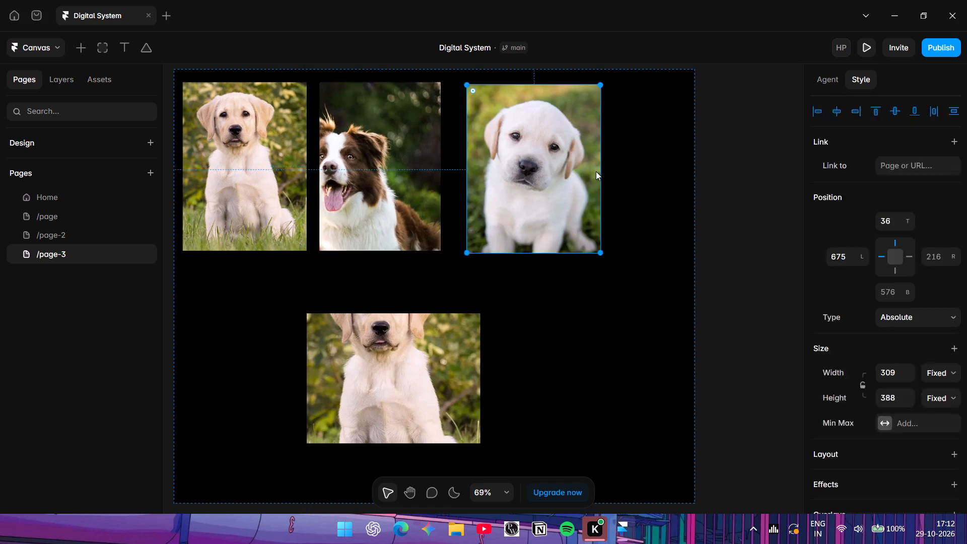
click(595, 170)
click(622, 155)
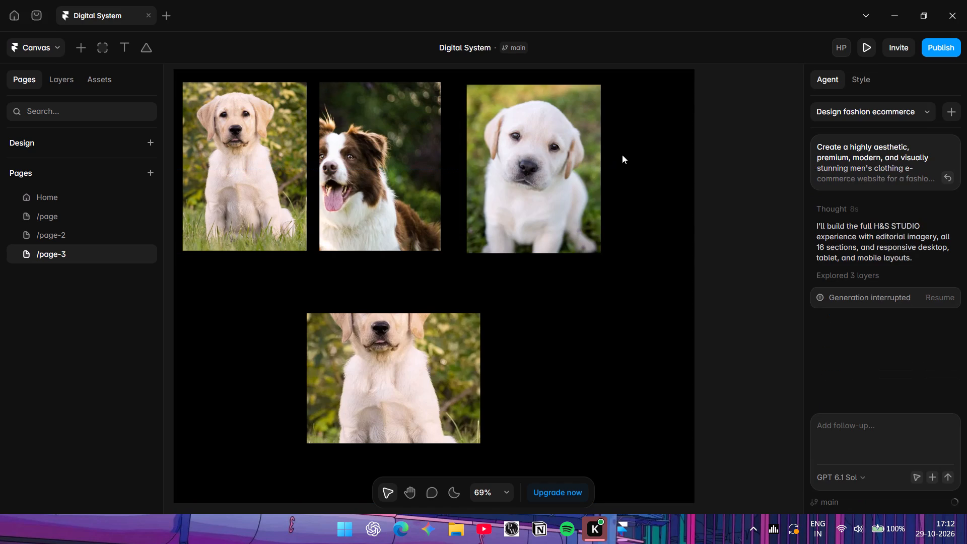
click(601, 148)
drag(601, 148, 593, 145)
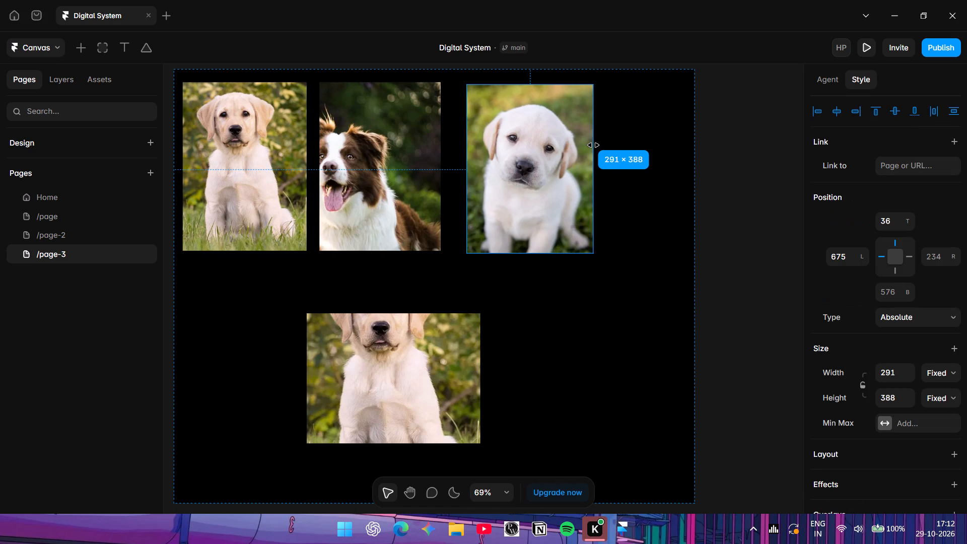
drag(542, 161, 528, 161)
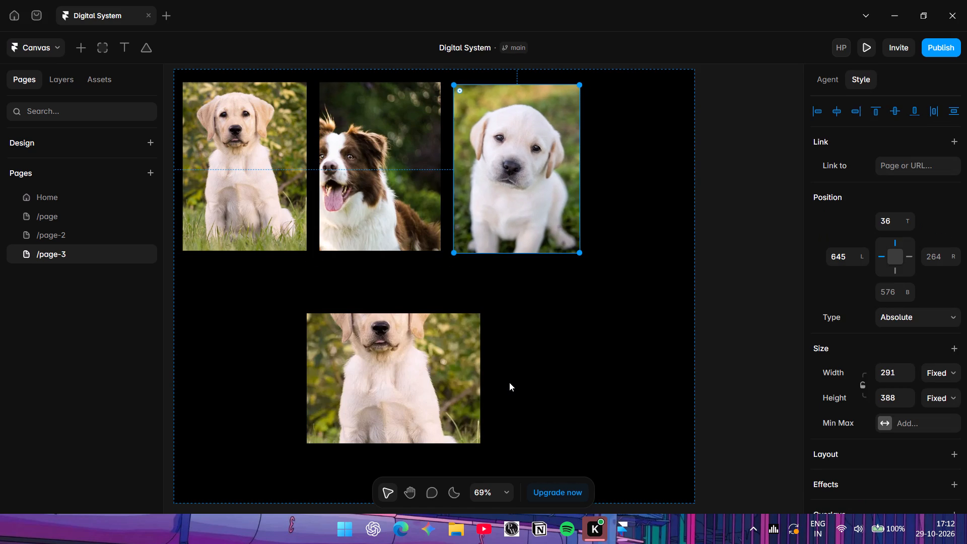
Narrow the lower puppy image to 253 × 300 and move it into the top row, flush with the frame's right edge.
click(475, 379)
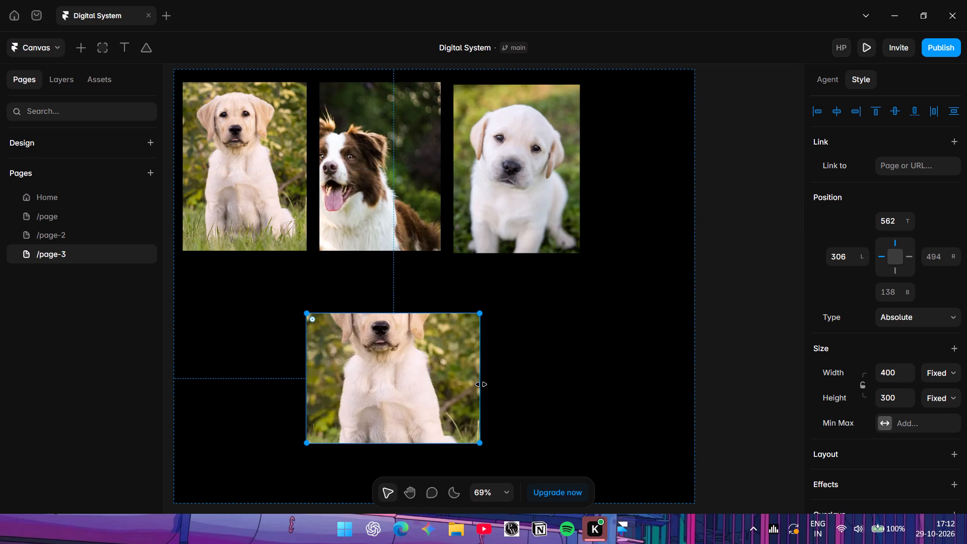
drag(481, 383, 427, 391)
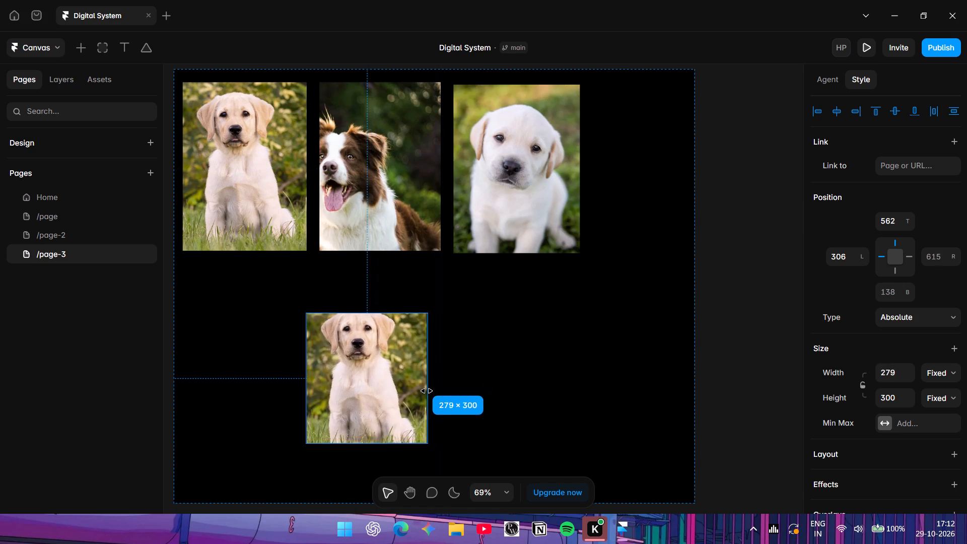
drag(427, 391, 417, 393)
drag(332, 395, 566, 175)
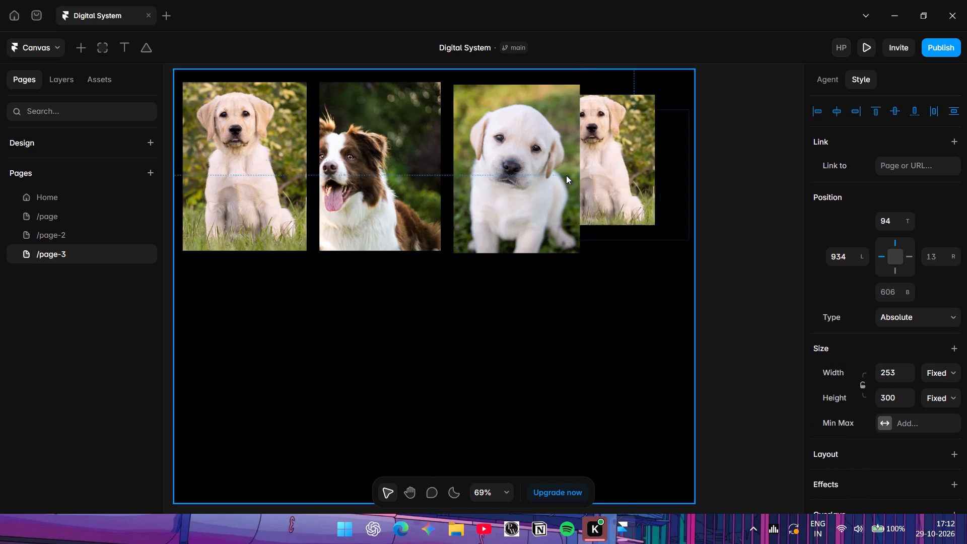
drag(566, 175, 610, 201)
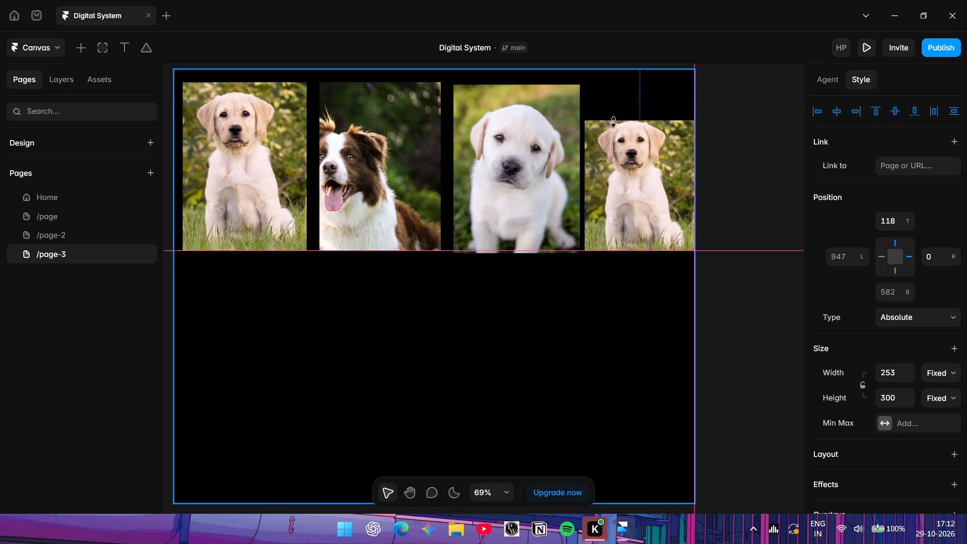
Stretch the fourth puppy image to 253 × 388, with its top at 36, matching the white puppy image's upper and lower edges.
drag(615, 119, 602, 90)
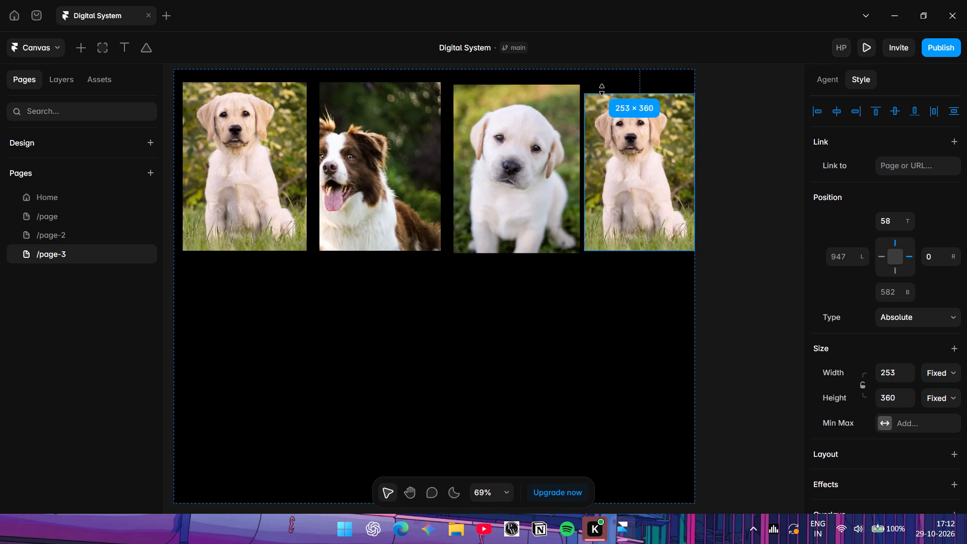
drag(602, 90, 600, 86)
click(598, 78)
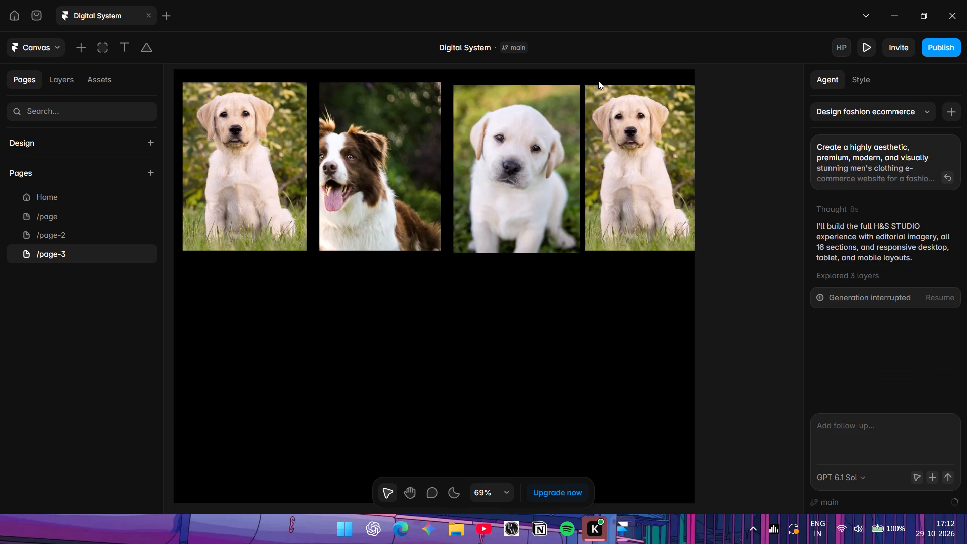
click(598, 85)
click(598, 85)
click(600, 133)
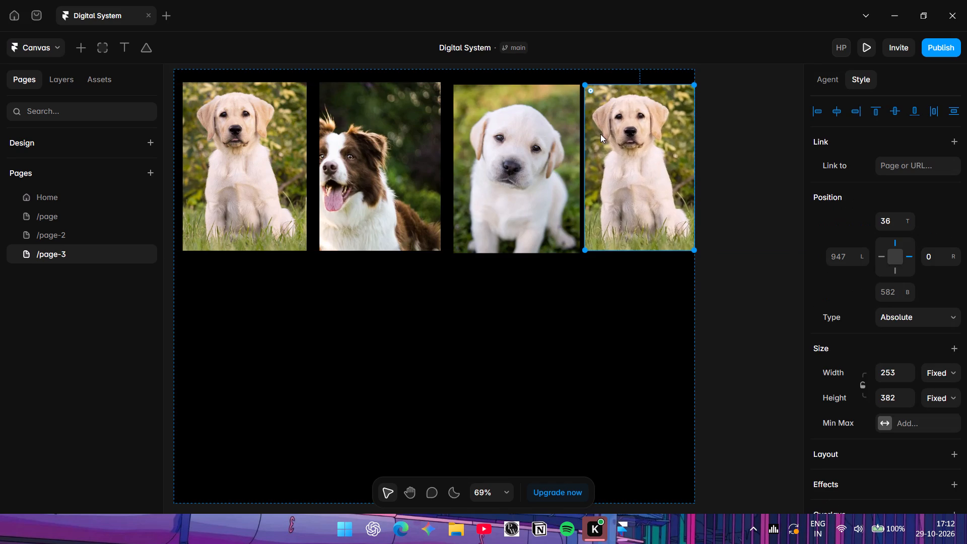
click(599, 82)
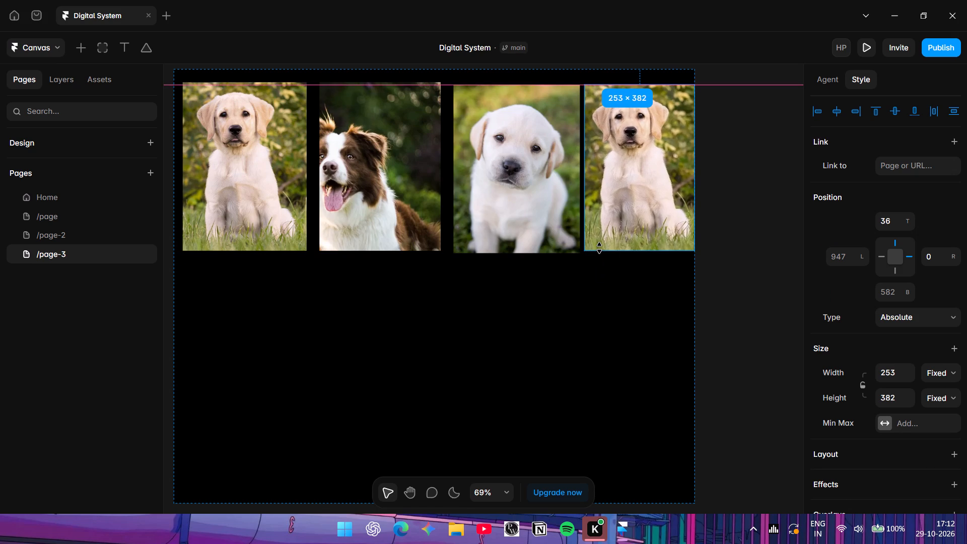
drag(599, 247, 600, 251)
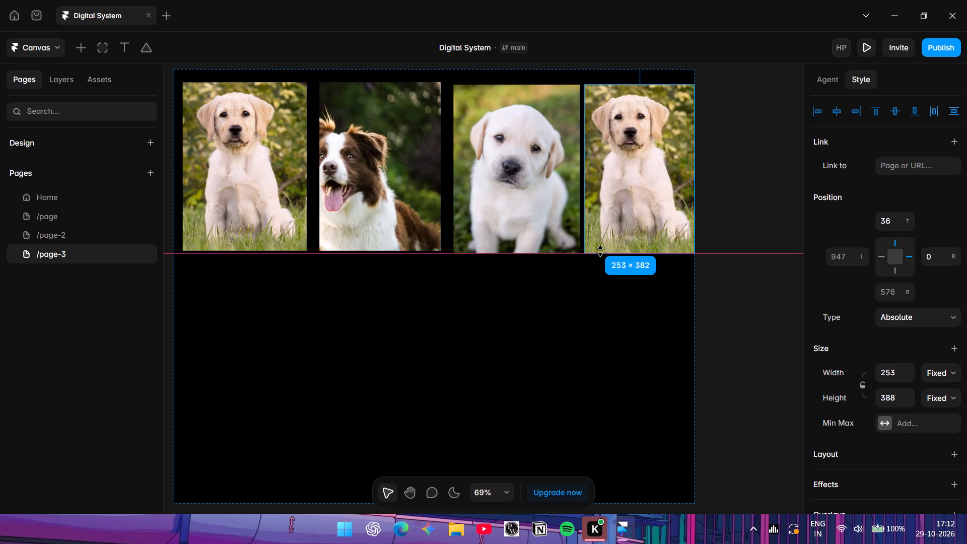
drag(600, 251, 603, 252)
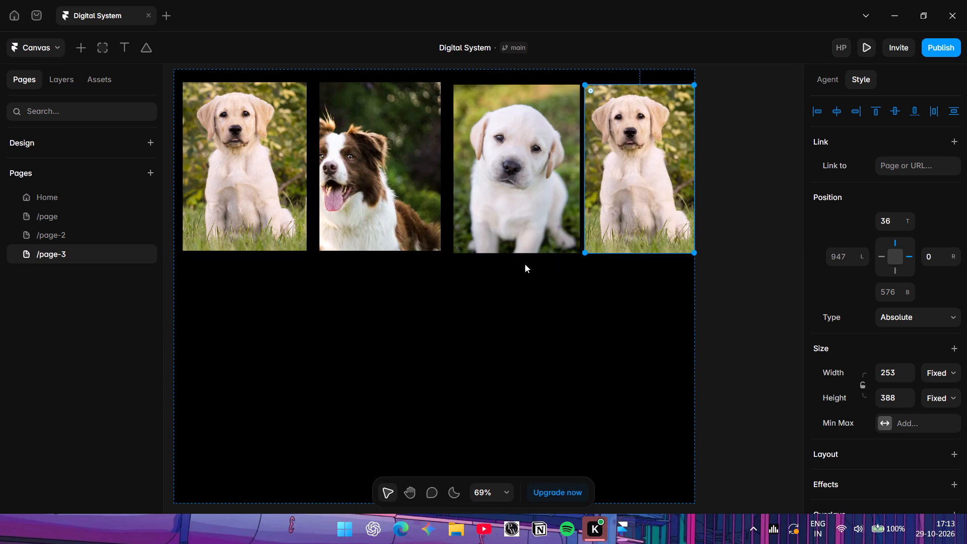
Shorten the white puppy image and the fourth puppy image to 382 high, level with the bottoms of the first two images.
click(510, 252)
click(510, 252)
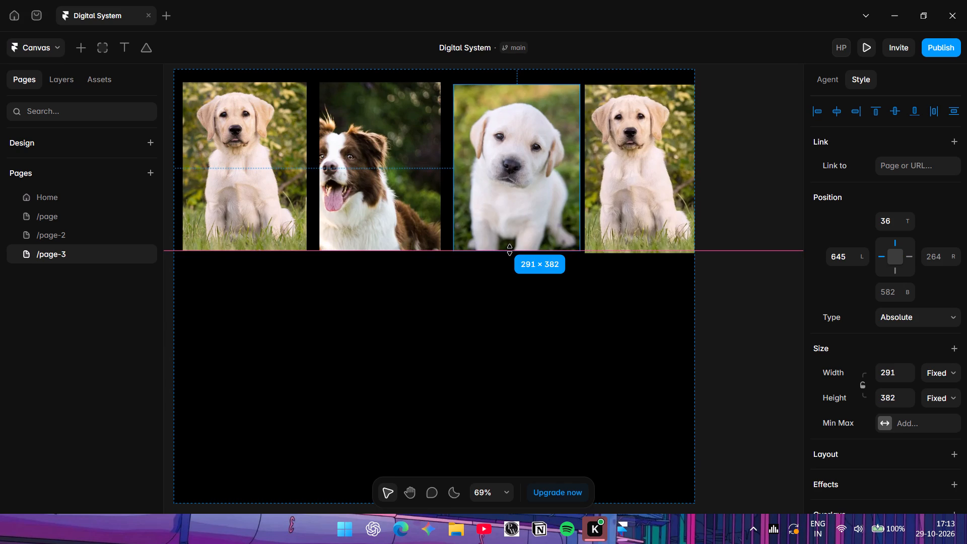
click(602, 253)
click(602, 253)
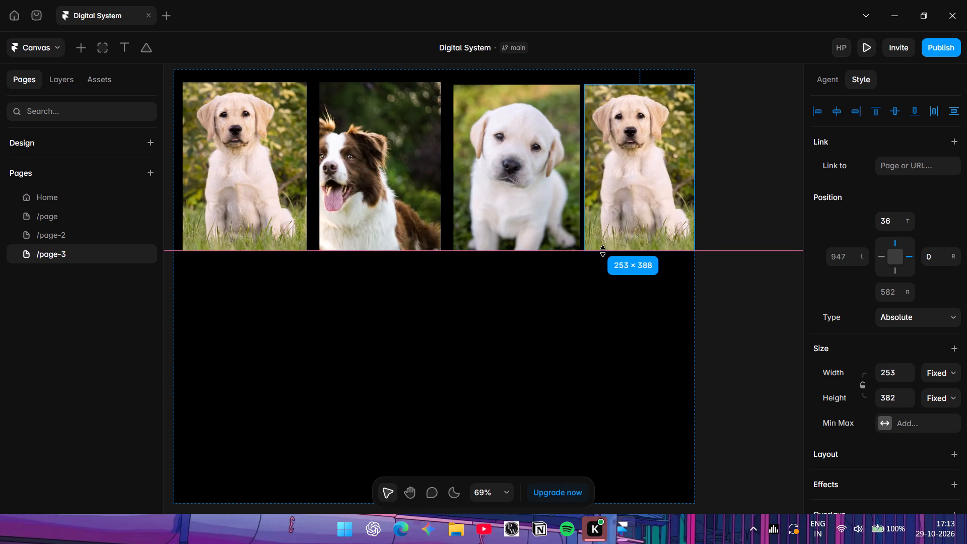
Nudge the first puppy image 5 px to the left.
click(231, 196)
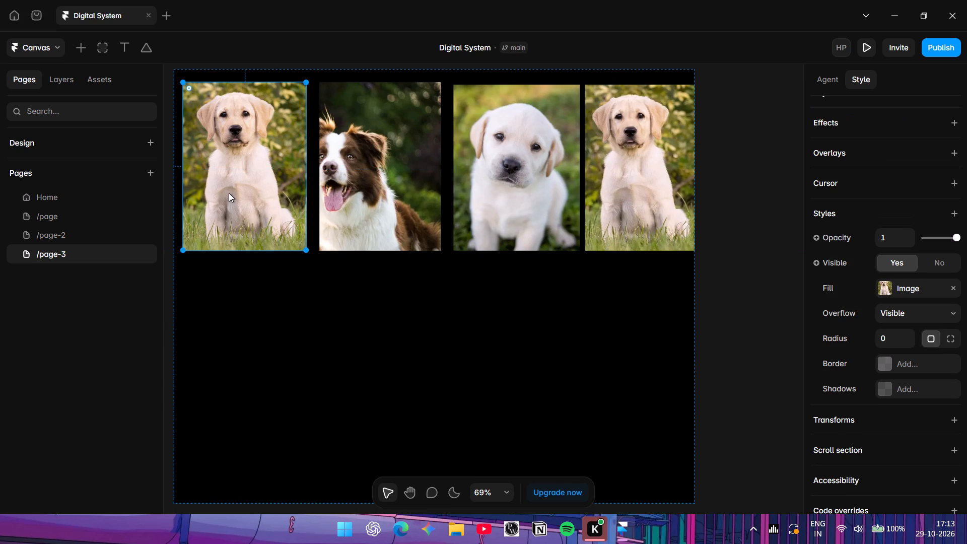
key(Left)
key(Left)
key(Left)
key(Left)
key(Left)
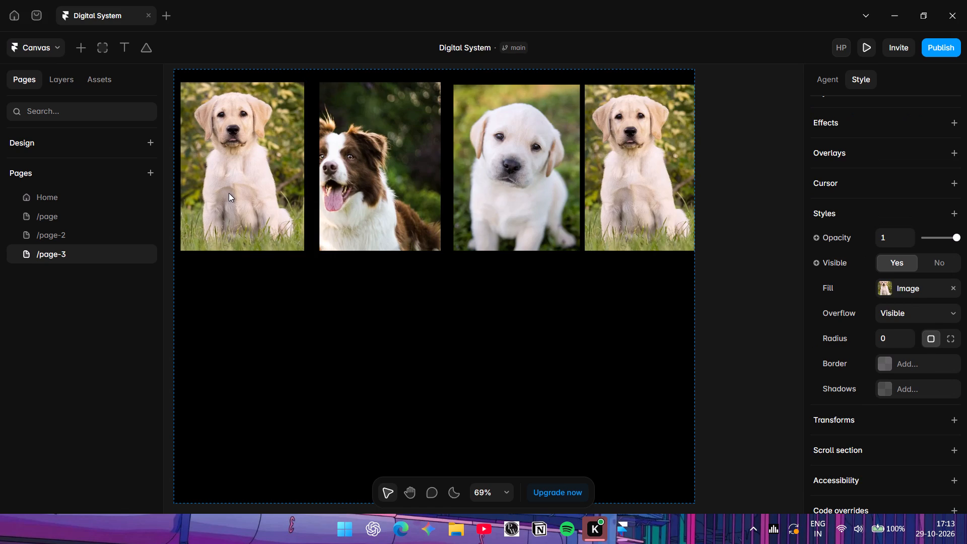
Undo the accidental move of the brown-and-white dog image and nudge it 7 px to the left.
drag(390, 122, 386, 116)
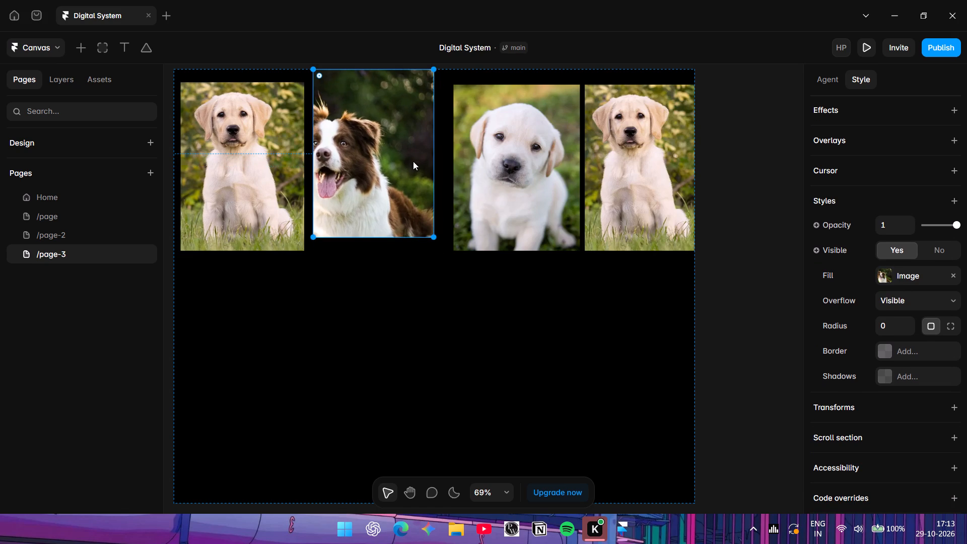
key(ctrl+z)
key(Left)
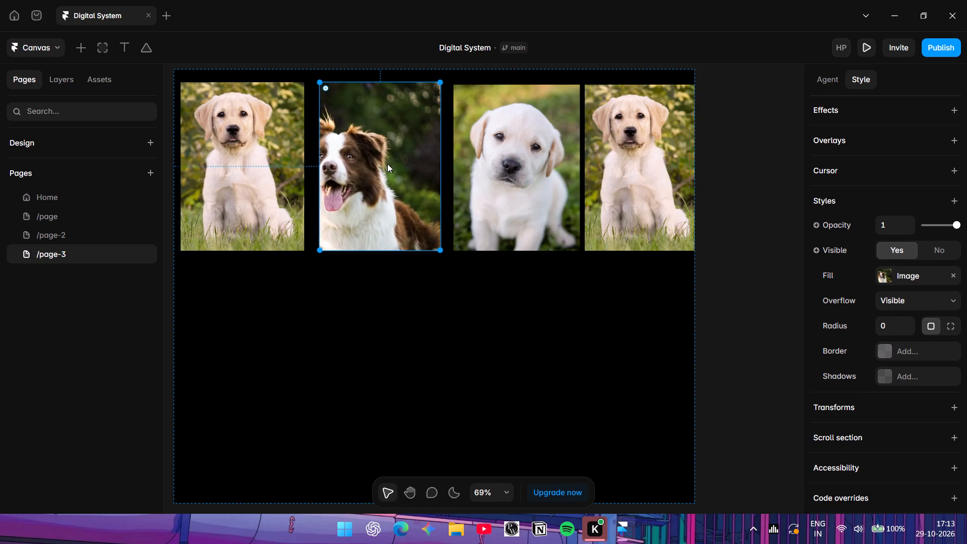
key(Left)
key(Left)
key(Left)
key(Left)
key(Left)
key(Left)
Nudge the white puppy image 7 px to the left, placing it 638 from the frame's left edge.
click(504, 164)
key(Left)
key(Left)
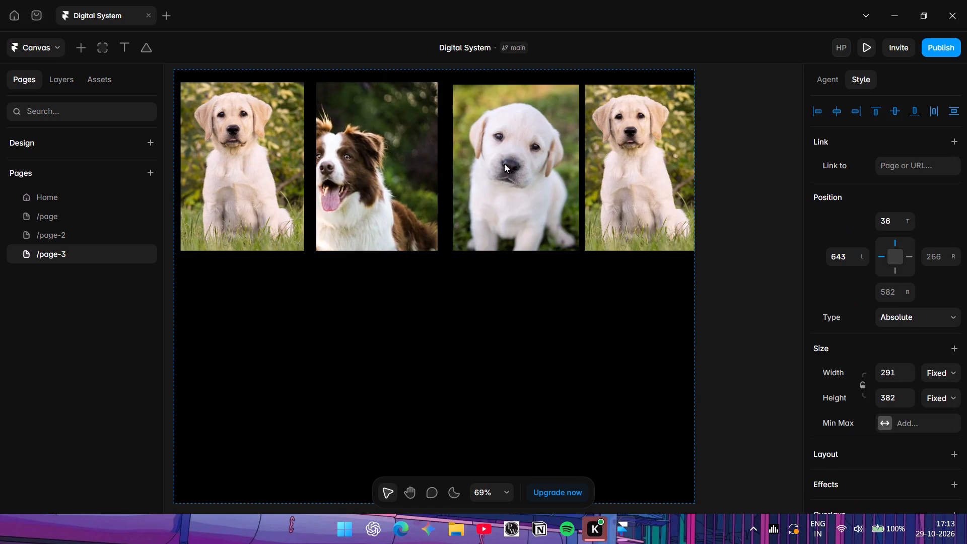
key(Left)
key(Left)
key(Left)
key(Left)
key(Left)
click(615, 158)
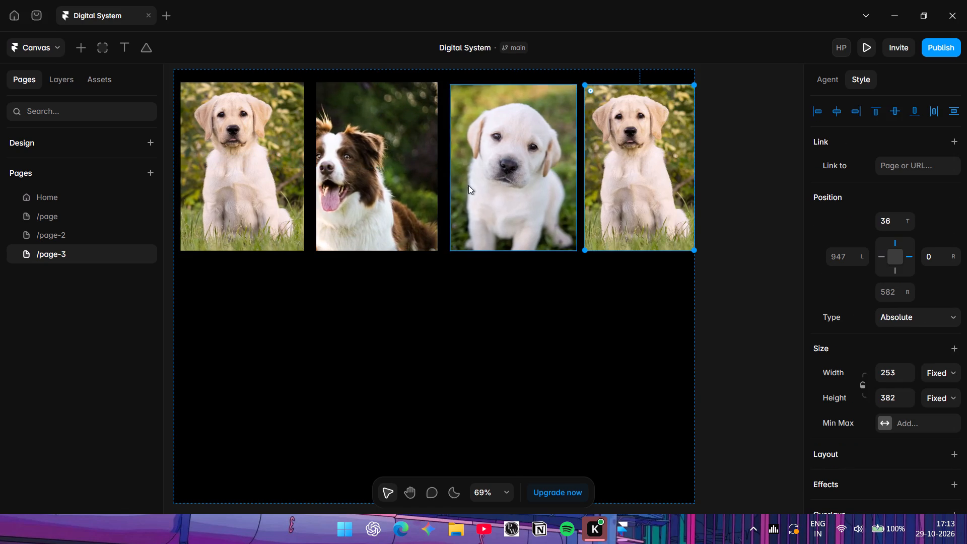
Nudge the first puppy image 2 px further to the left.
click(300, 200)
click(276, 200)
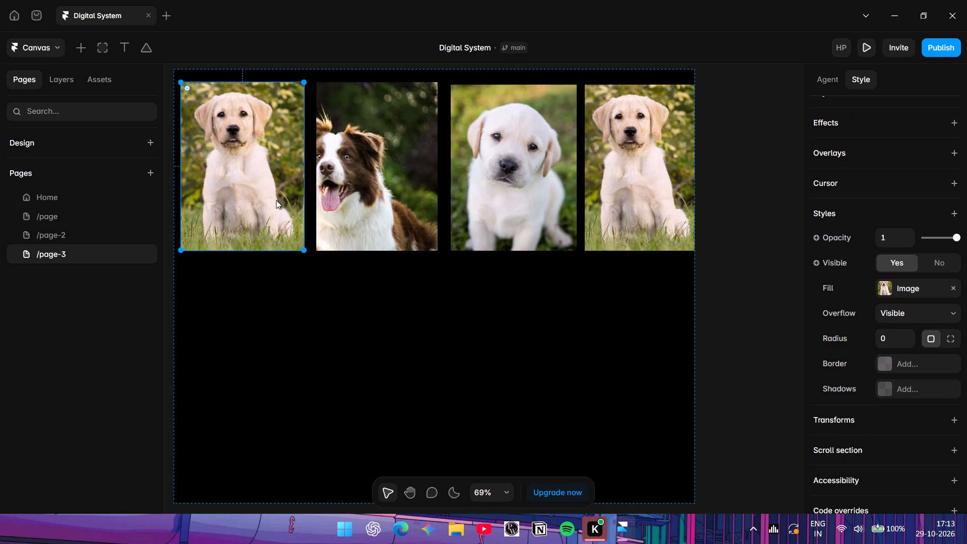
key(Left)
key(Left)
Nudge the brown-and-white dog image 9 px to the left to tighten its gap with the first puppy image.
click(385, 174)
key(Left)
key(Left)
key(Left)
key(Left)
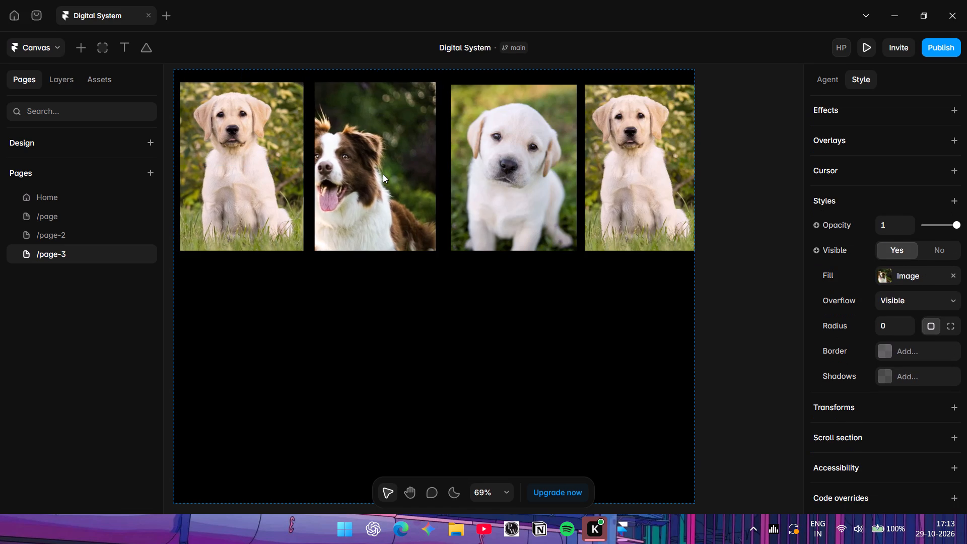
key(Left)
key(Left)
key(Left)
key(Left)
key(Left)
Nudge the white puppy image 11 px to the left, closer to the brown-and-white dog image.
click(499, 156)
key(Left)
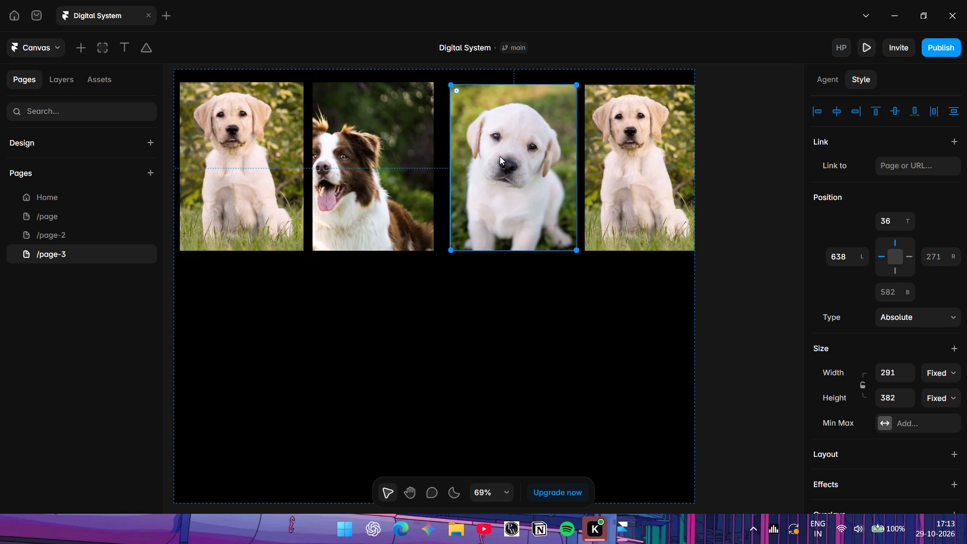
key(Left)
key(Left)
key(Left)
key(Left)
key(Left)
key(Left)
key(Left)
key(Left)
key(Left)
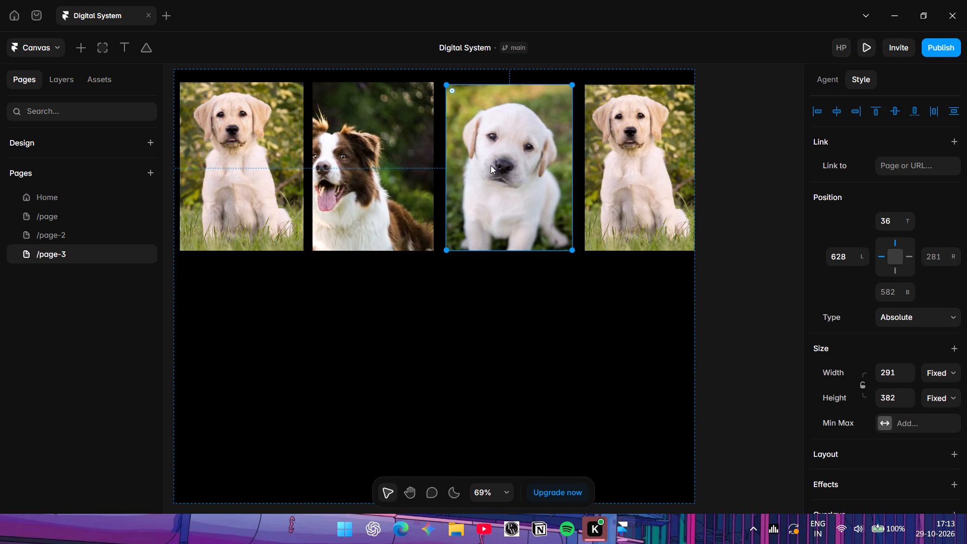
key(Left)
Nudge the fourth puppy image 9 px to the left, away from the frame's right edge.
click(588, 149)
key(Left)
key(Left)
key(Left)
key(Left)
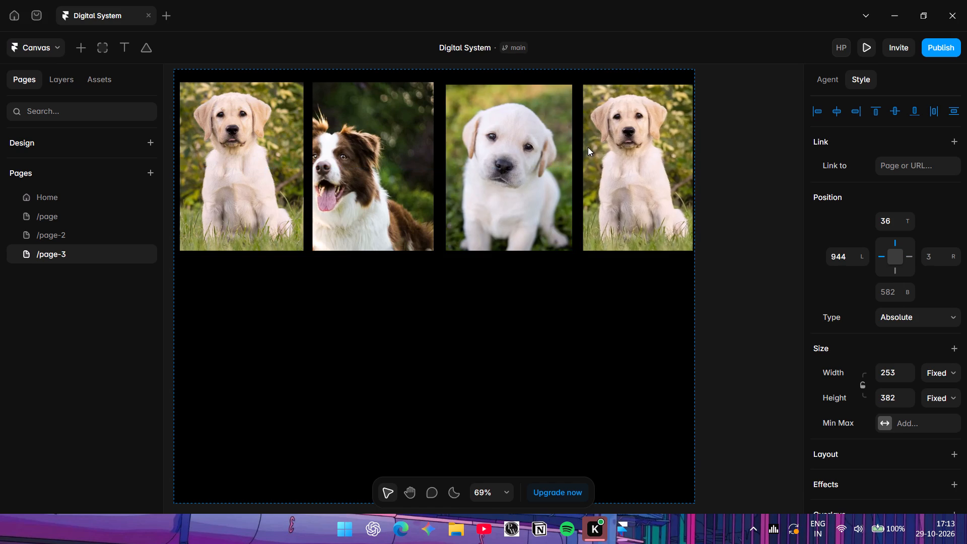
key(Left)
key(Left)
key(Left)
key(Left)
key(Left)
Nudge the brown-and-white dog image 4 px further to the left.
click(378, 199)
key(Left)
key(Left)
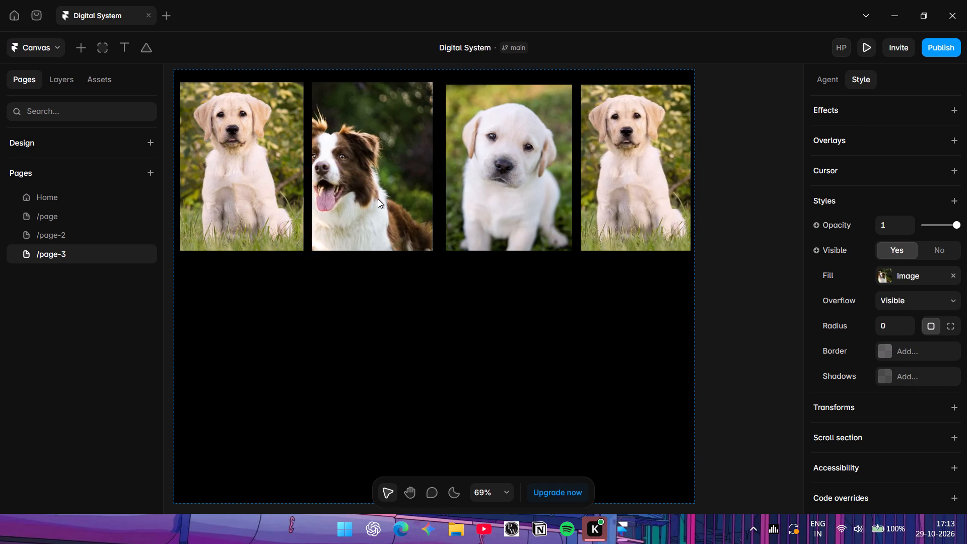
key(Left)
key(Left)
Nudge the white puppy image another 11 px to the left to narrow its gap with the brown-and-white dog image.
click(510, 168)
key(Left)
key(Left)
key(Left)
key(Left)
key(Left)
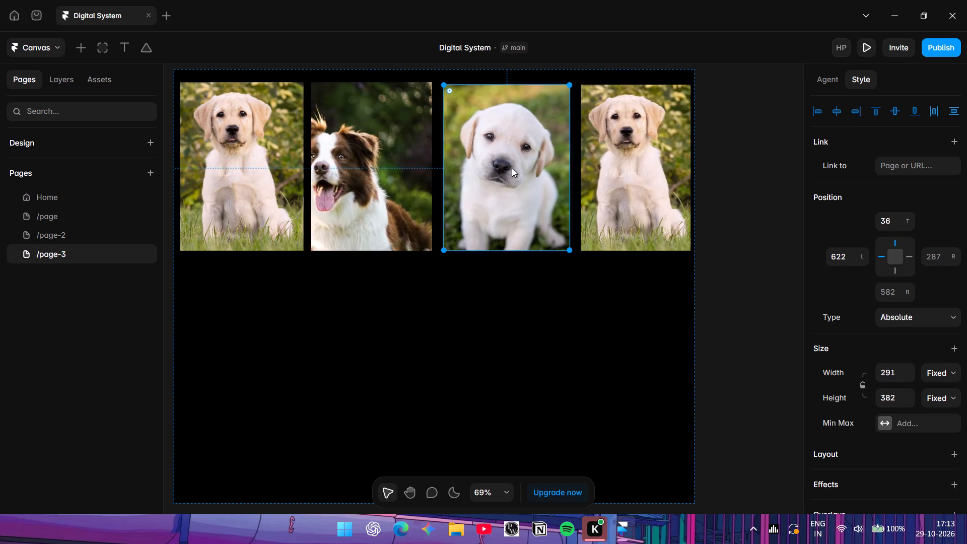
key(Left)
key(Left)
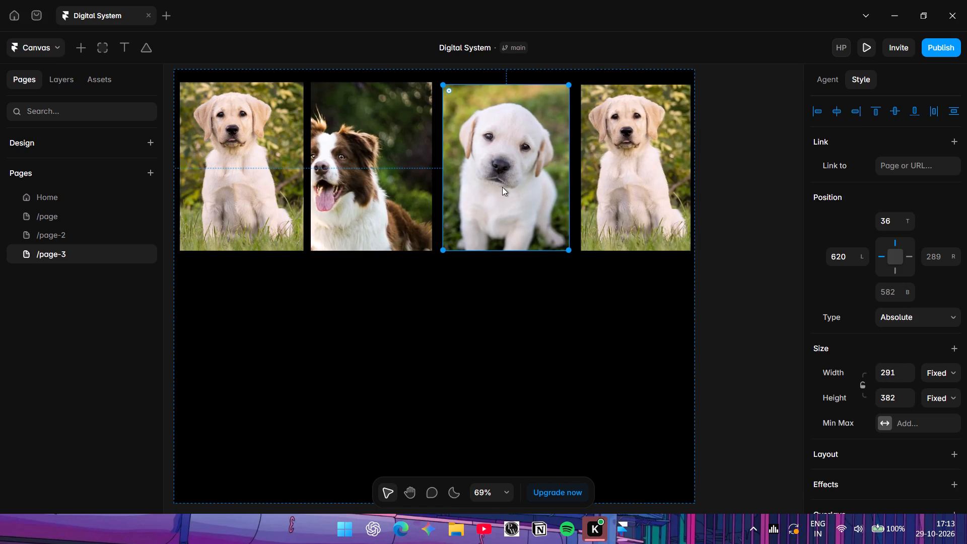
key(Left)
key(Left)
key(Left)
key(Left)
Nudge the fourth puppy image 4 px further to the left.
click(649, 162)
key(Left)
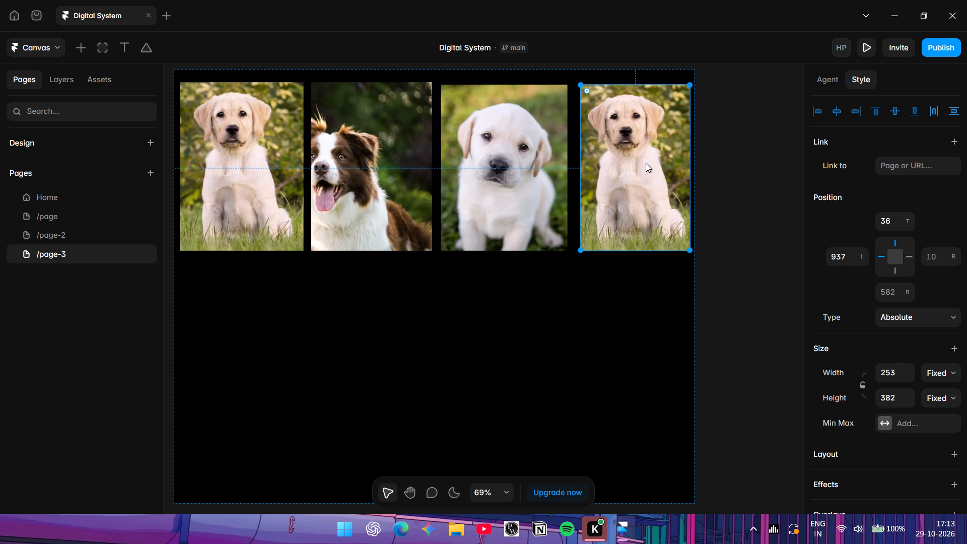
key(Left)
key(Left)
key(Left)
Nudge the white puppy image 3 px to the left, placing it 613 from the frame's left edge.
click(491, 202)
key(Left)
key(Left)
key(Left)
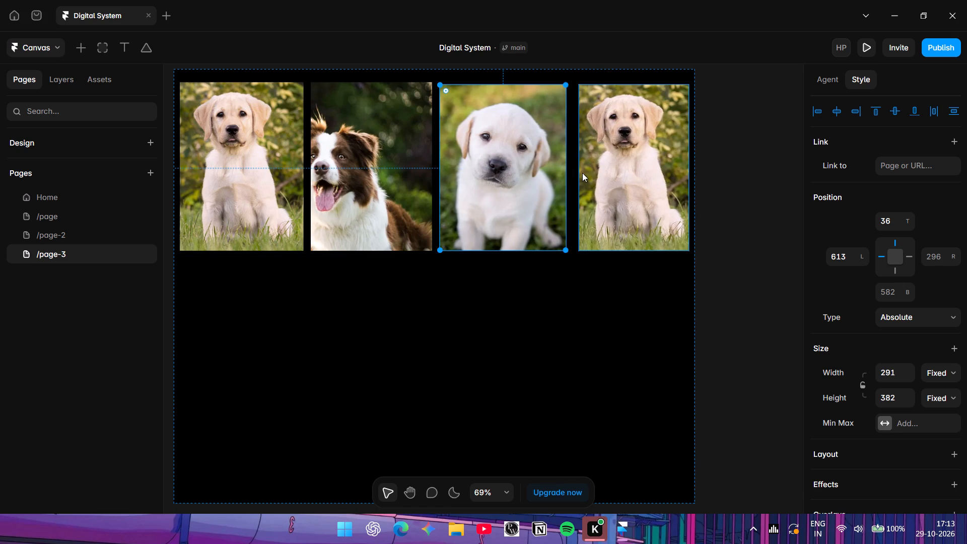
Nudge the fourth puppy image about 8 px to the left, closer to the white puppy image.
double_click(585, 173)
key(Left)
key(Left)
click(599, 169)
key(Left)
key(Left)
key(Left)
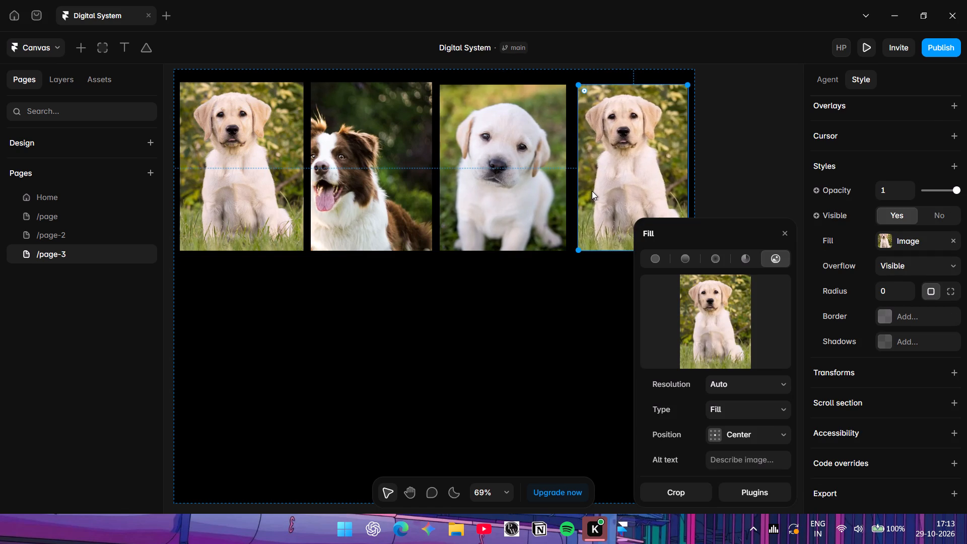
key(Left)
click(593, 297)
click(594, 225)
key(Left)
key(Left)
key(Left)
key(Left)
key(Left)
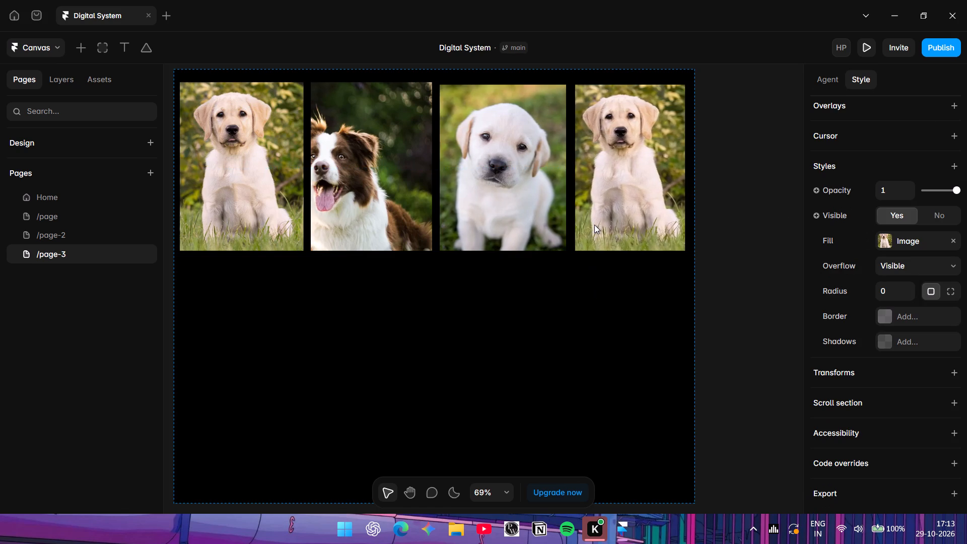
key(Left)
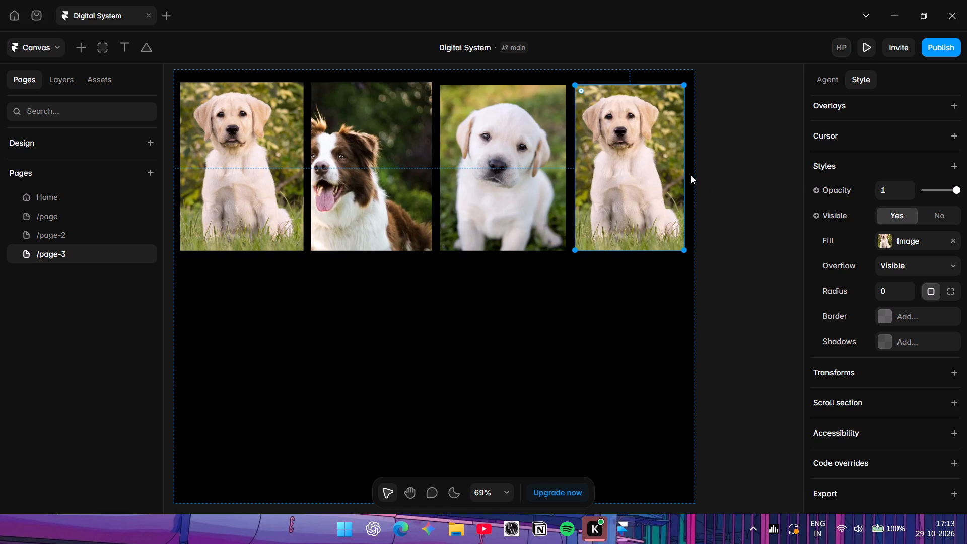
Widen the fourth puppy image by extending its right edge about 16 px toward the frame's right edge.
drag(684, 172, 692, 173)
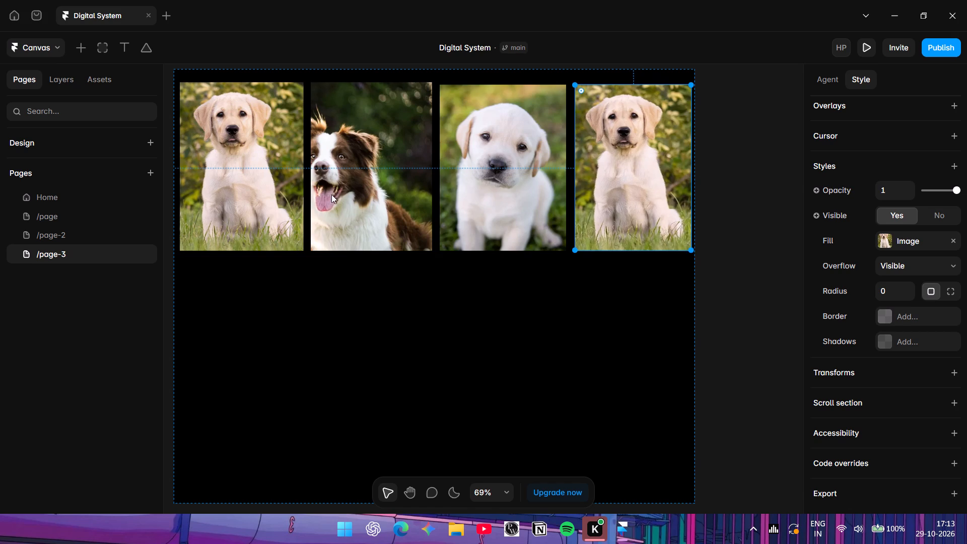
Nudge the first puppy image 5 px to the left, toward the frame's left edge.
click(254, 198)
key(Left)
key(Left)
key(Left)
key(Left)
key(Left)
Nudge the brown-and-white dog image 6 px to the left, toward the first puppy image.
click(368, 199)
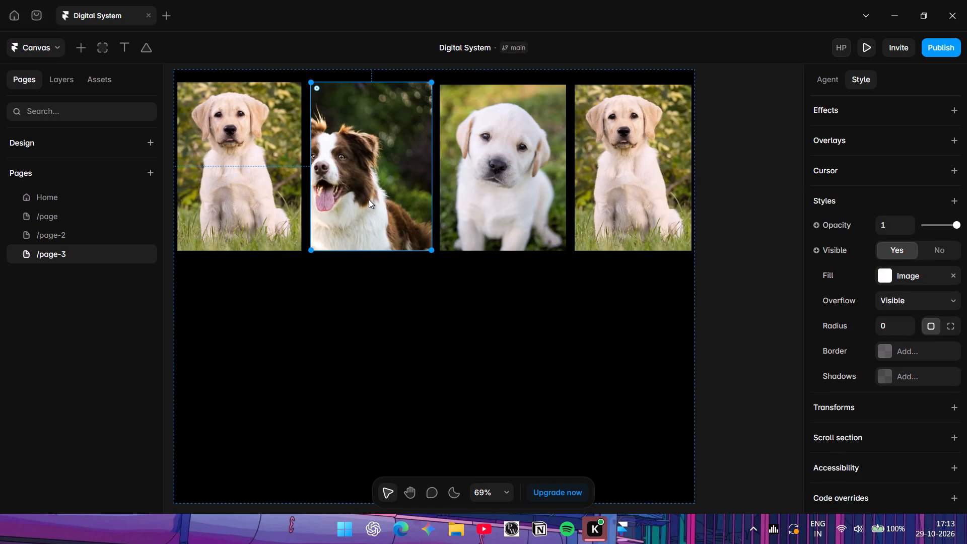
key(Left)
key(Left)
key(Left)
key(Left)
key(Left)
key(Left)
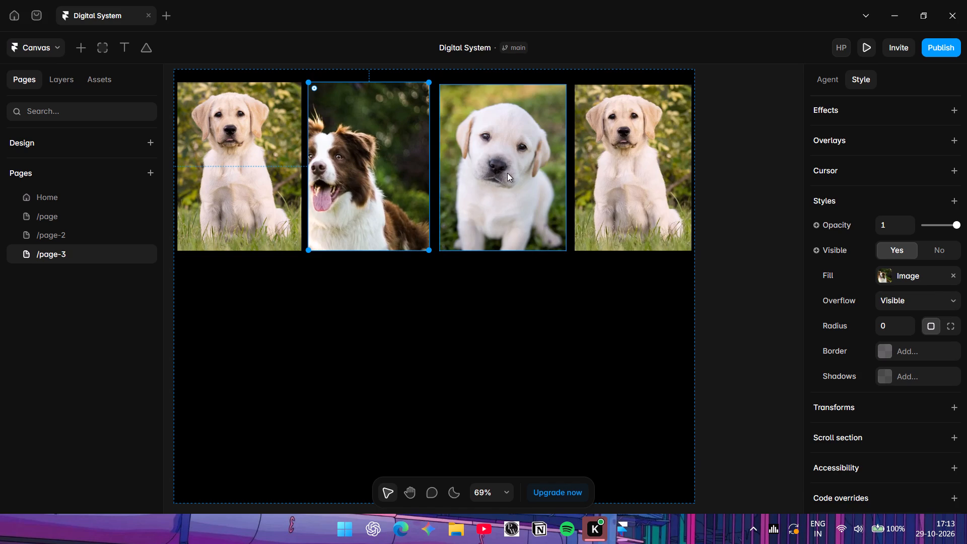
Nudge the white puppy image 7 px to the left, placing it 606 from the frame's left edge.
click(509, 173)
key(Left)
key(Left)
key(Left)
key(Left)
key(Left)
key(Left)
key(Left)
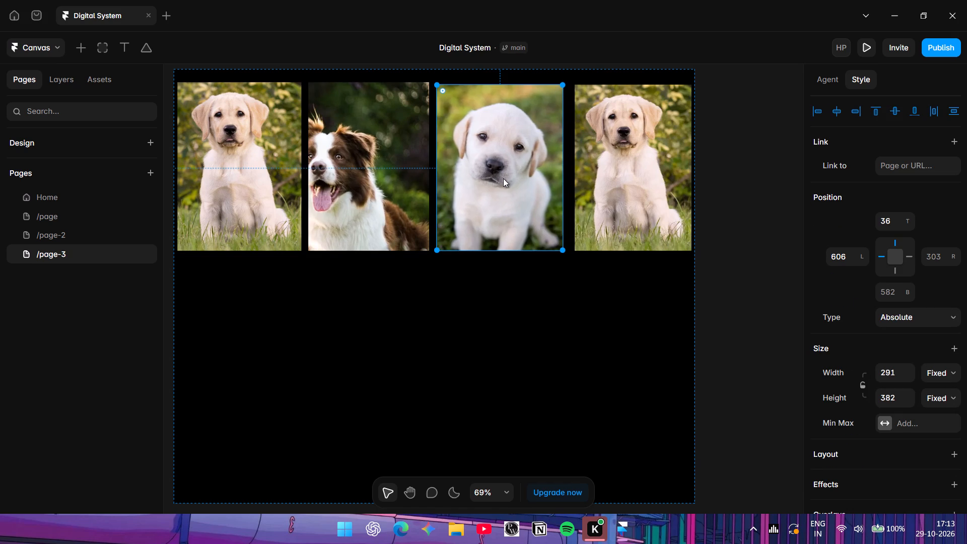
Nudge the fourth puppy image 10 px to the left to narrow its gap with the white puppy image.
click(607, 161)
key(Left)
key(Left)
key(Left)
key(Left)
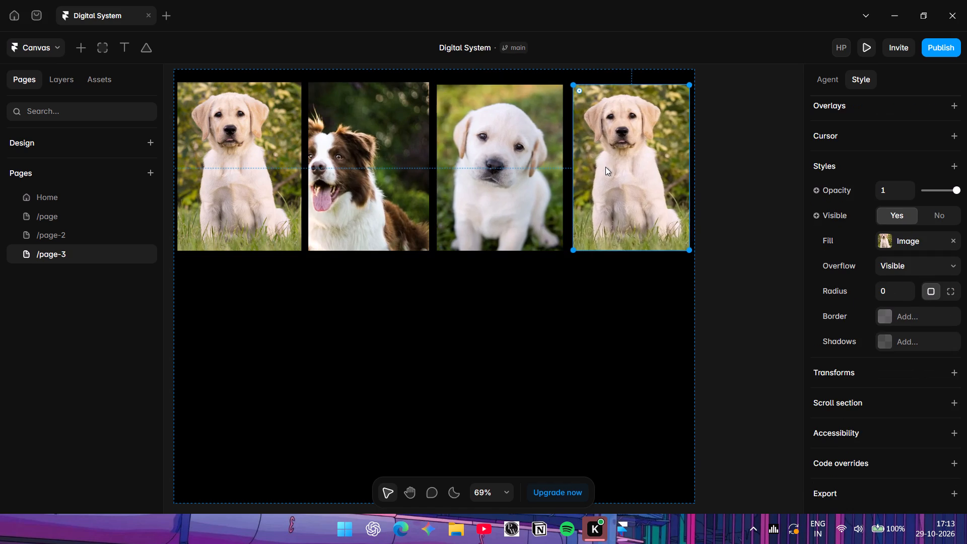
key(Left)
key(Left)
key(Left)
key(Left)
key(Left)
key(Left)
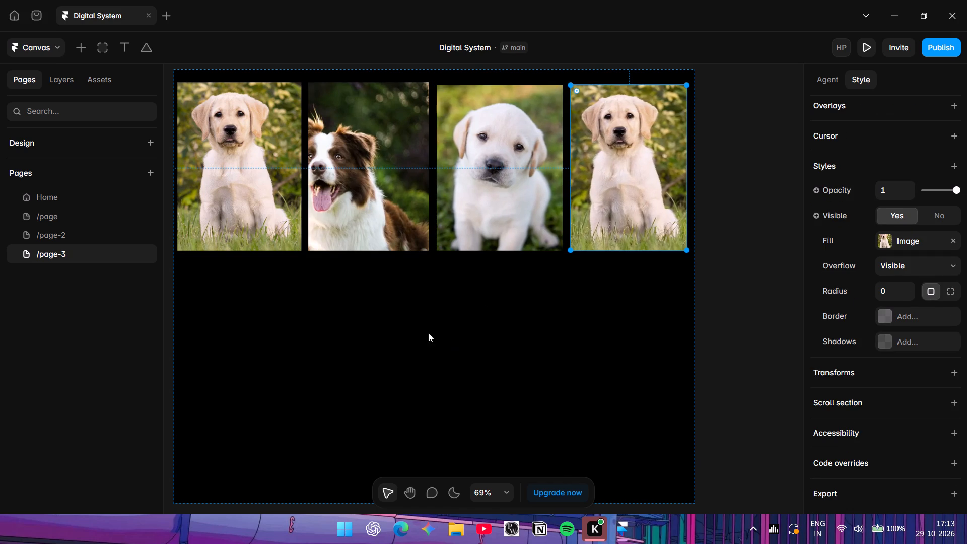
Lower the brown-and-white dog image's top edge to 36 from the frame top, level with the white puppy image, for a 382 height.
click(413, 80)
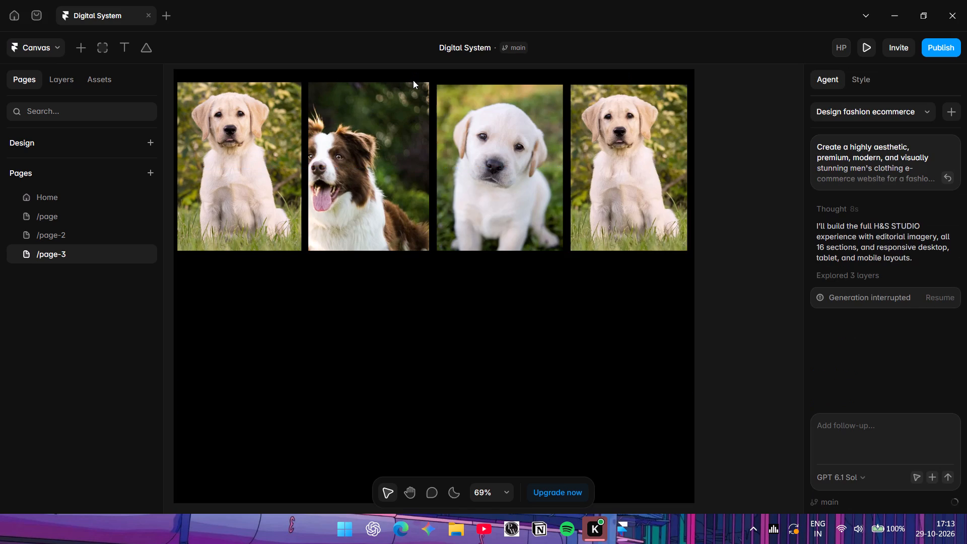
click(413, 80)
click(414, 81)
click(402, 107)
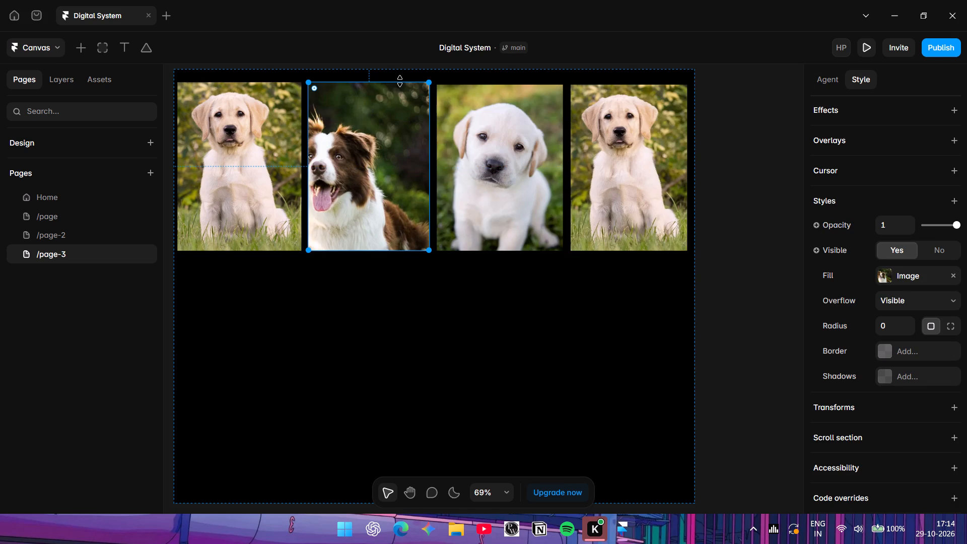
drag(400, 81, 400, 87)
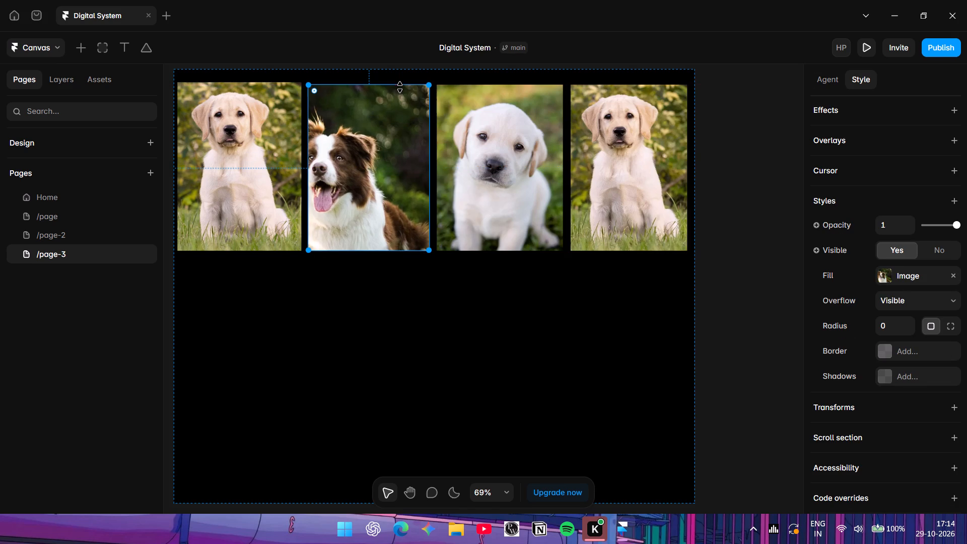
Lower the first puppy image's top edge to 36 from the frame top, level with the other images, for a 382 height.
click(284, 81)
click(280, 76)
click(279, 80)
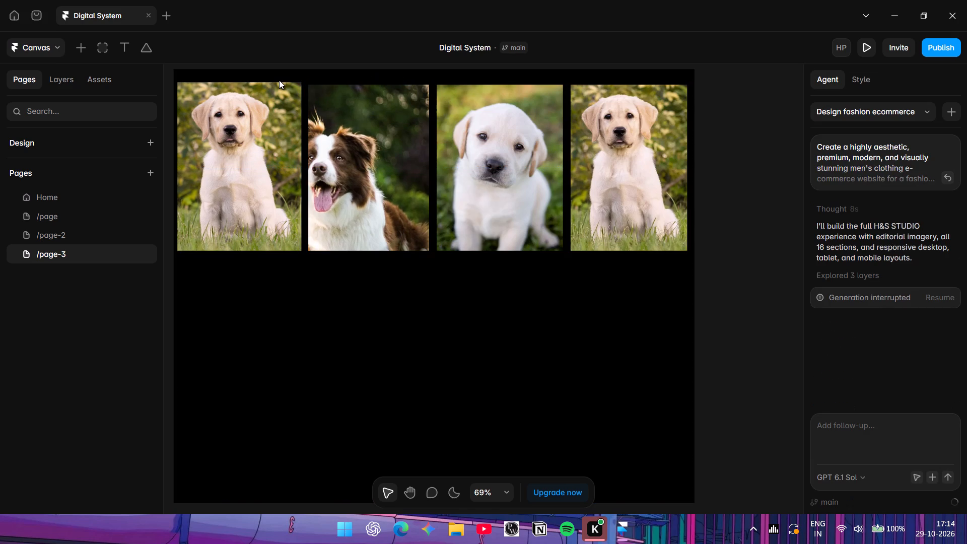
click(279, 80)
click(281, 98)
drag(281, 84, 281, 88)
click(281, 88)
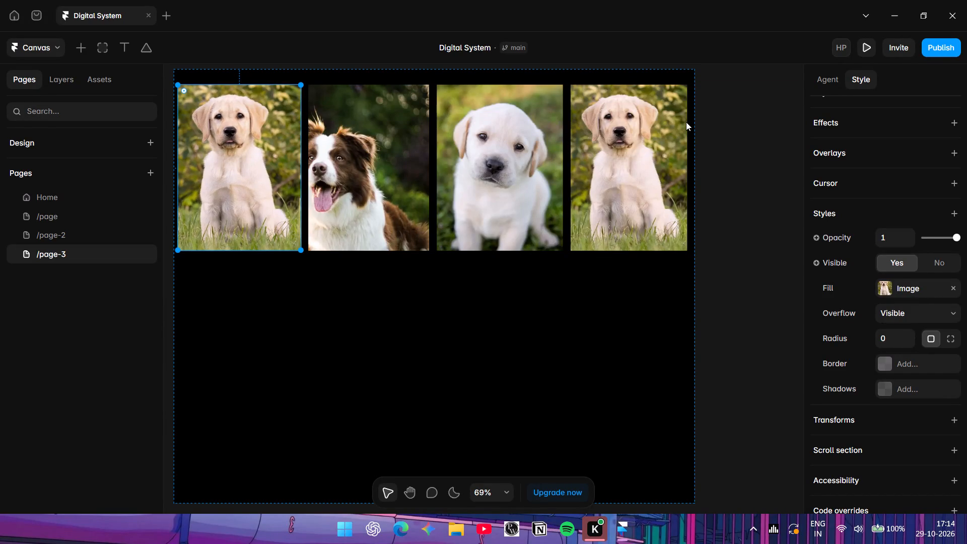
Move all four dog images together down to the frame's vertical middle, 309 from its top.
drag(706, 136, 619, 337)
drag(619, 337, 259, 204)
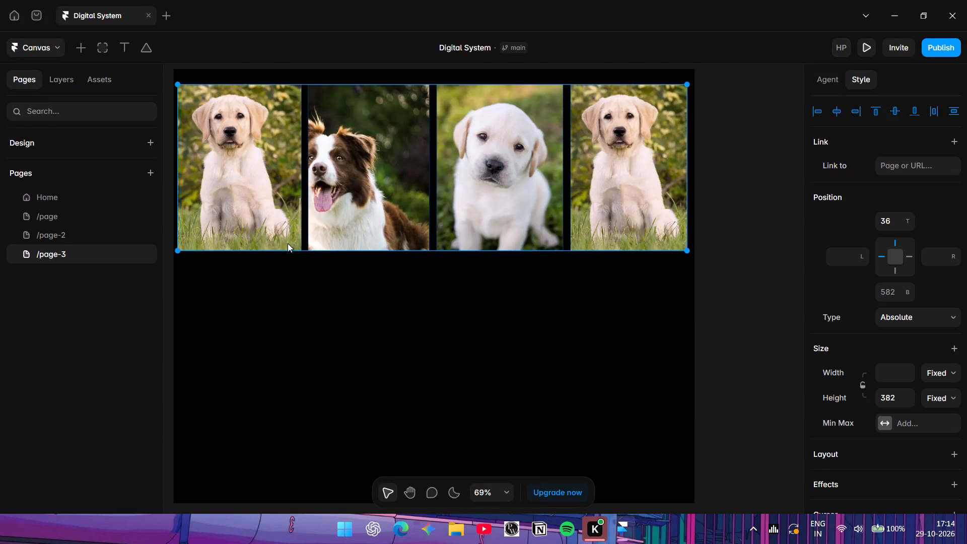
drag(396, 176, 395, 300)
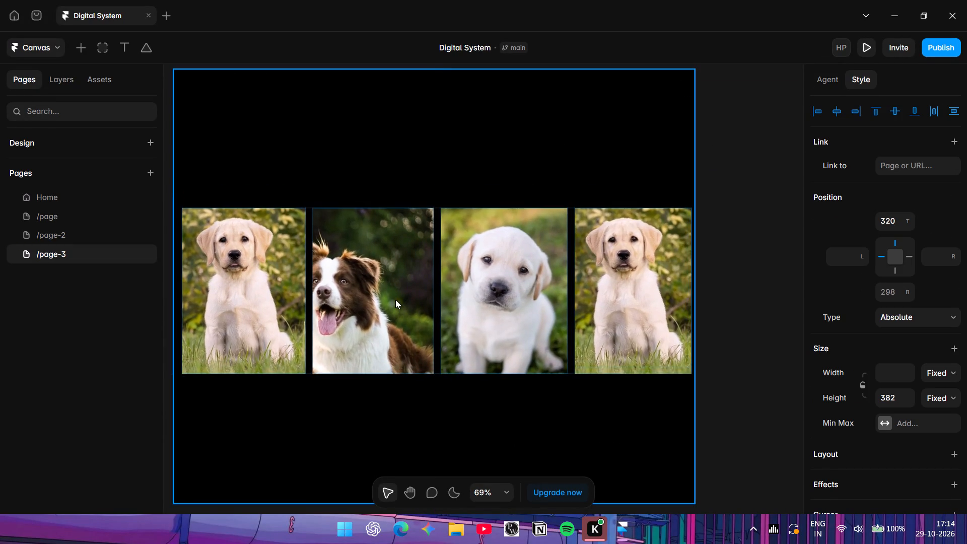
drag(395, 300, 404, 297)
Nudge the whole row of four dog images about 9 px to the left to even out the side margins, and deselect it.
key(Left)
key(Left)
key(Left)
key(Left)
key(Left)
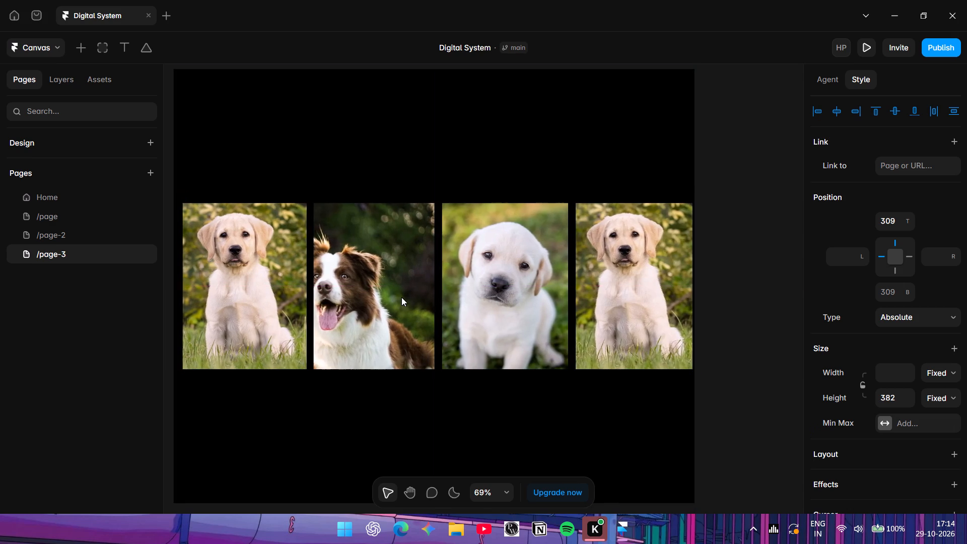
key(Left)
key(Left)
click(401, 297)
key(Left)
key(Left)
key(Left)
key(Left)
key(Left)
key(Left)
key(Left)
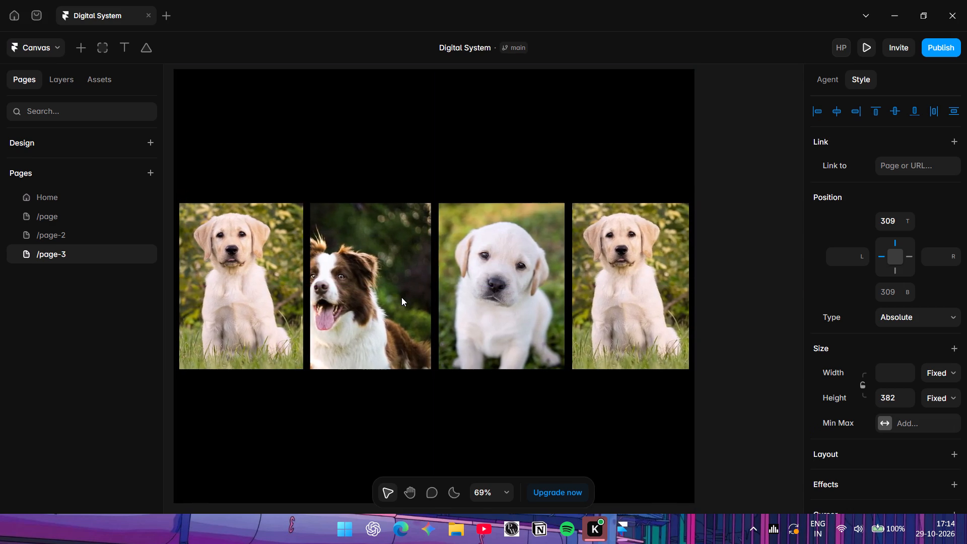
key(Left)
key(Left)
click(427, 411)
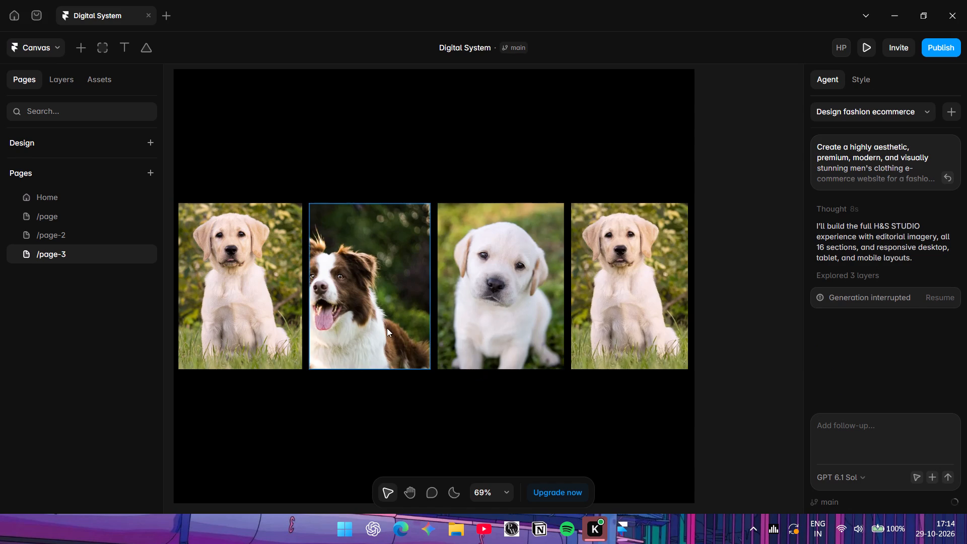
Delete all four dog images from the Desktop frame.
drag(612, 419, 264, 306)
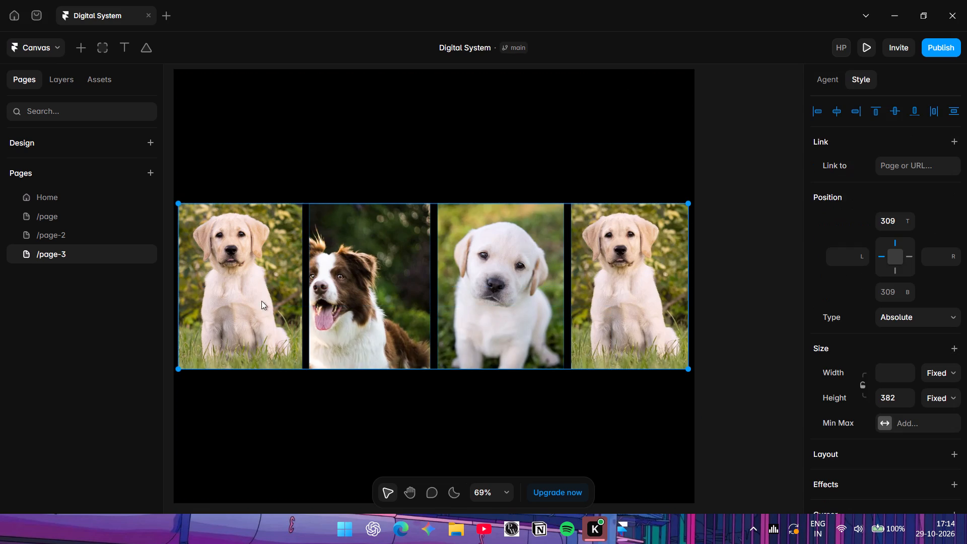
drag(343, 278, 342, 402)
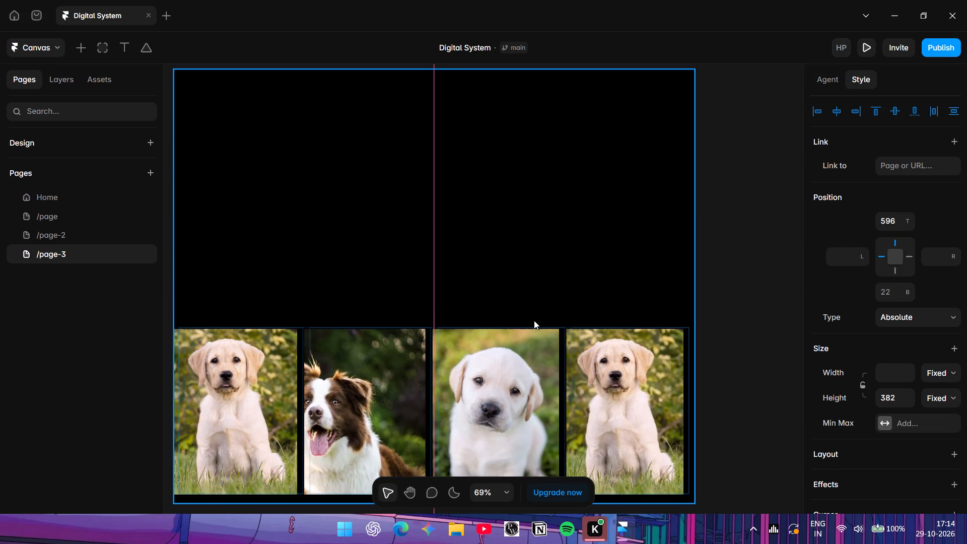
key(BackSpace)
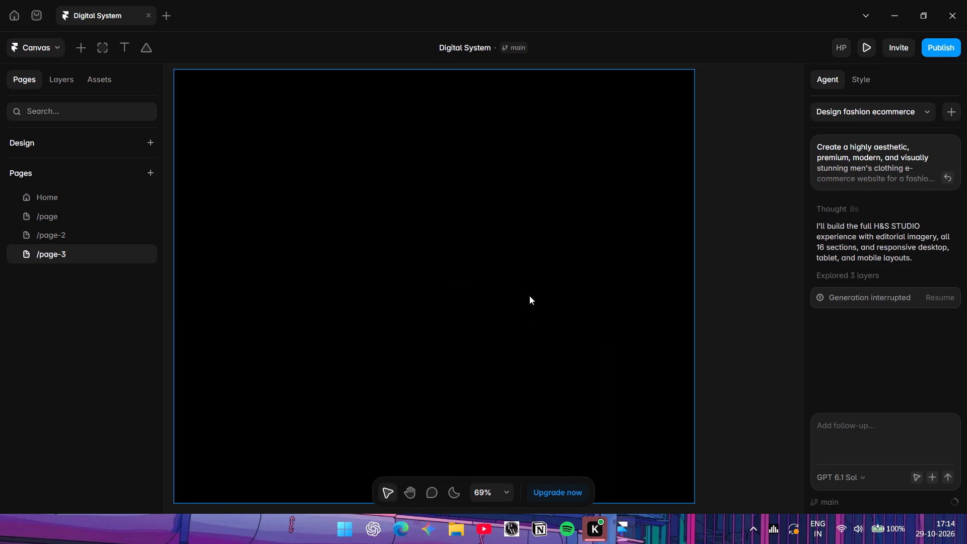
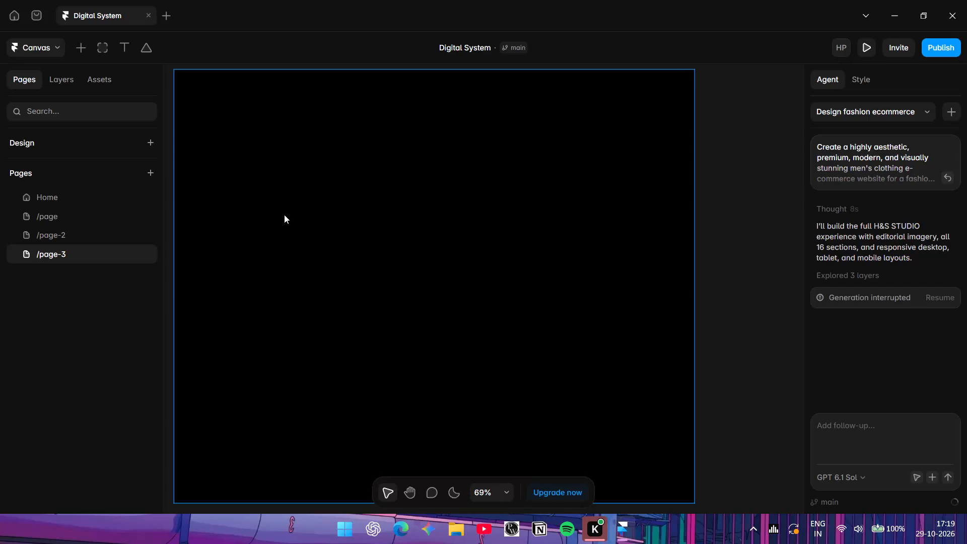
Select the empty black Desktop frame on /page-3.
click(284, 215)
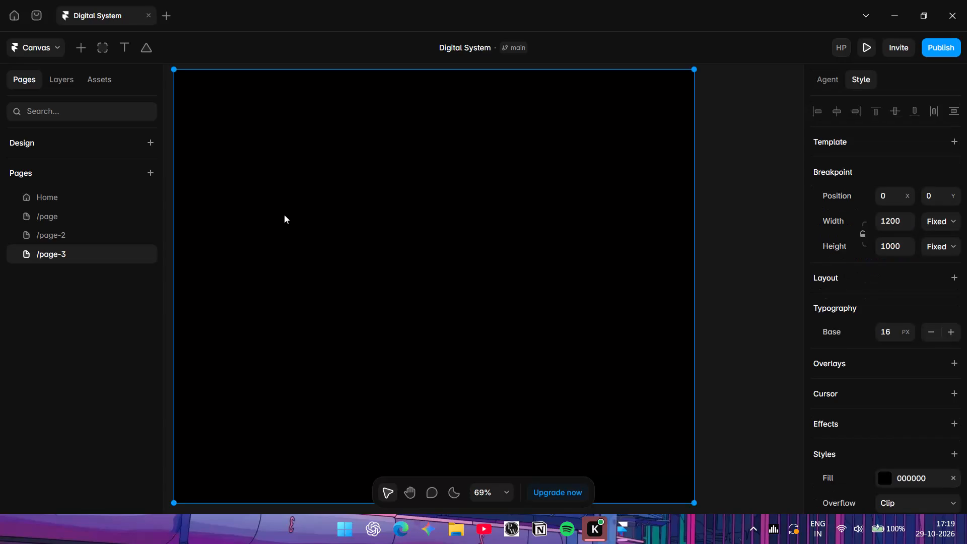
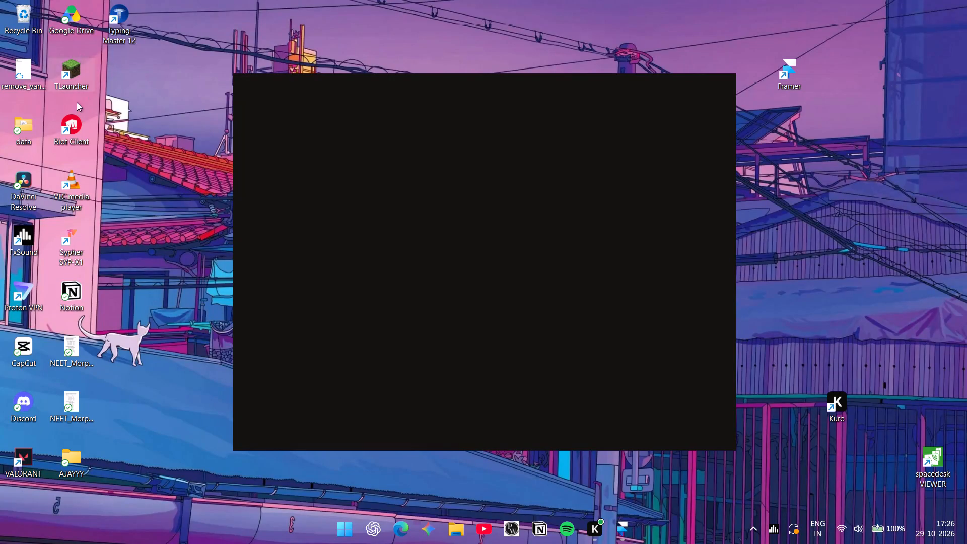
Open the Microsoft Edge browser from the desktop.
click(395, 523)
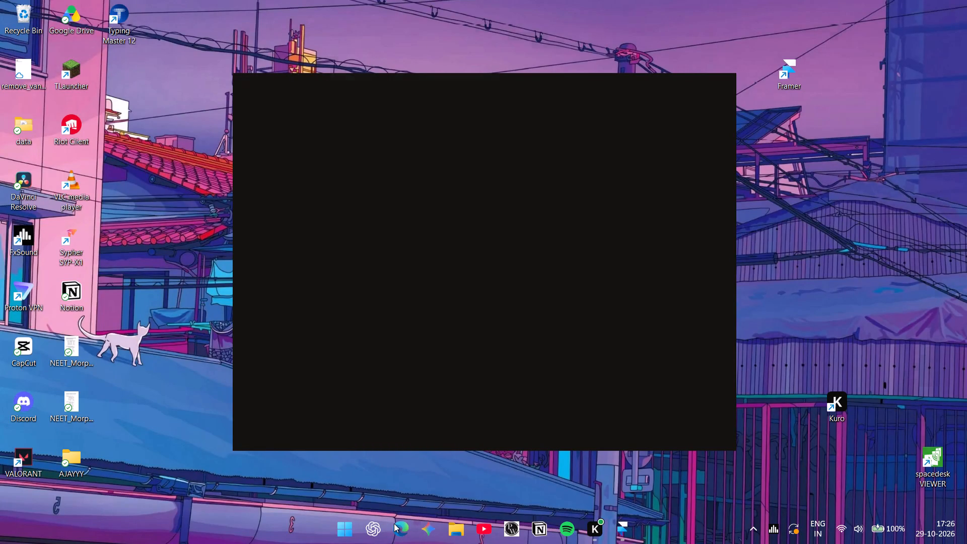
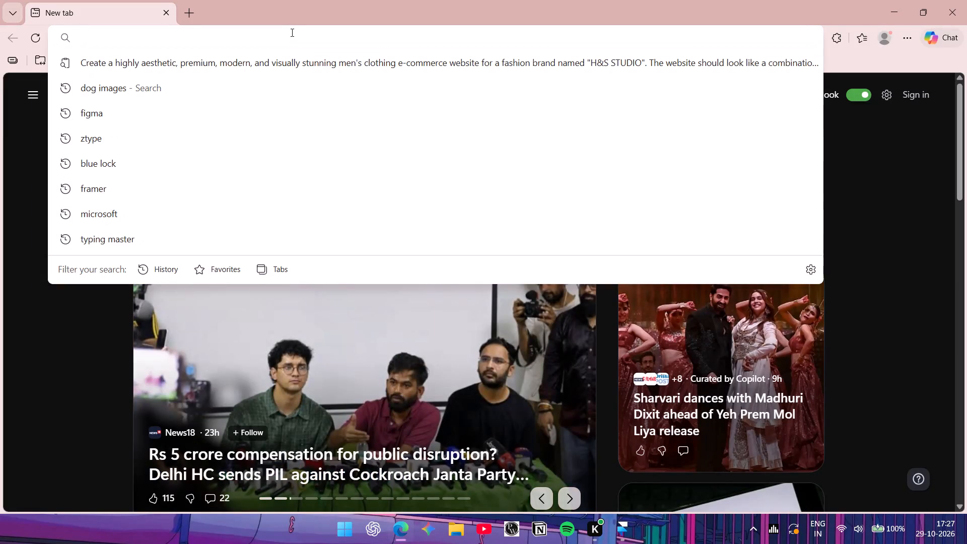
Enter "pinrest" as the web search query to find the Pinterest site.
text(pin)
text(rest)
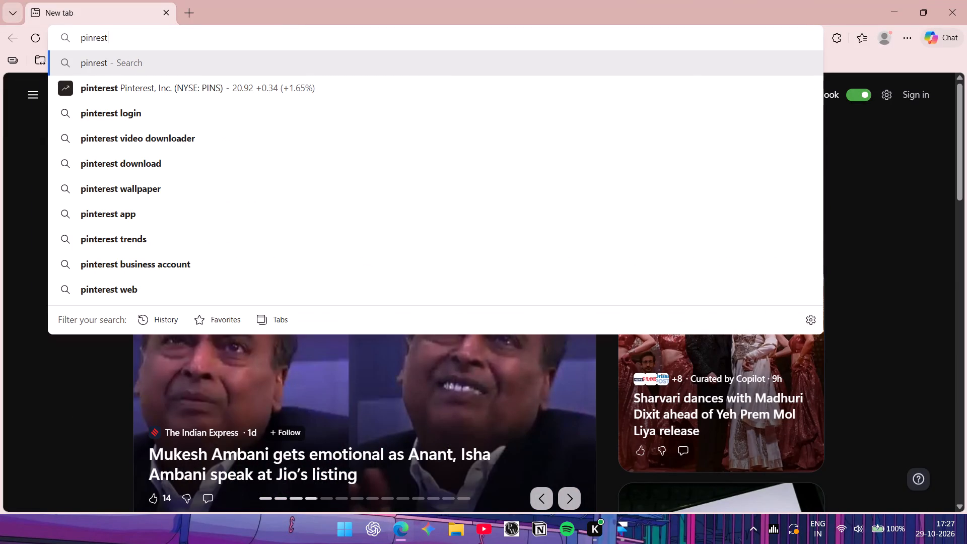
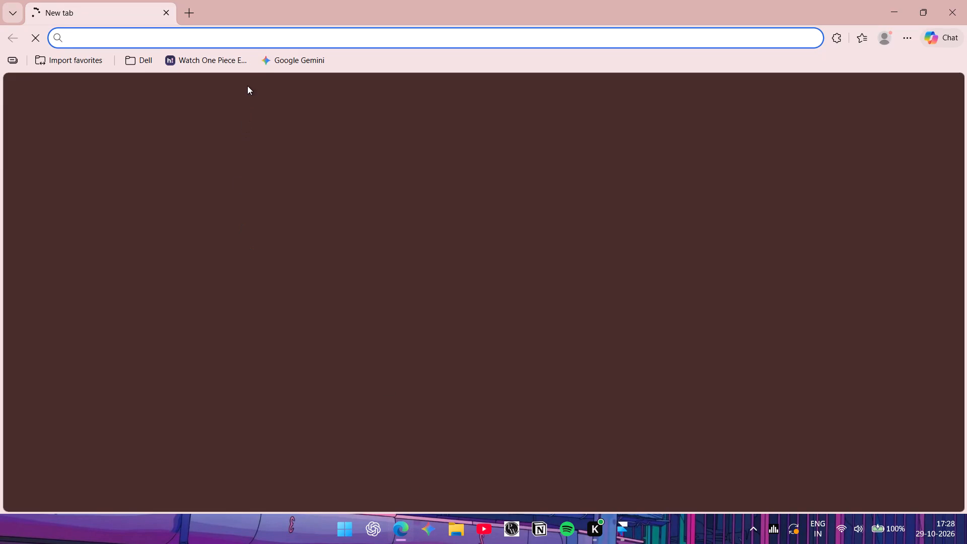
Bring up the recent web searches in the new browser tab to look for Pinterest.
click(243, 36)
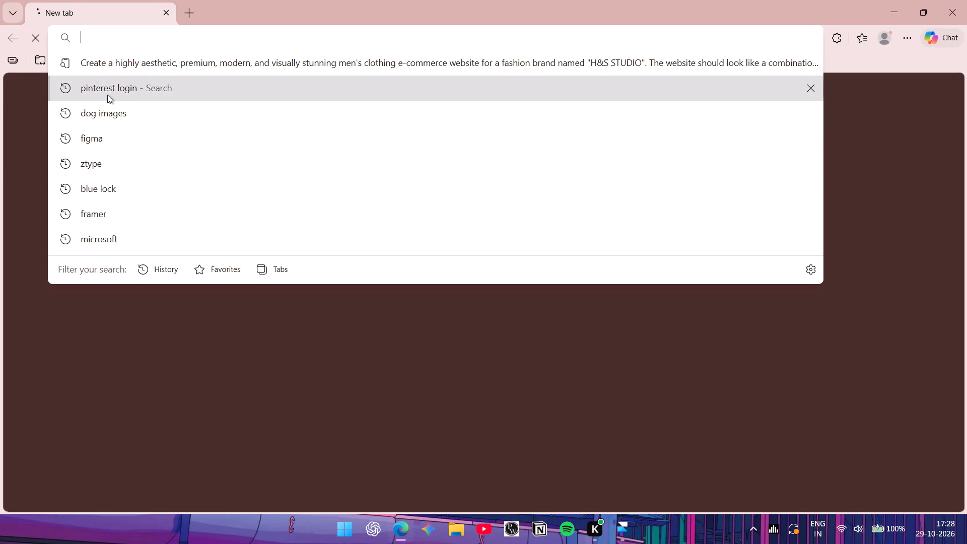
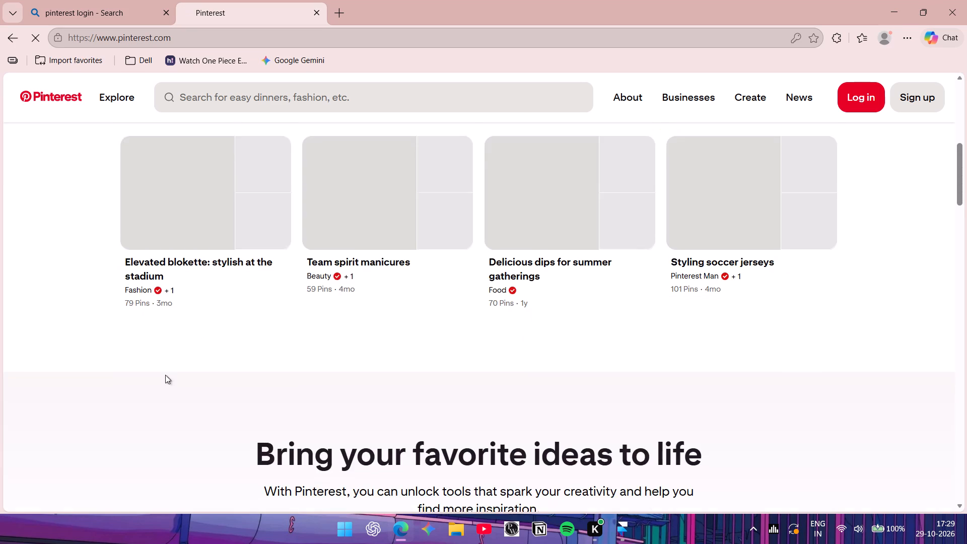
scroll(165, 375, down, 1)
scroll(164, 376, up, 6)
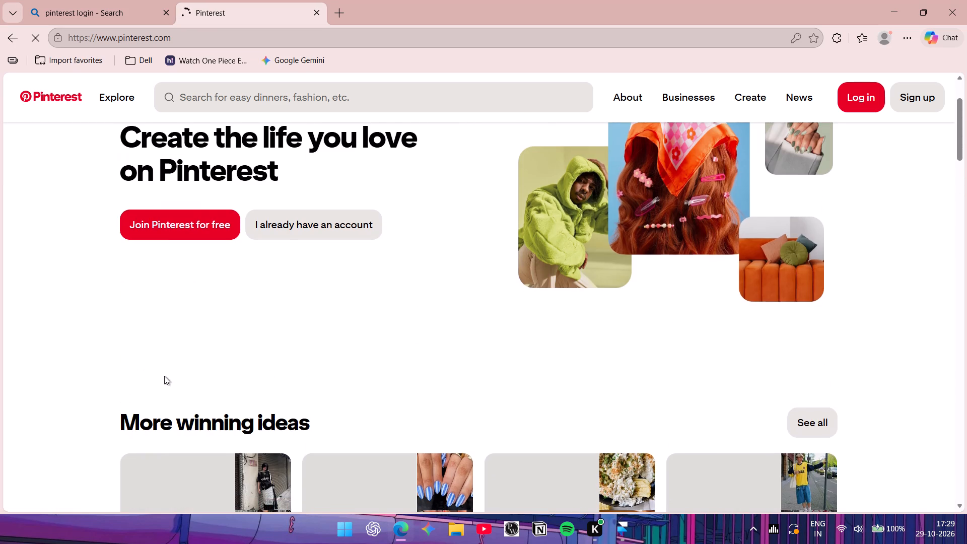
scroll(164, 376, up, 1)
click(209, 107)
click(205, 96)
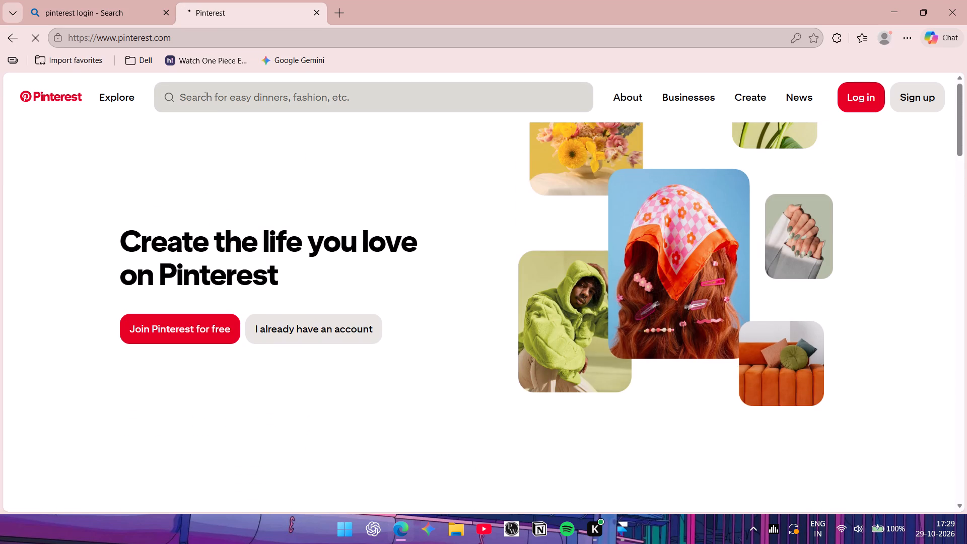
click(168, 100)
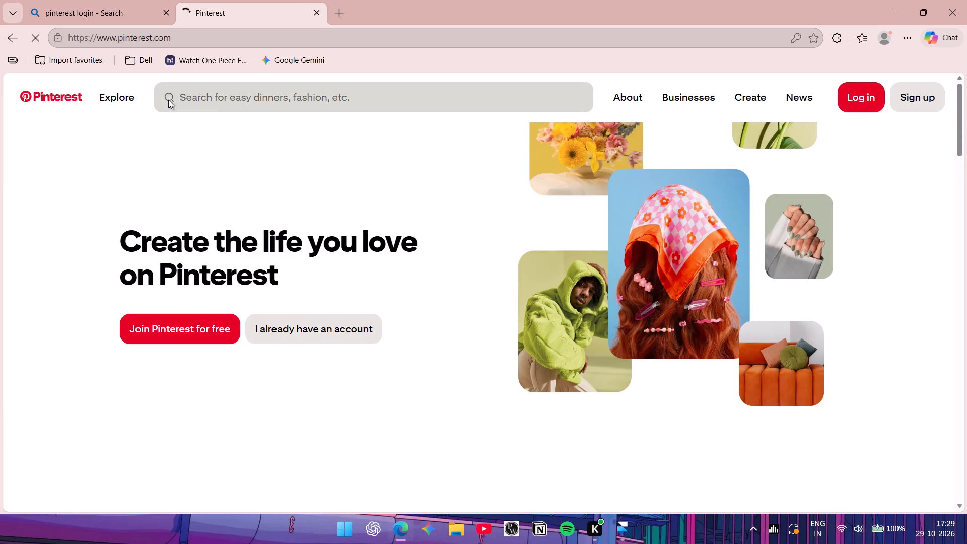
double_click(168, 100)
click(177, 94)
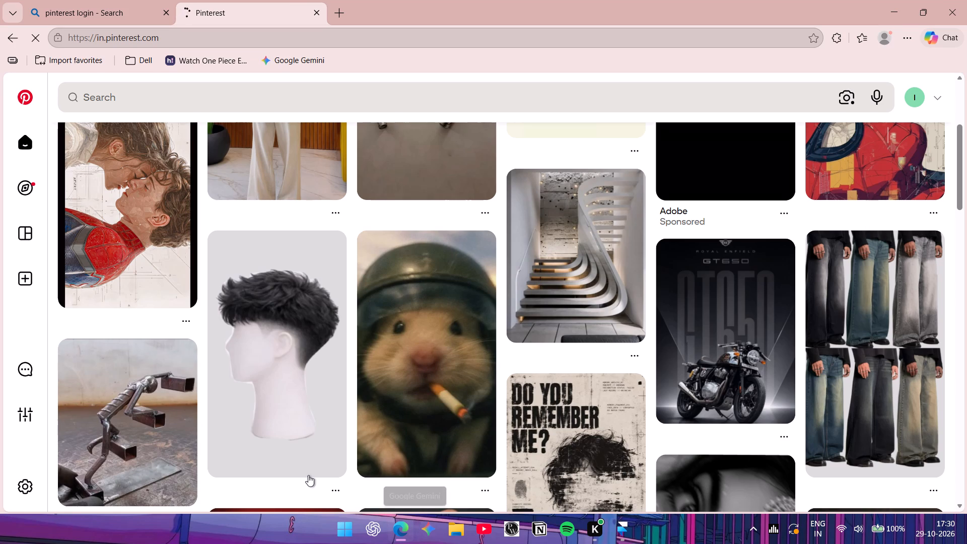
Search Pinterest for clothing using the suggested query "clothes men", dismissing the site's notification request.
click(113, 100)
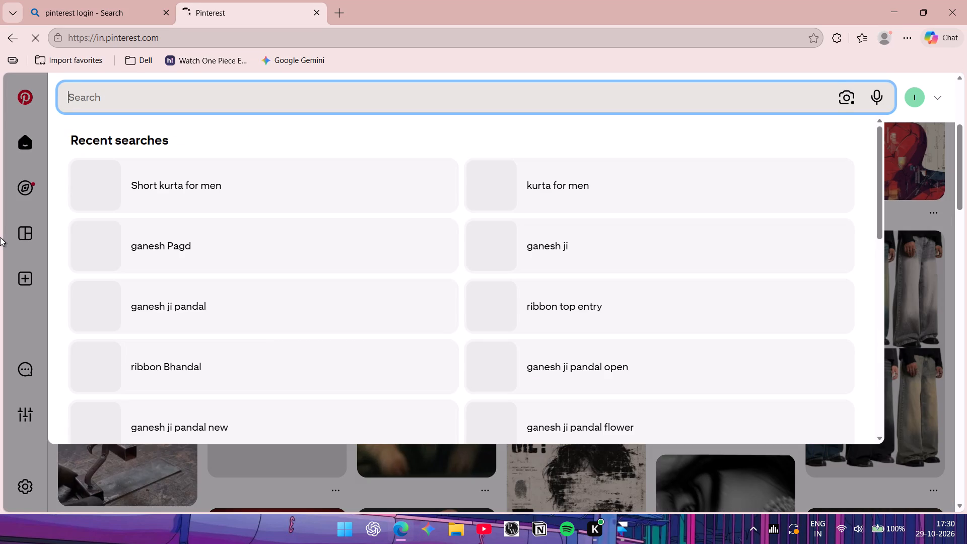
text(clothing)
key(space)
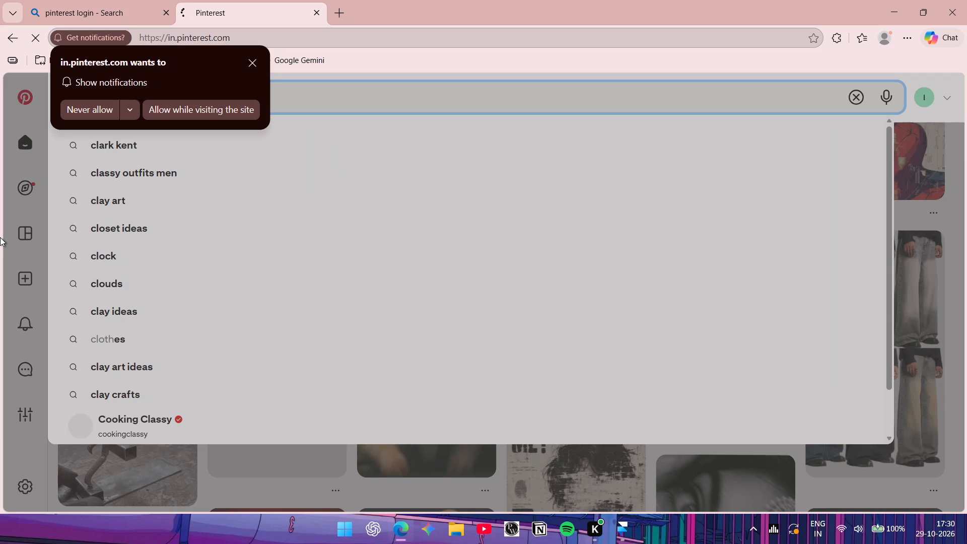
click(145, 175)
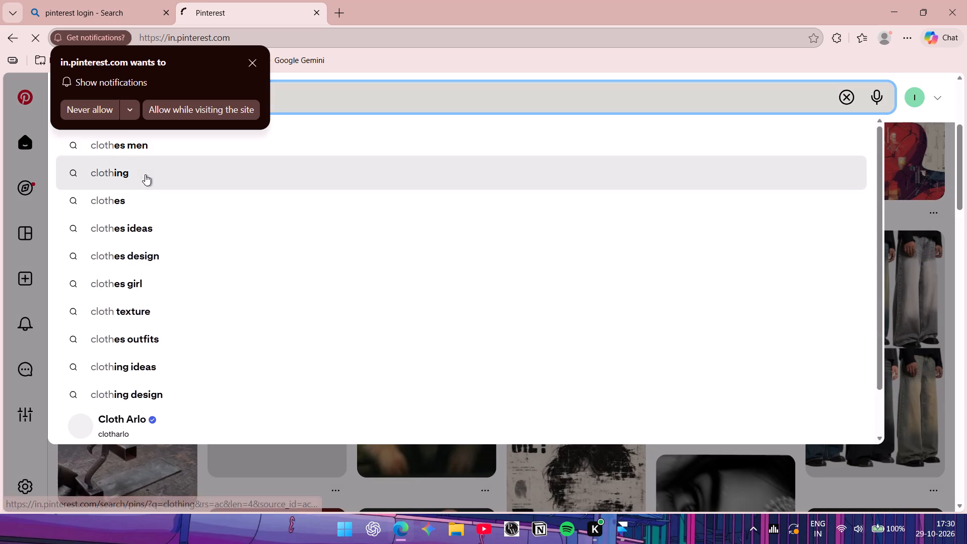
click(251, 57)
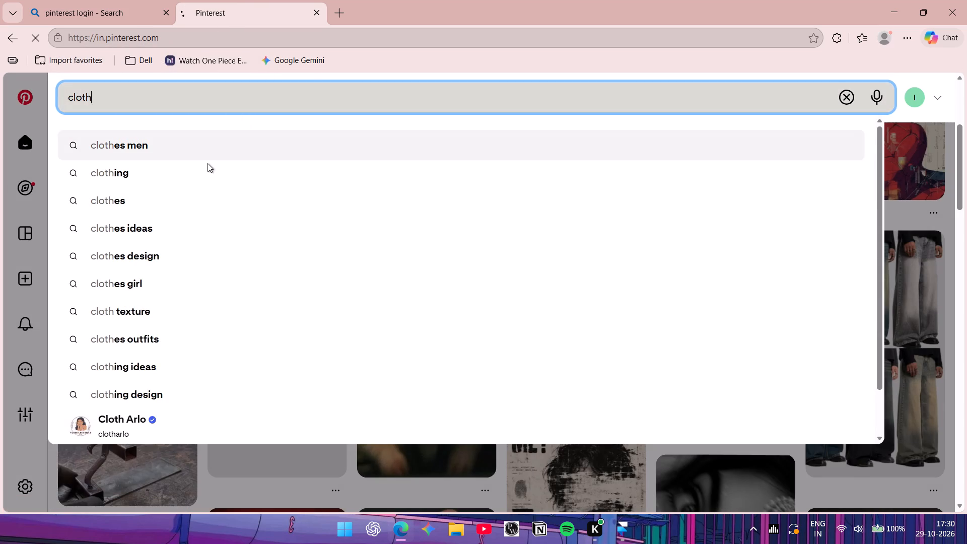
click(196, 153)
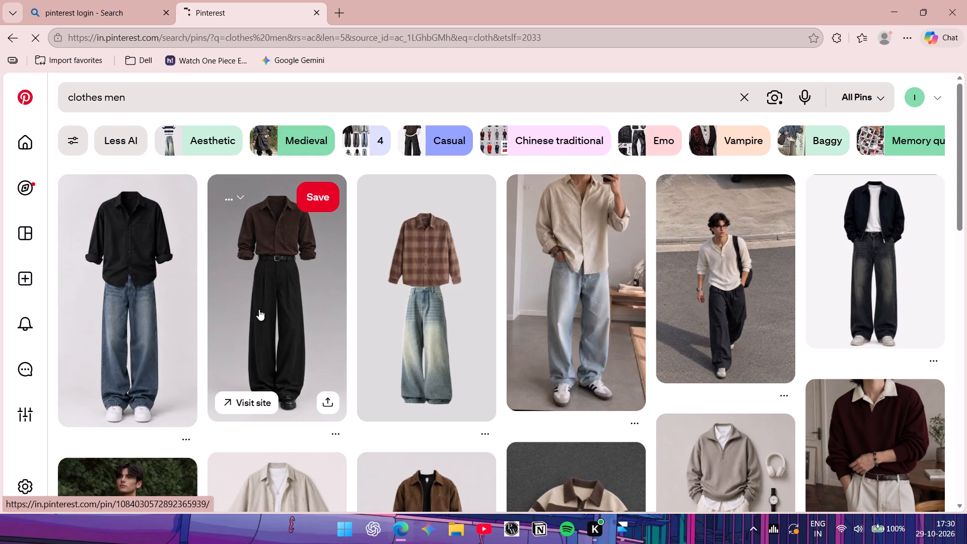
Browse the men's clothing pins for suitable product images.
scroll(279, 301, up, 1)
scroll(324, 327, down, 1)
scroll(559, 382, down, 3)
scroll(569, 397, up, 2)
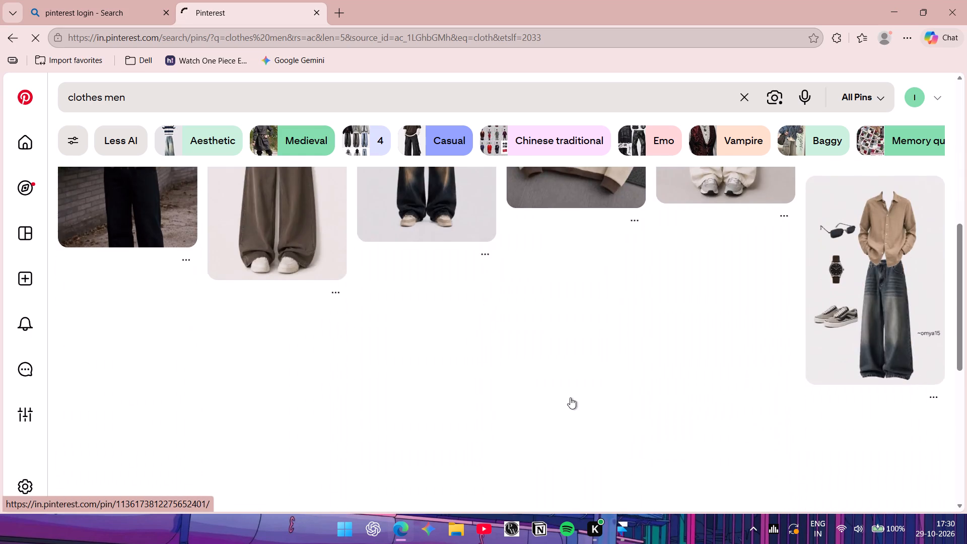
scroll(570, 397, up, 6)
scroll(562, 385, down, 3)
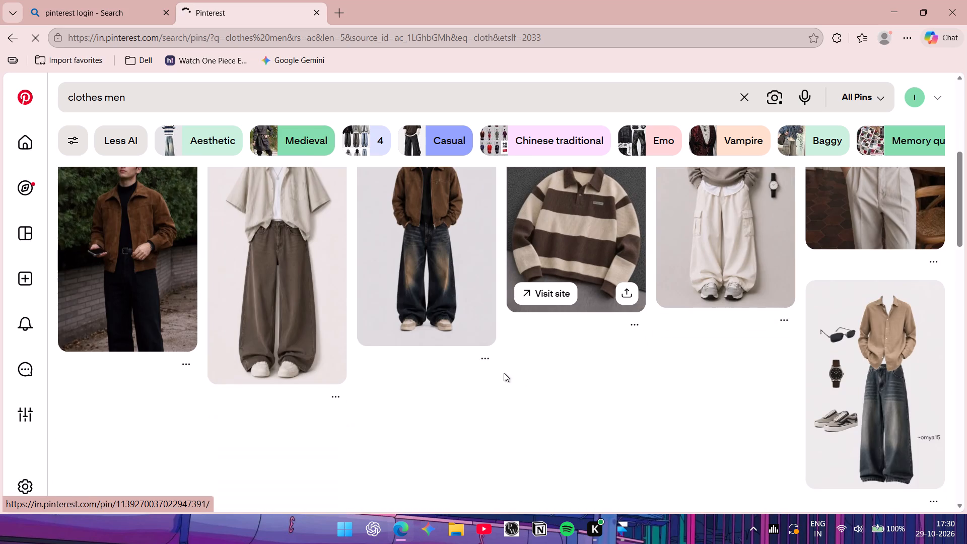
scroll(433, 228, down, 2)
scroll(433, 228, up, 2)
scroll(433, 228, down, 2)
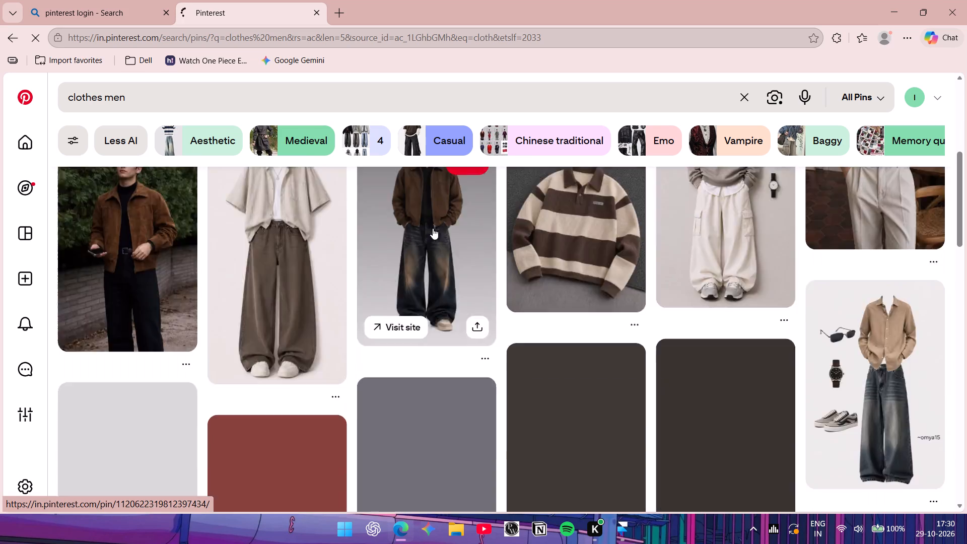
scroll(433, 228, down, 3)
scroll(433, 228, up, 6)
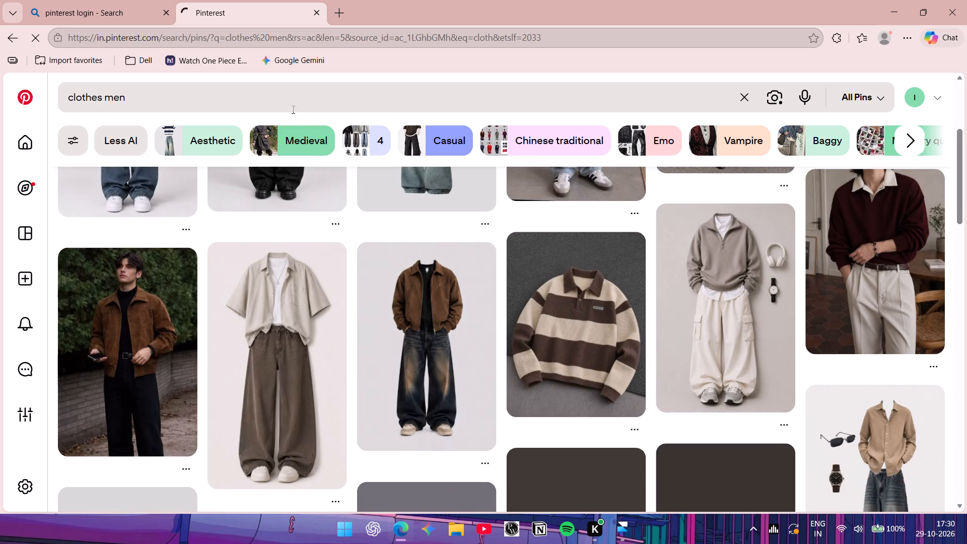
Replace the Pinterest search query with "shirt for man" and run the search.
click(148, 93)
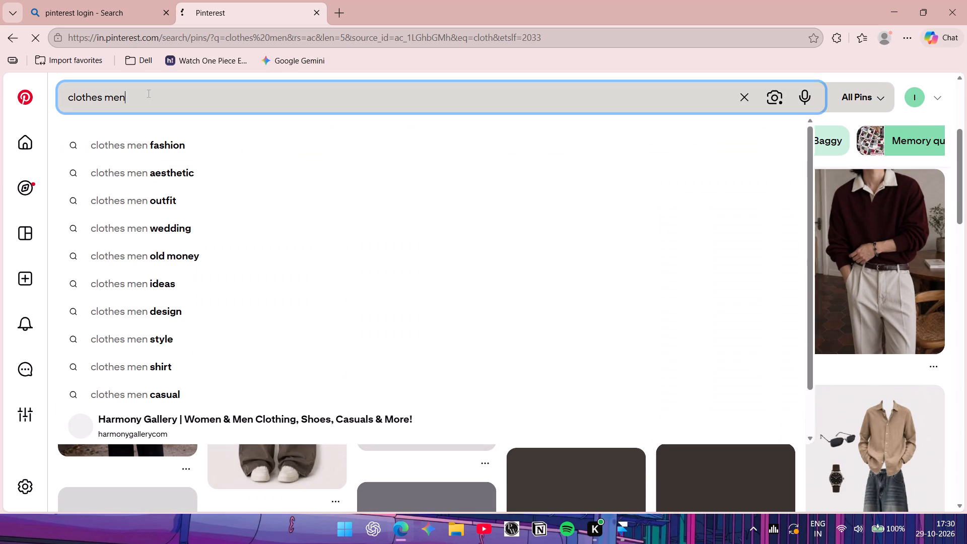
key(BackSpace)
key(BackSpace)
key(BackSpace)
key(BackSpace)
key(BackSpace)
key(BackSpace)
key(BackSpace)
key(BackSpace)
key(BackSpace)
key(BackSpace)
key(BackSpace)
key(BackSpace)
key(BackSpace)
key(BackSpace)
key(BackSpace)
key(BackSpace)
key(BackSpace)
key(BackSpace)
key(BackSpace)
key(BackSpace)
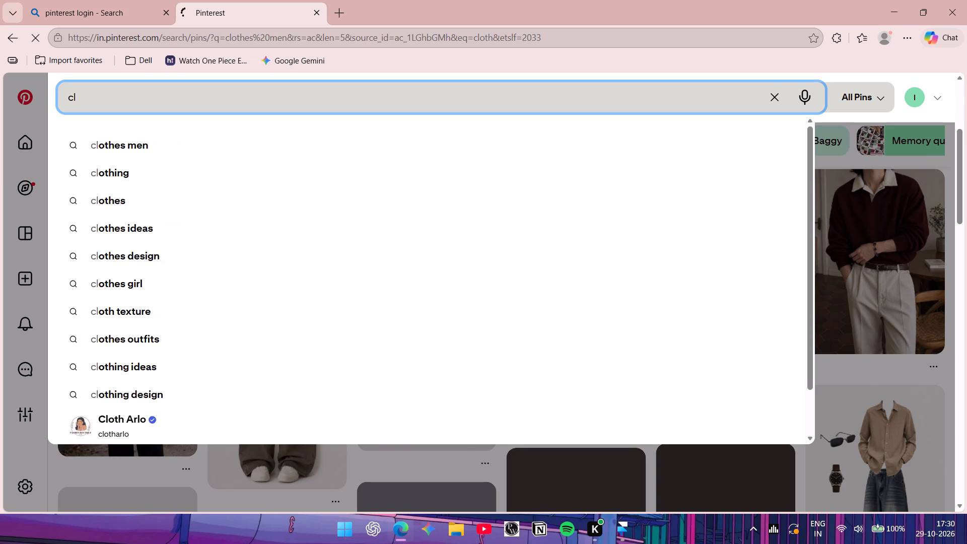
text(sh)
text(irt for man)
key(space)
key(Return)
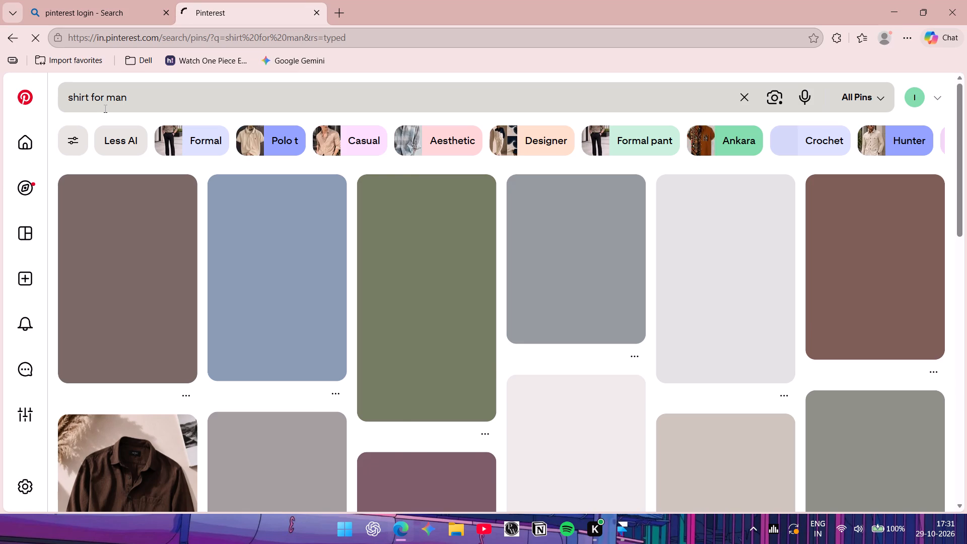
Open the pin showing the plain grey-teal button-up shirt with a chest pocket.
scroll(176, 261, down, 1)
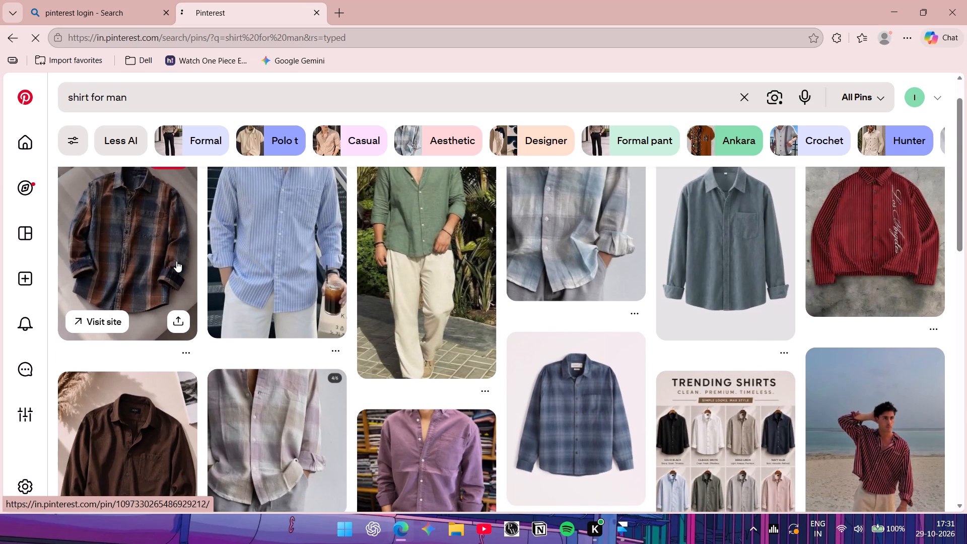
click(730, 248)
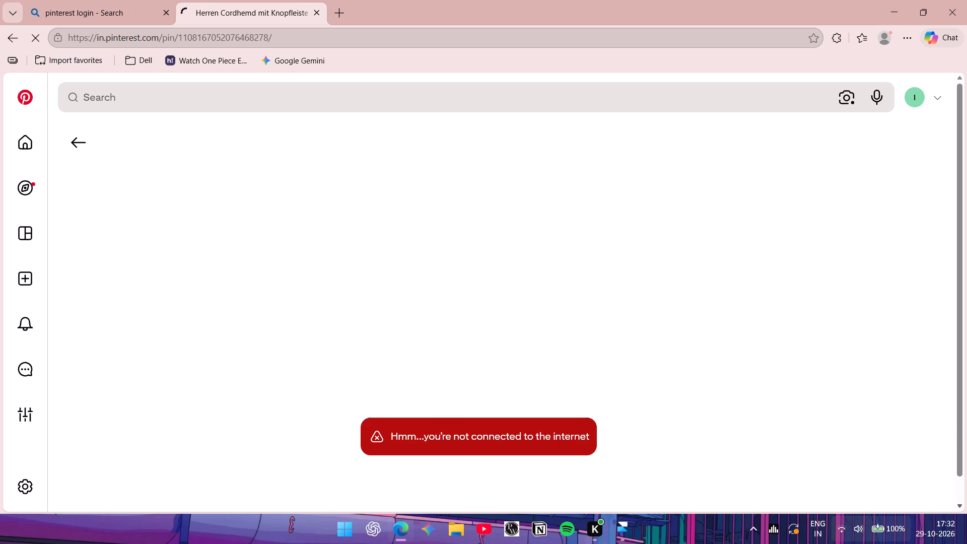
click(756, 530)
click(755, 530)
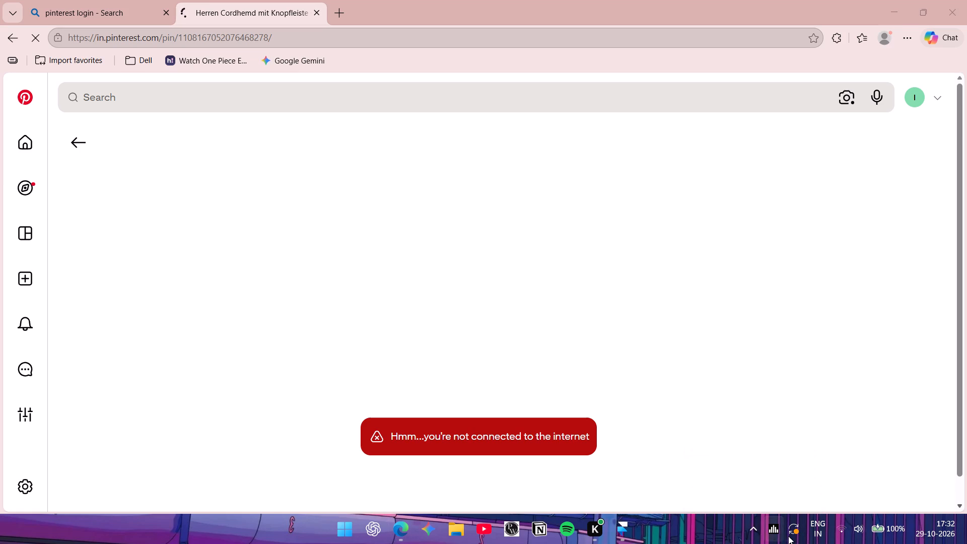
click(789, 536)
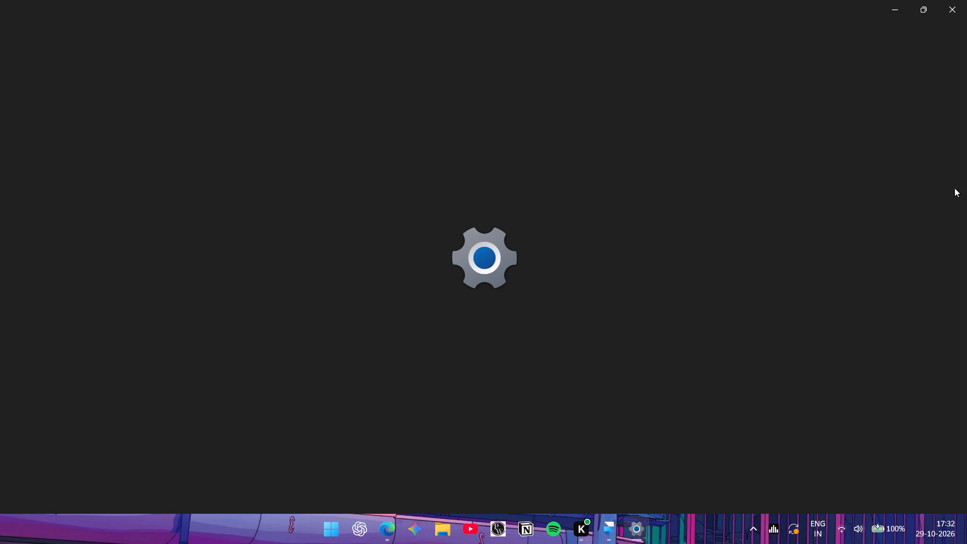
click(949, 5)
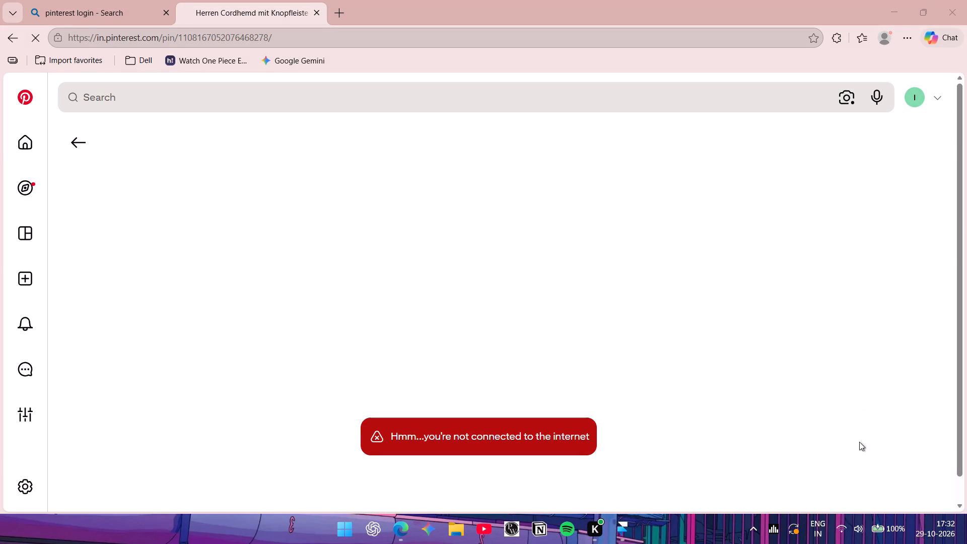
Select the OPPO Reno8 T 5G network among the available Wi-Fi networks to restore the internet connection.
click(843, 532)
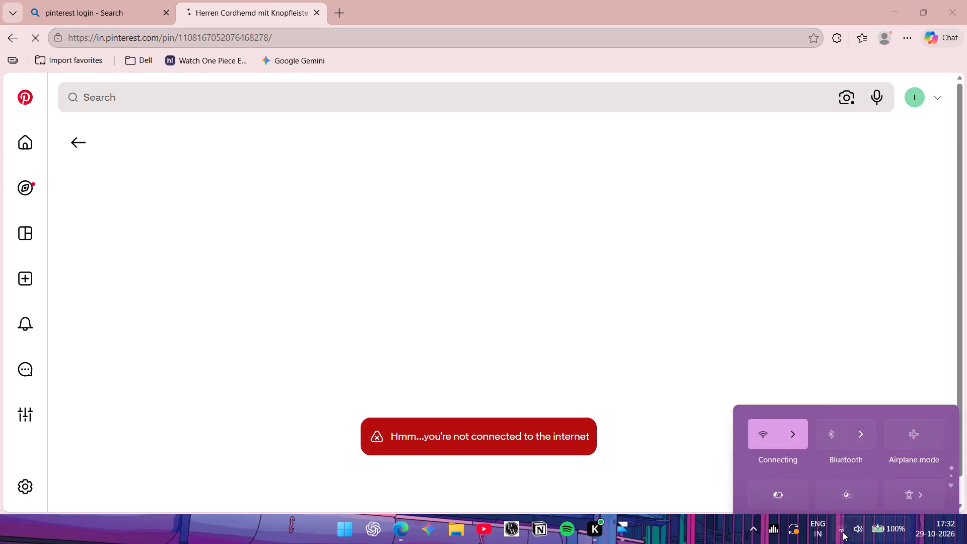
click(793, 291)
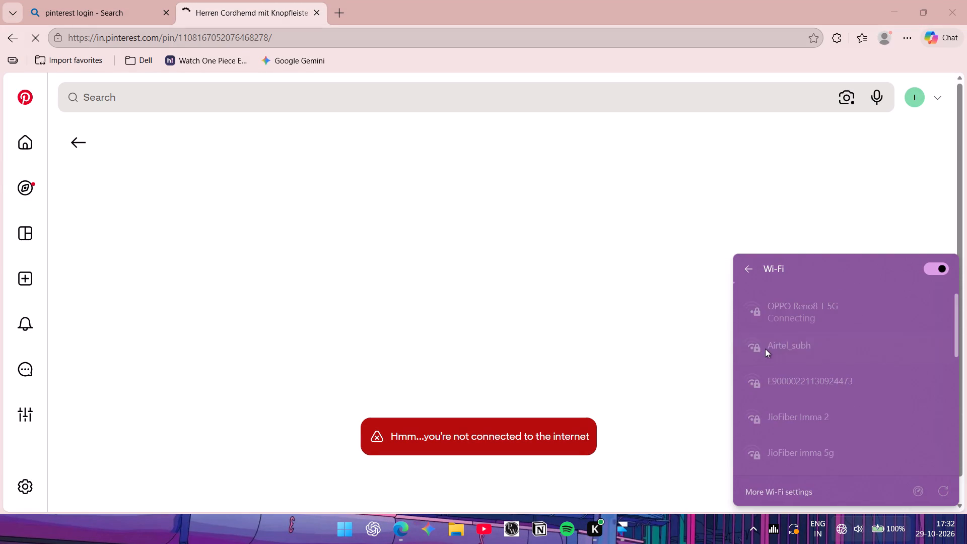
click(783, 299)
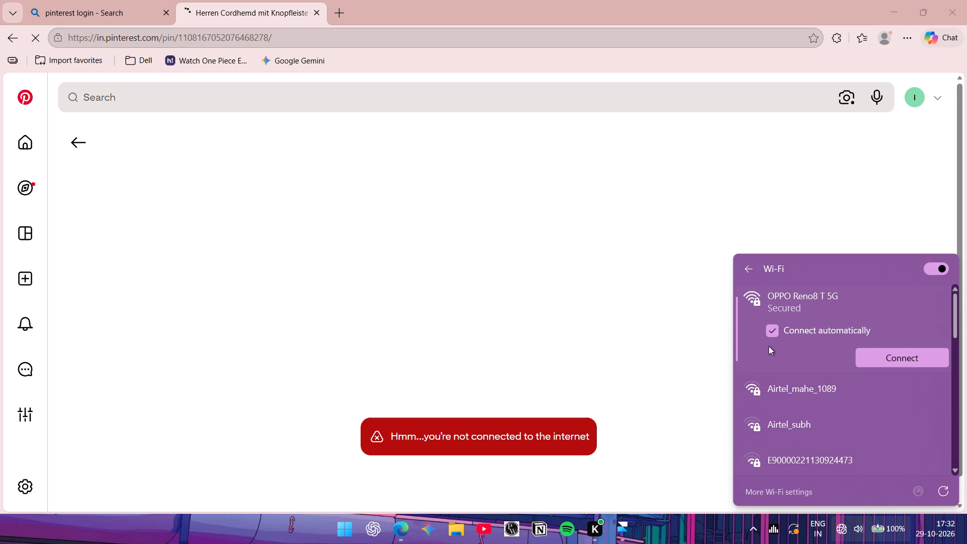
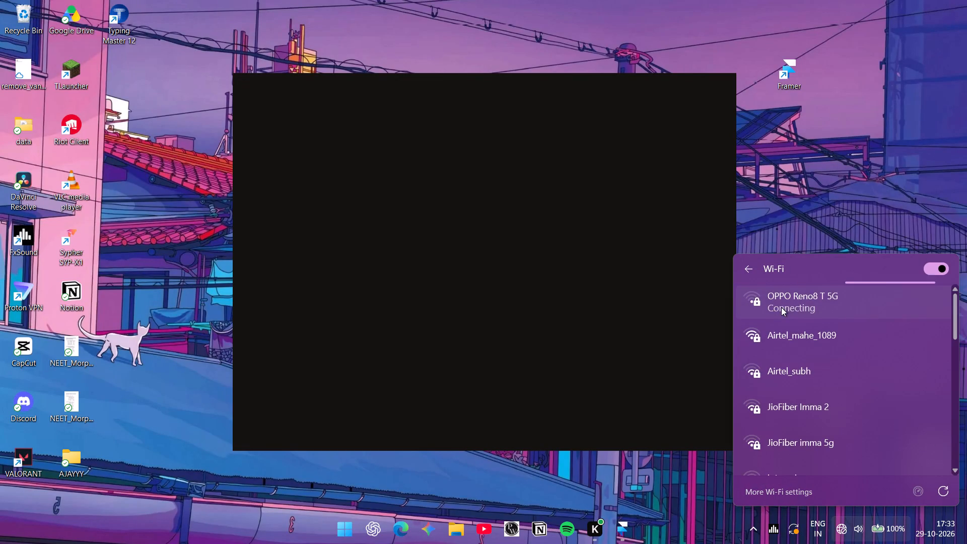
Reconnect to the OPPO Reno8 T 5G network by switching Wi-Fi off and on again and refreshing the network list.
click(781, 307)
click(867, 357)
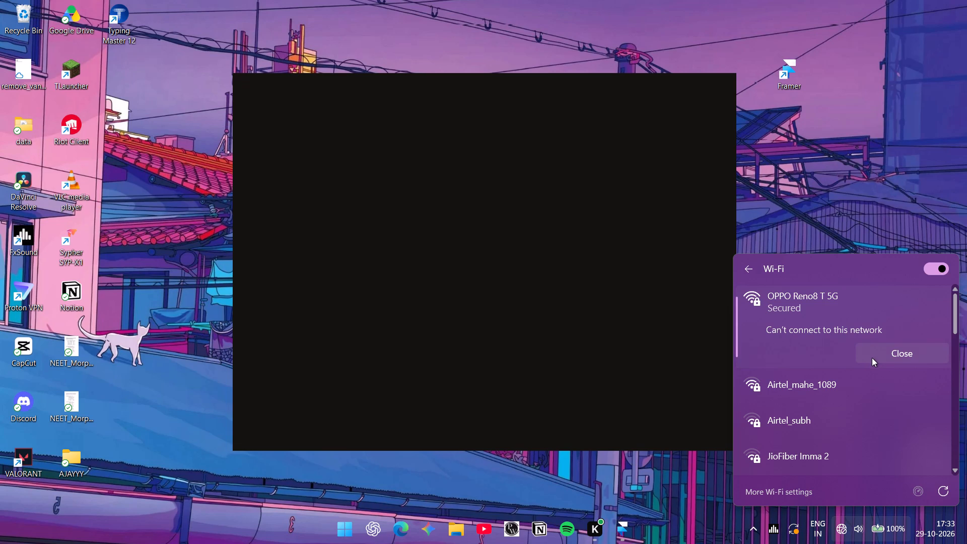
click(912, 290)
click(943, 266)
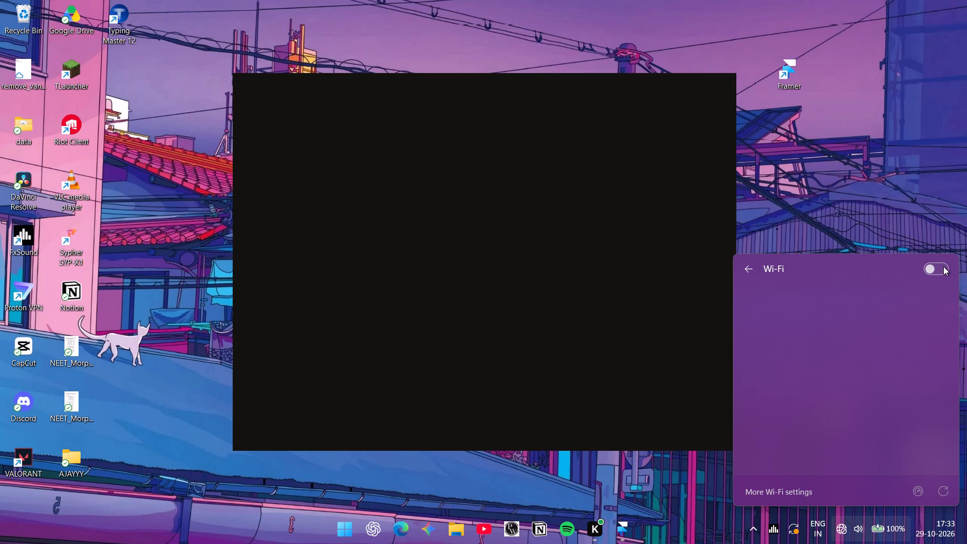
click(943, 266)
triple_click(948, 489)
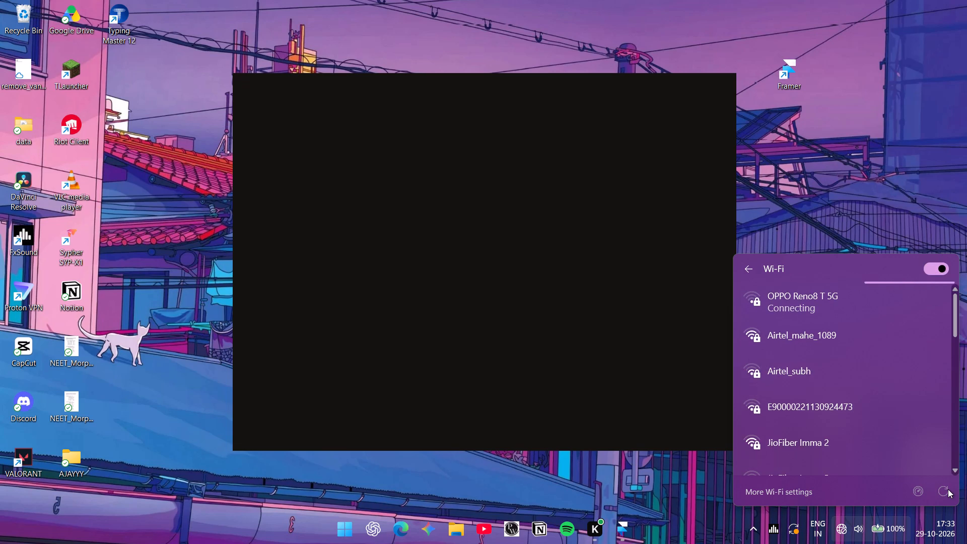
click(948, 489)
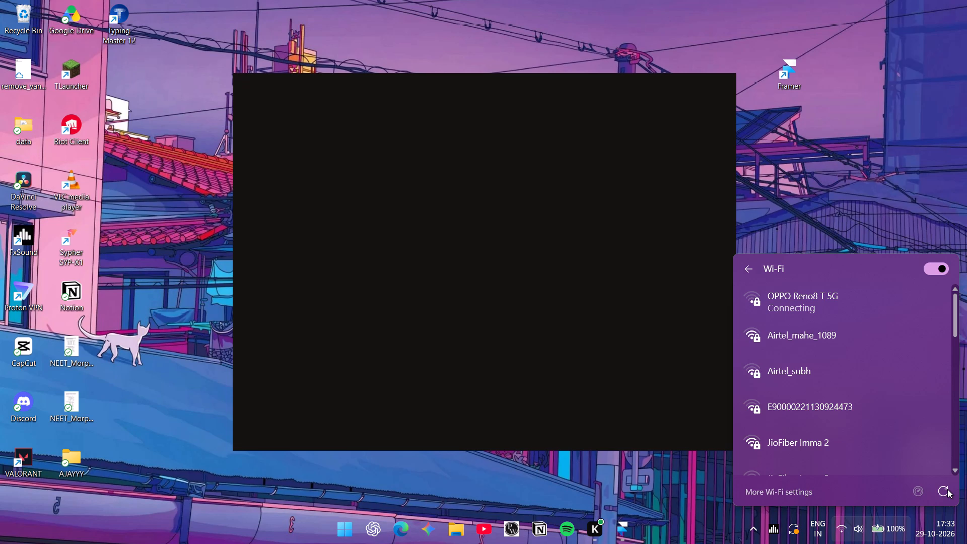
click(844, 159)
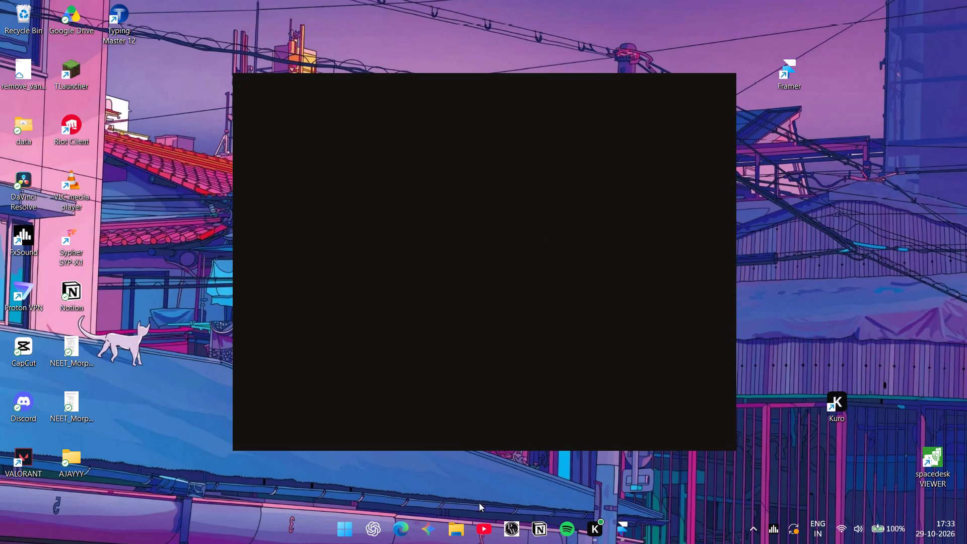
Switch to Microsoft Edge with a new tab ready for browsing.
click(404, 531)
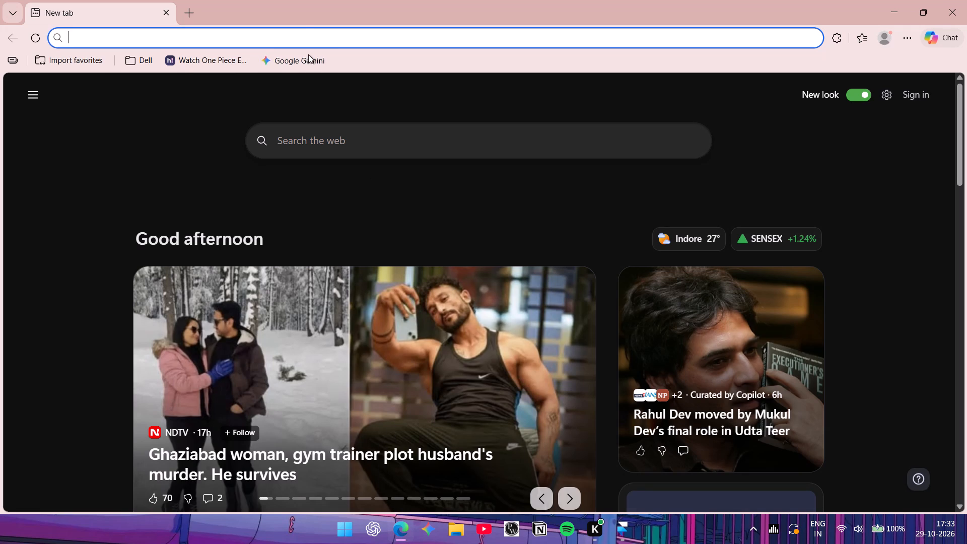
Open the address field in the new Microsoft Edge tab for a web search.
click(305, 32)
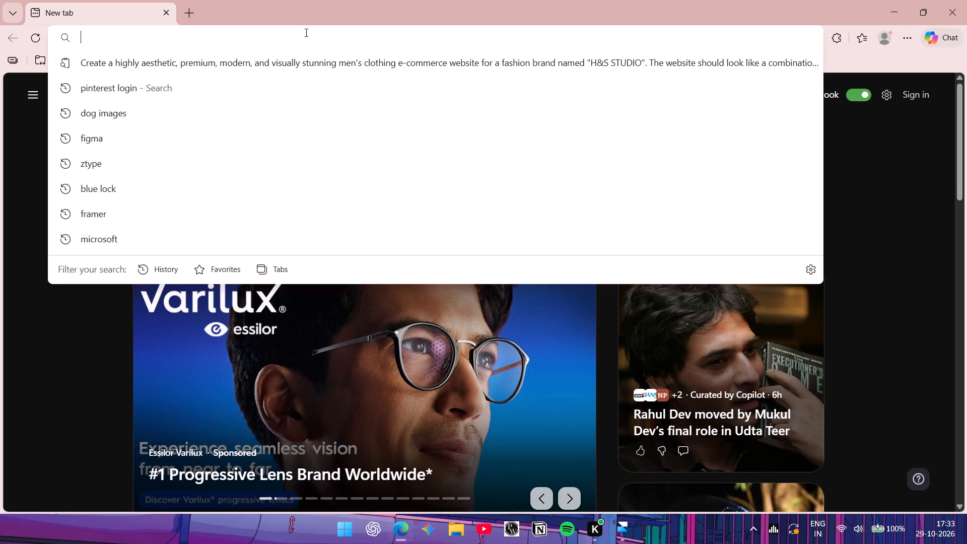
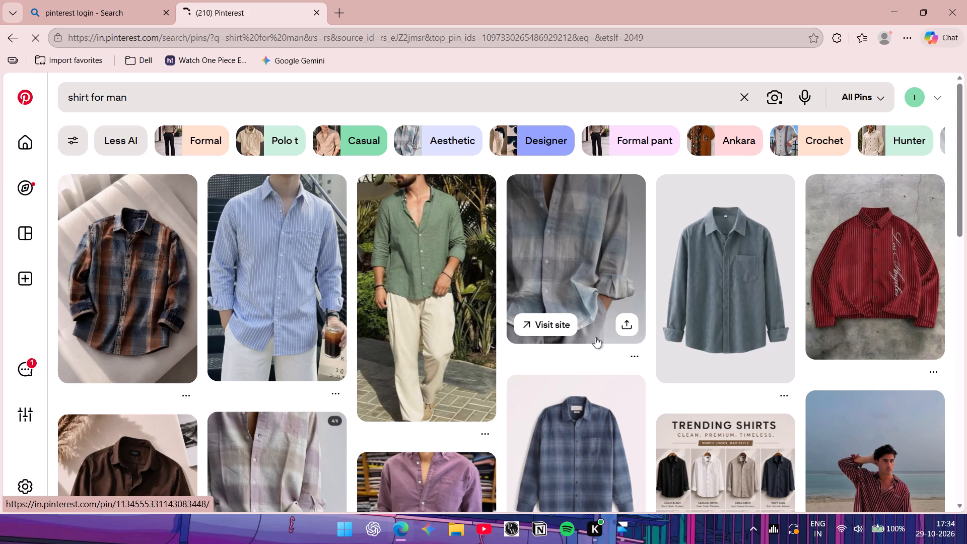
Open the grey-blue corduroy shirt pin from the search results and save its image as a JPEG in the Music folder.
click(696, 277)
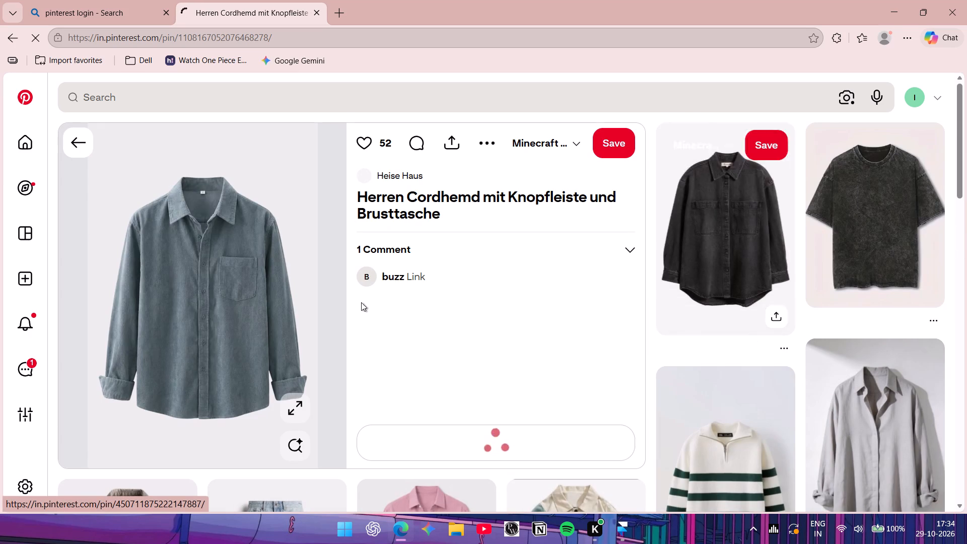
scroll(328, 288, down, 1)
click(180, 223)
right_click(180, 223)
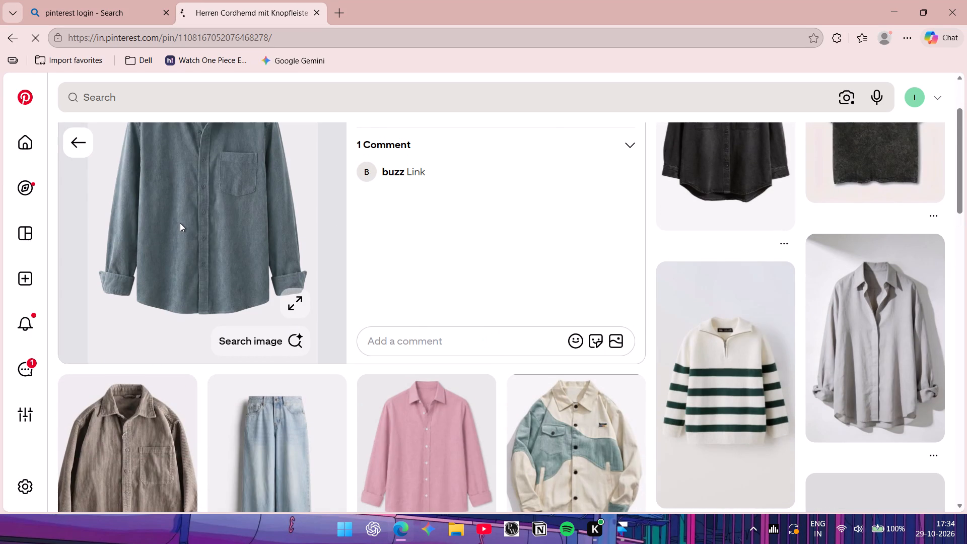
click(233, 265)
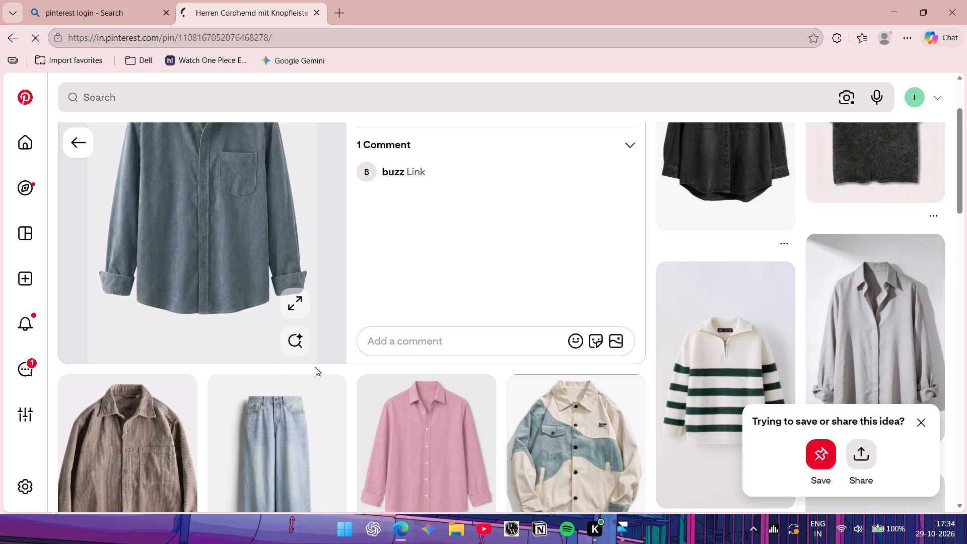
right_click(205, 228)
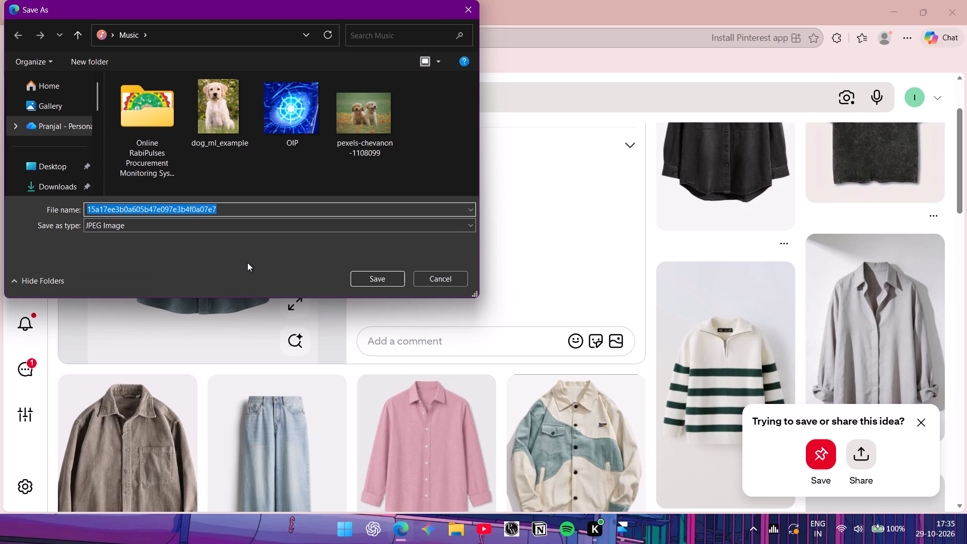
click(393, 285)
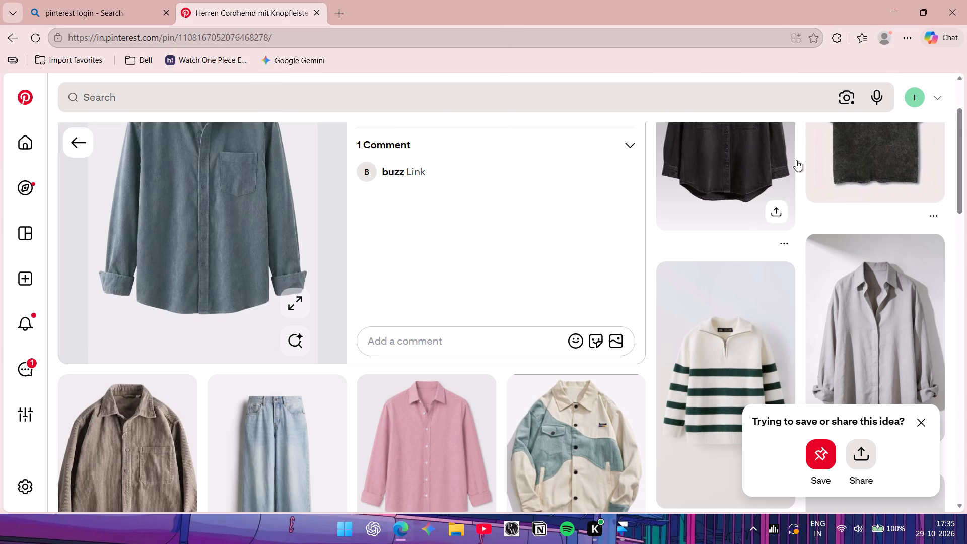
Open the related black denim shirt pin and save its image as a JPEG in the Music folder.
scroll(803, 173, down, 2)
scroll(803, 173, up, 4)
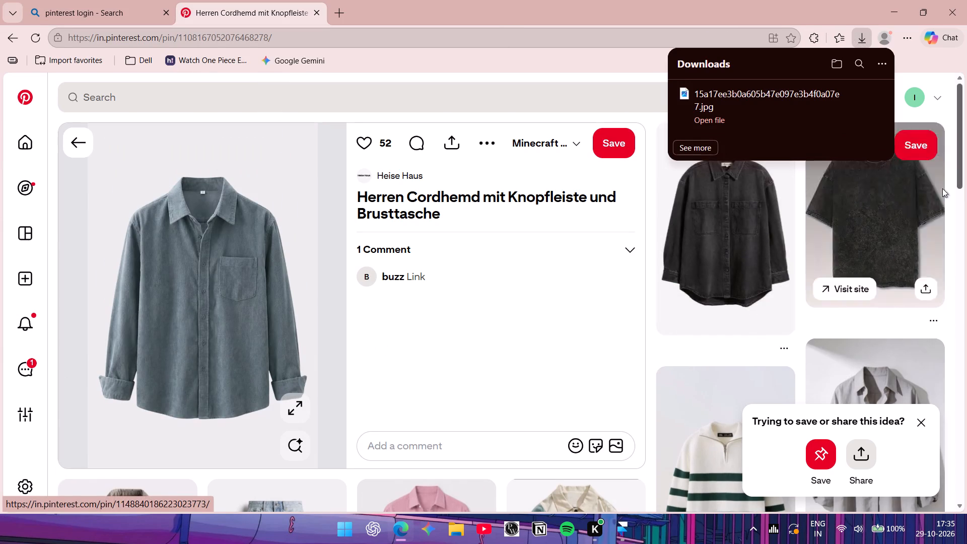
click(731, 224)
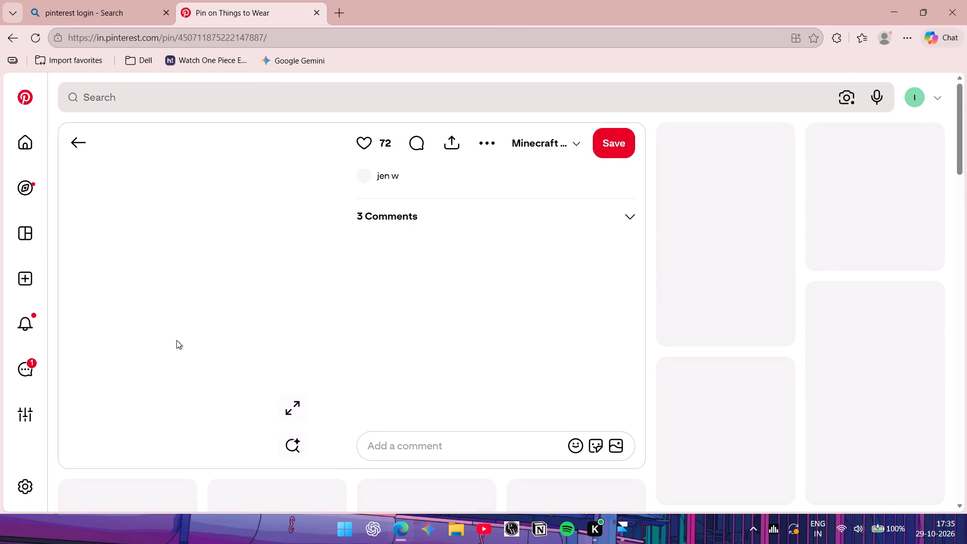
right_click(187, 285)
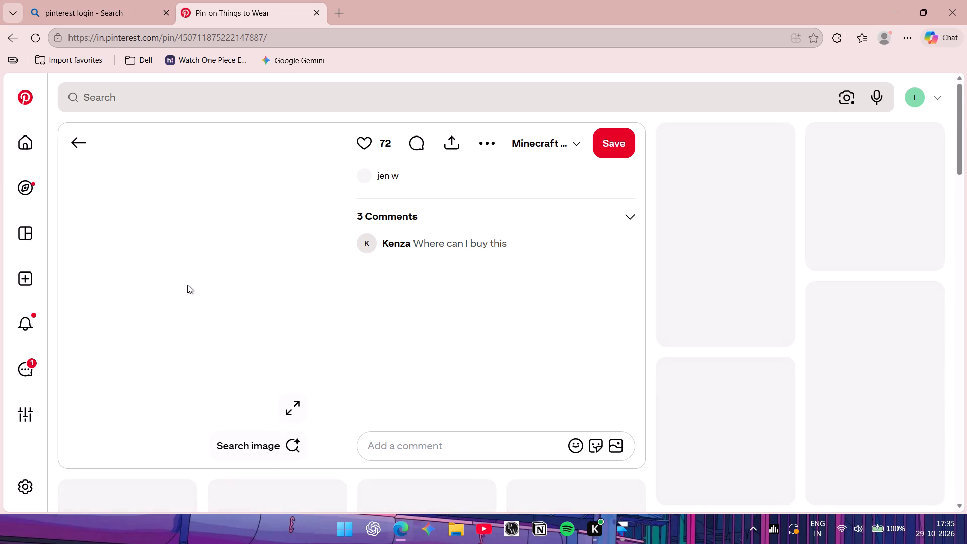
click(135, 265)
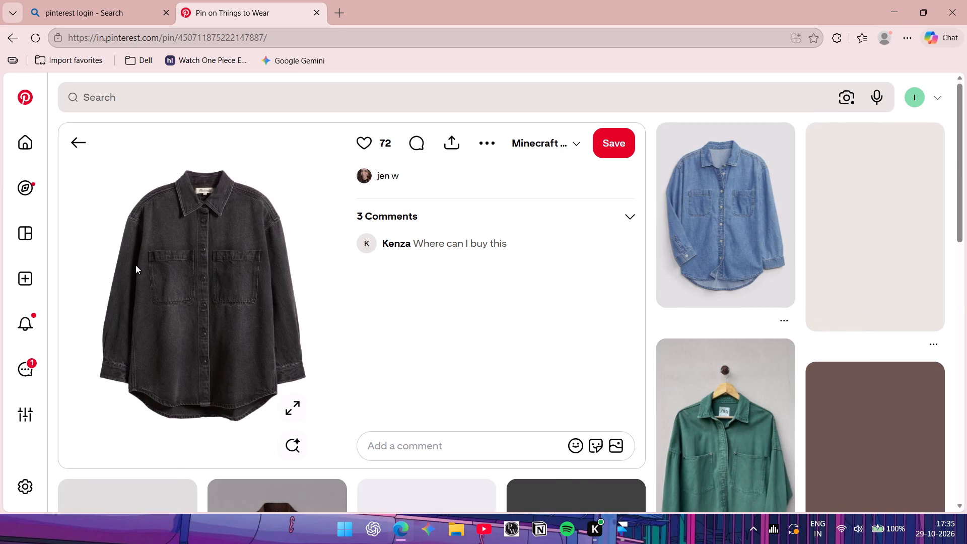
right_click(135, 265)
click(194, 307)
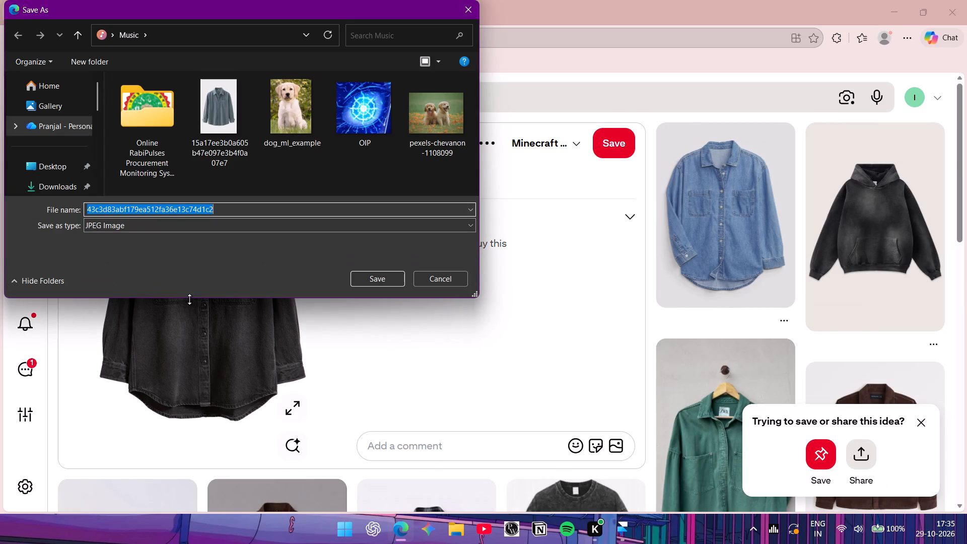
click(386, 281)
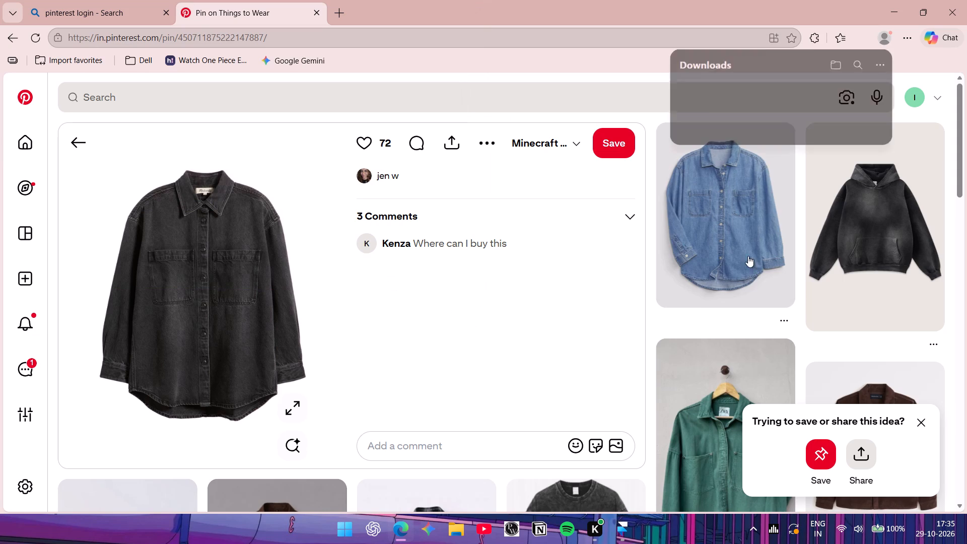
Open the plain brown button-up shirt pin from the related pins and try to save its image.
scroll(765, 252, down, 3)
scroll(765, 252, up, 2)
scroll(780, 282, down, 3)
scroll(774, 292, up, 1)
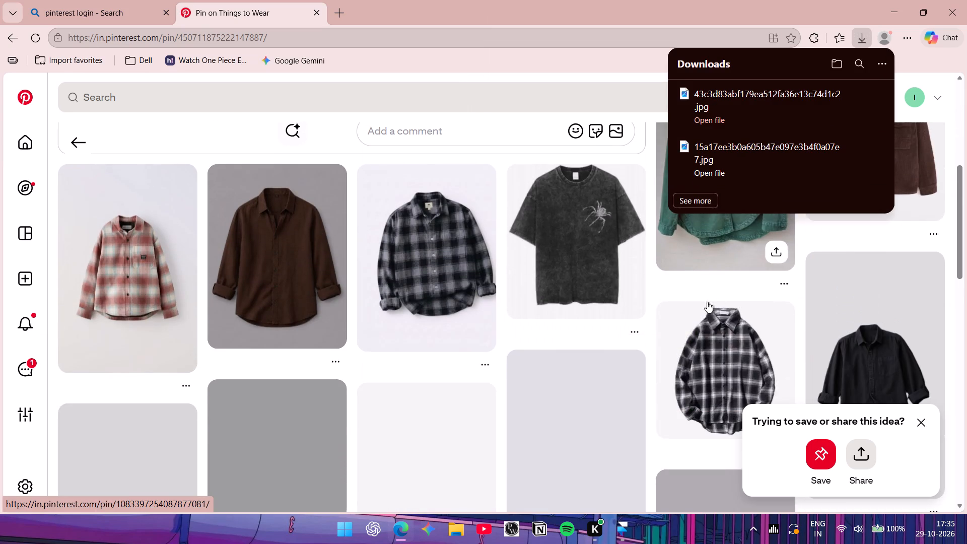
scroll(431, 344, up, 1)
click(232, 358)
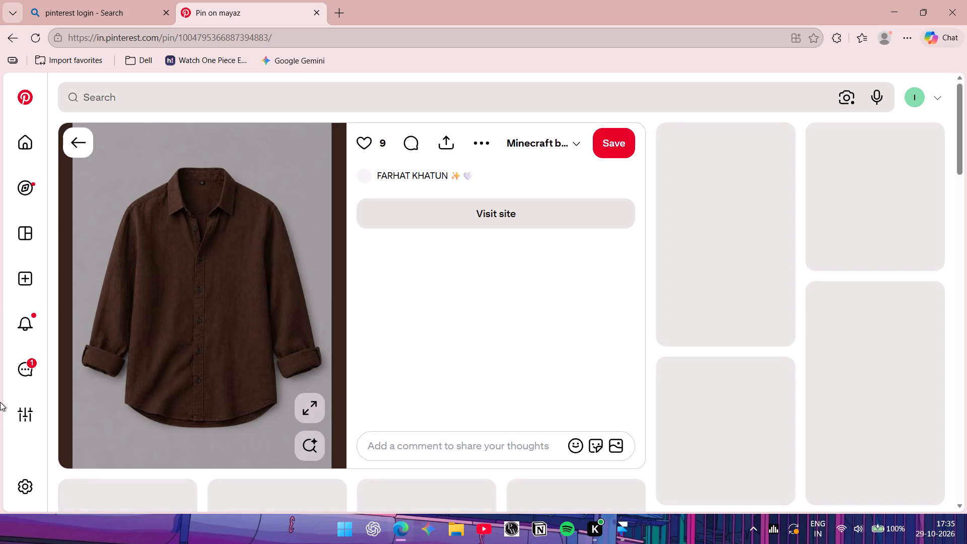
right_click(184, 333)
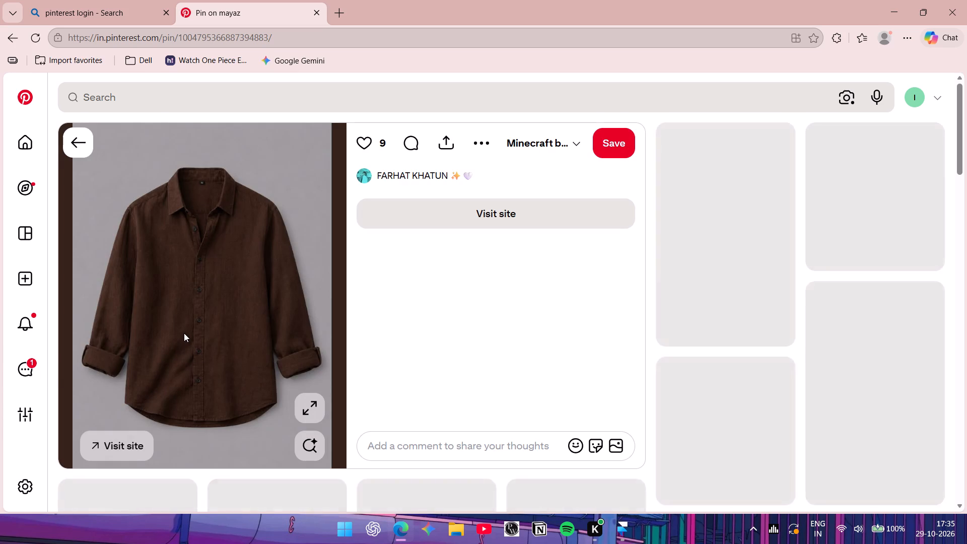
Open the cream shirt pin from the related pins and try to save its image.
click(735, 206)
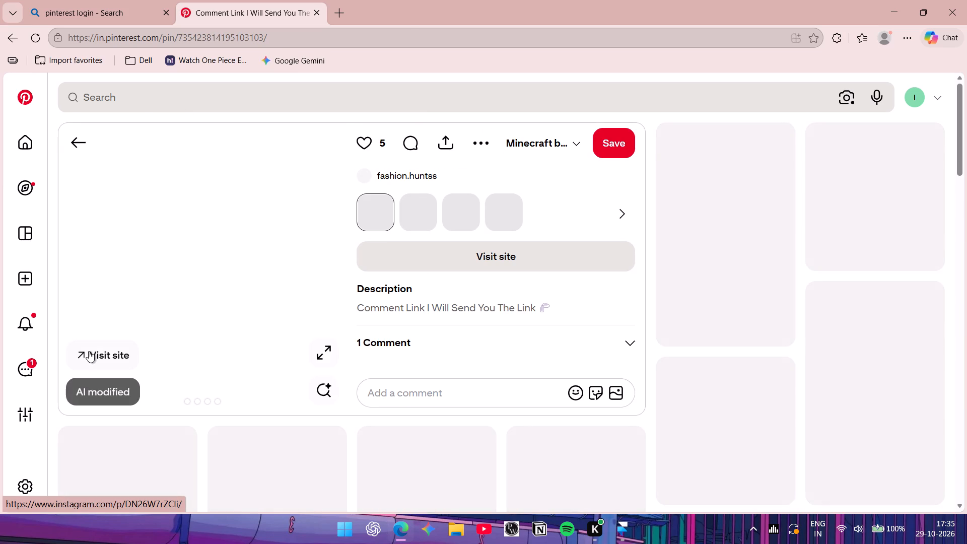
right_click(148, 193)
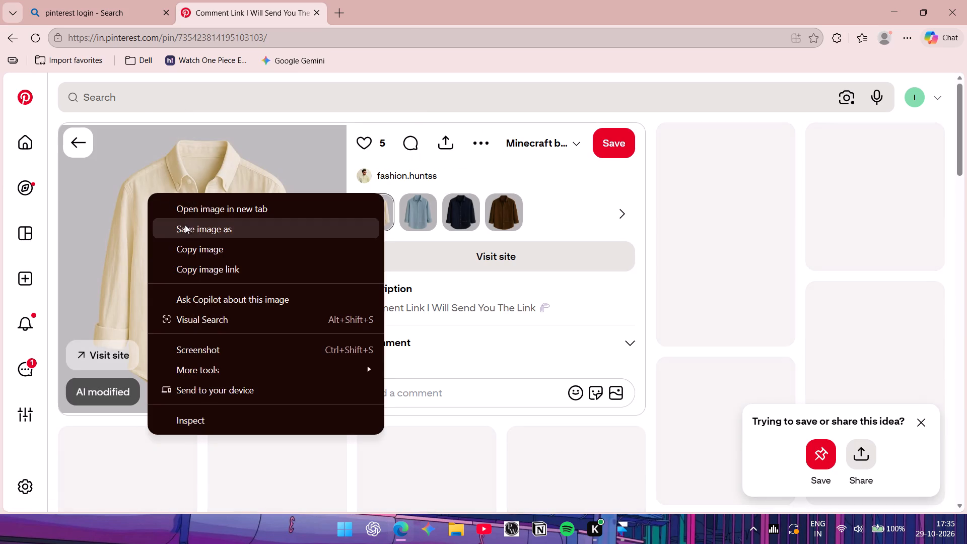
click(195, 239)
Open the Navy shirt pin from the related pins and save its image as a JPEG in the Music folder.
scroll(195, 239, down, 5)
scroll(224, 219, up, 2)
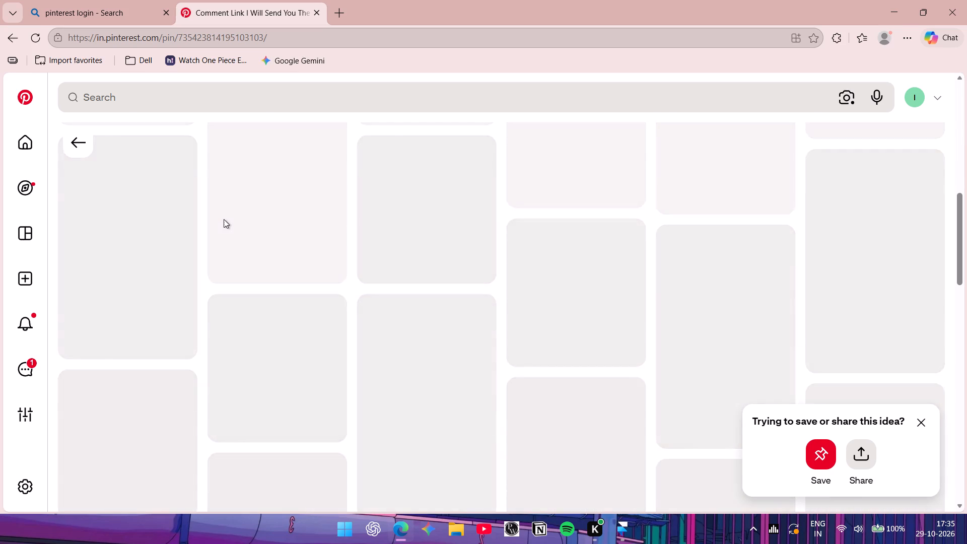
scroll(224, 219, up, 2)
scroll(224, 219, down, 2)
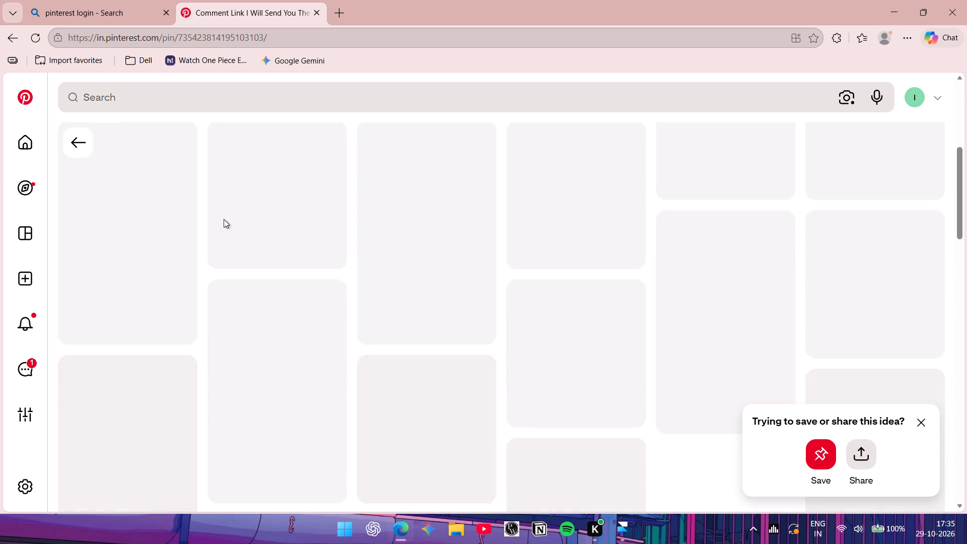
scroll(224, 219, up, 1)
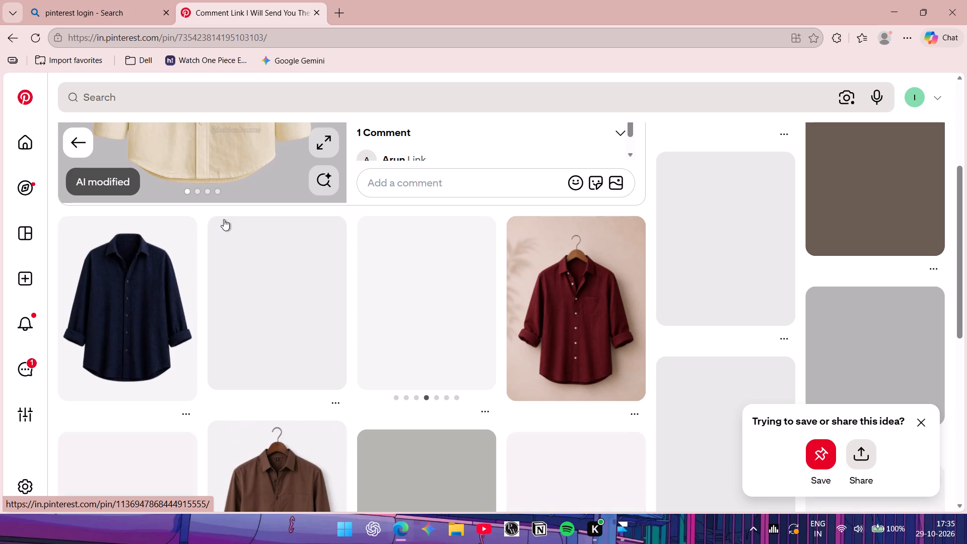
scroll(550, 196, down, 2)
scroll(509, 268, up, 2)
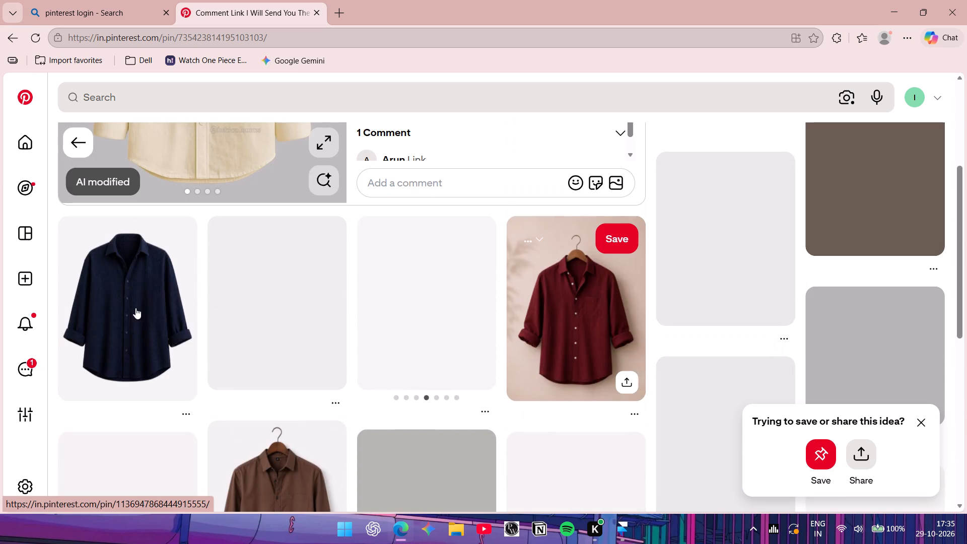
right_click(127, 307)
click(124, 306)
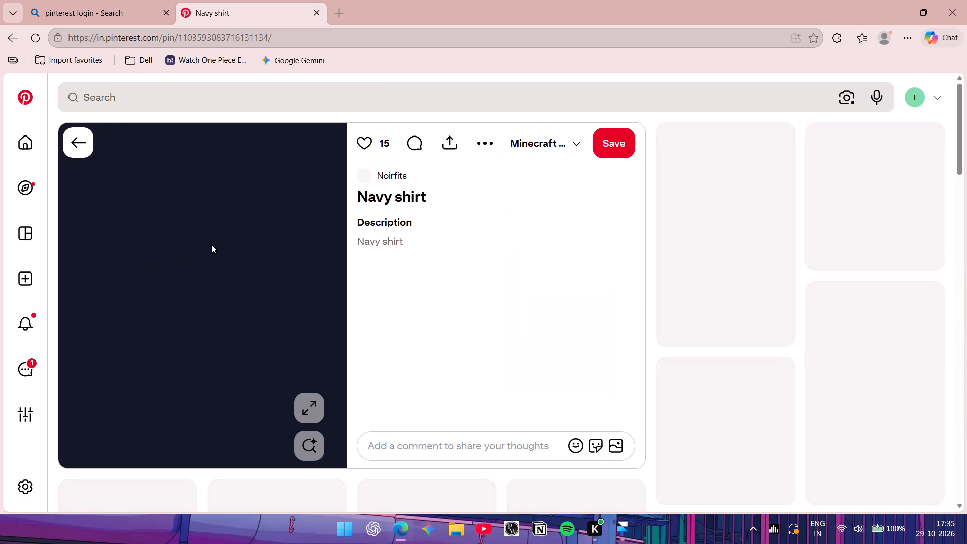
right_click(211, 244)
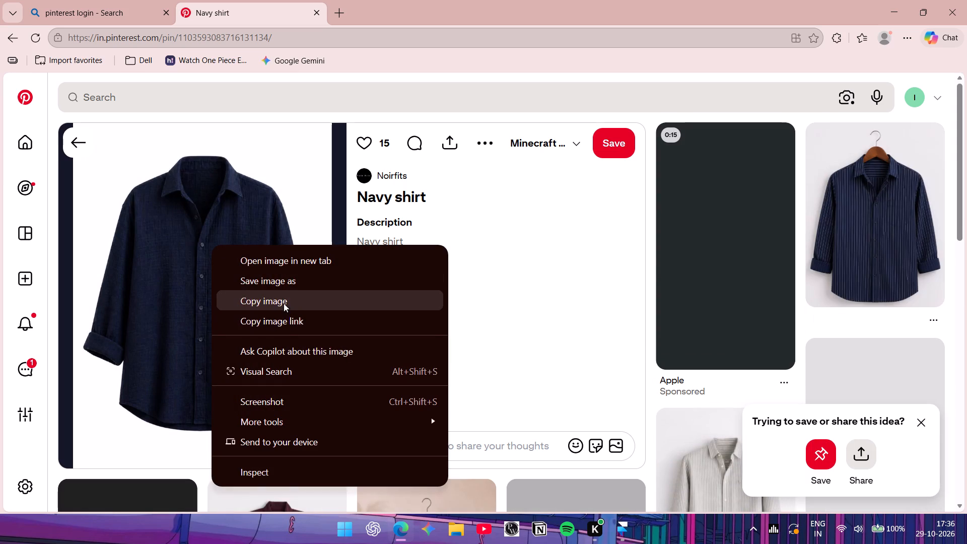
click(282, 285)
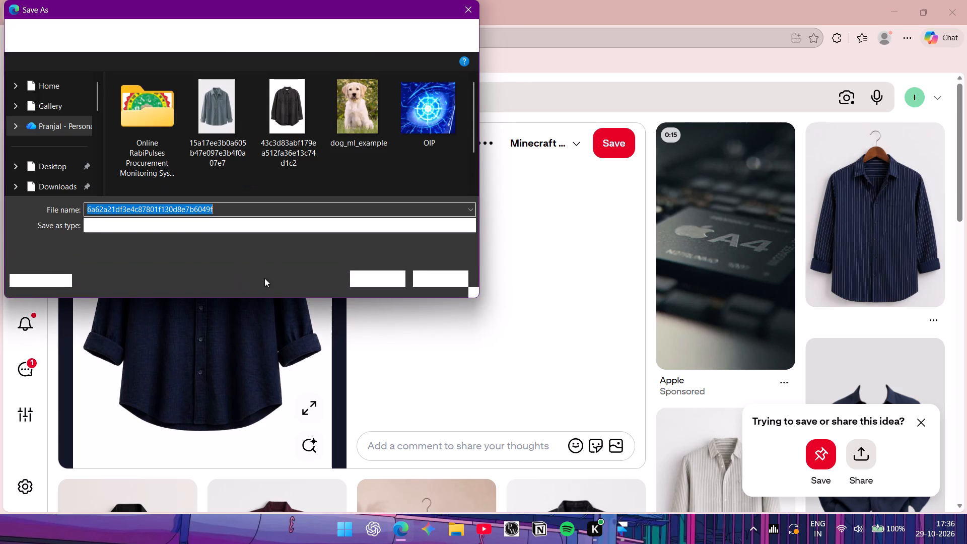
click(387, 276)
Open the black zip-up jacket pin with the white undershirt and save its image as a JPEG in the Music folder.
scroll(310, 277, down, 5)
scroll(300, 276, up, 1)
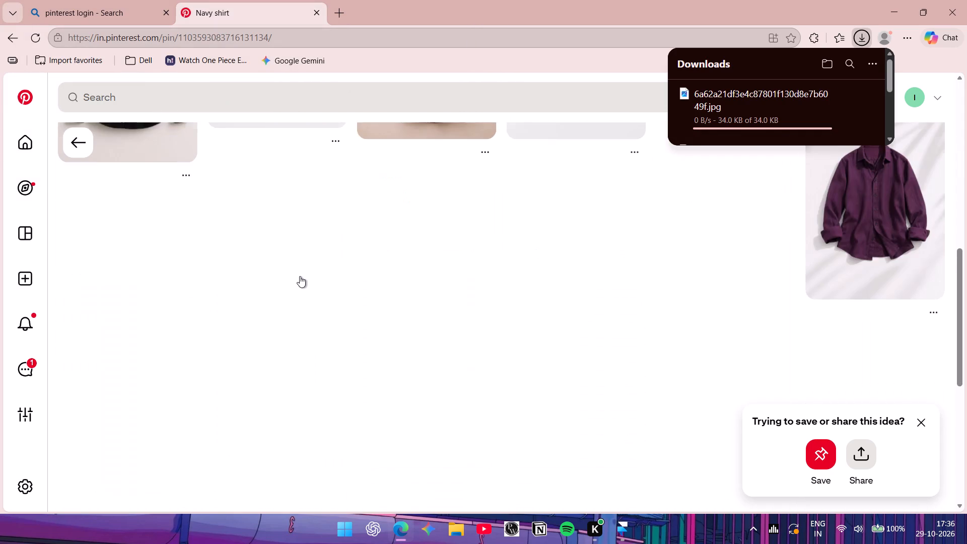
scroll(300, 276, up, 1)
scroll(293, 276, down, 1)
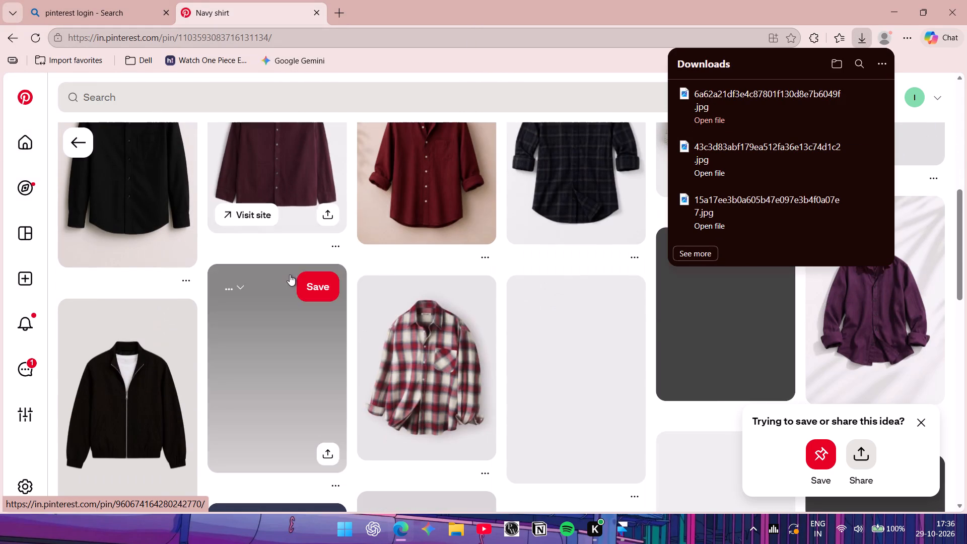
click(114, 350)
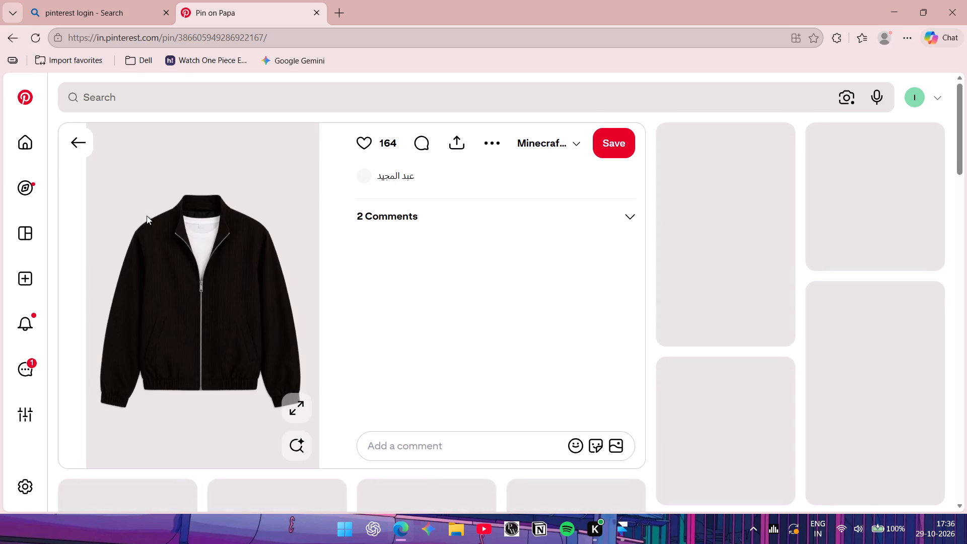
right_click(155, 220)
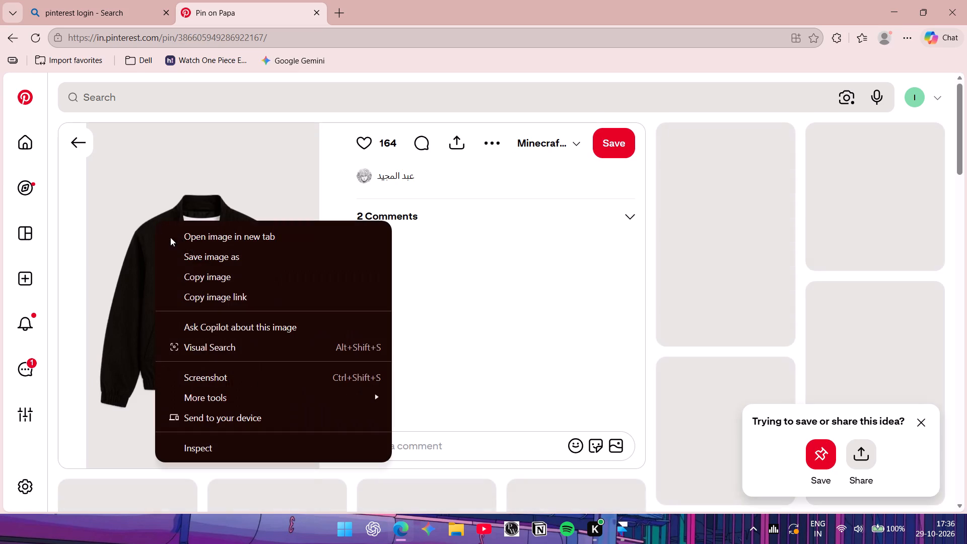
click(200, 264)
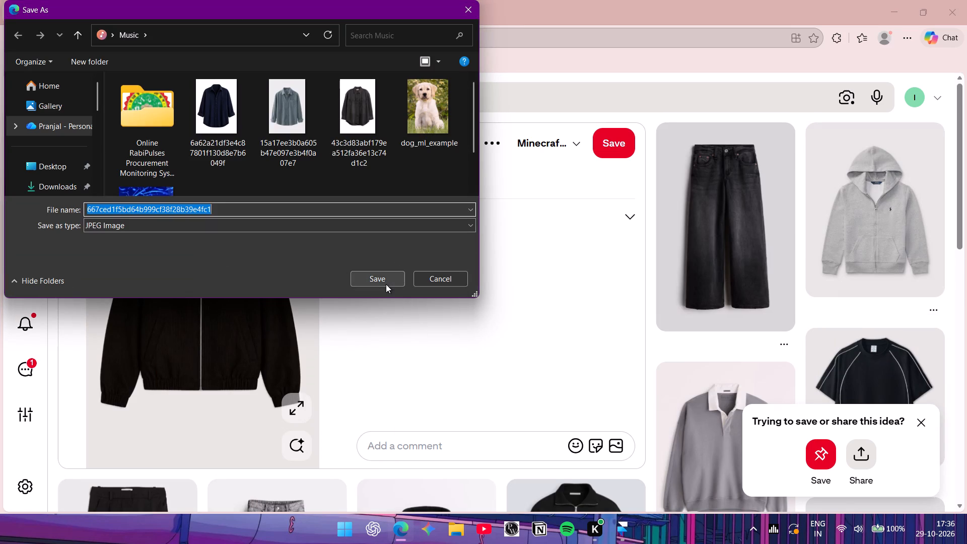
click(386, 284)
Open the black zip-up hoodie pin from the related pins and save its image.
scroll(131, 290, down, 3)
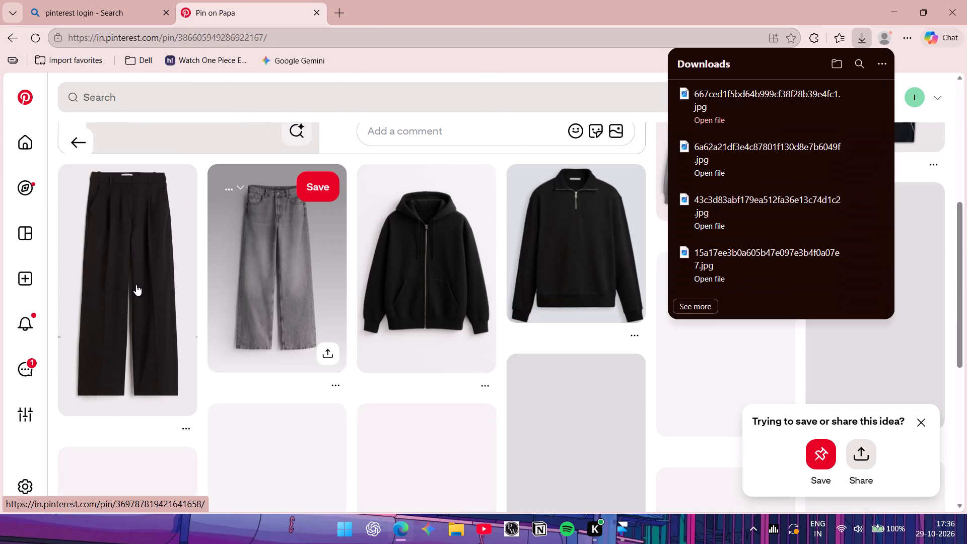
click(394, 254)
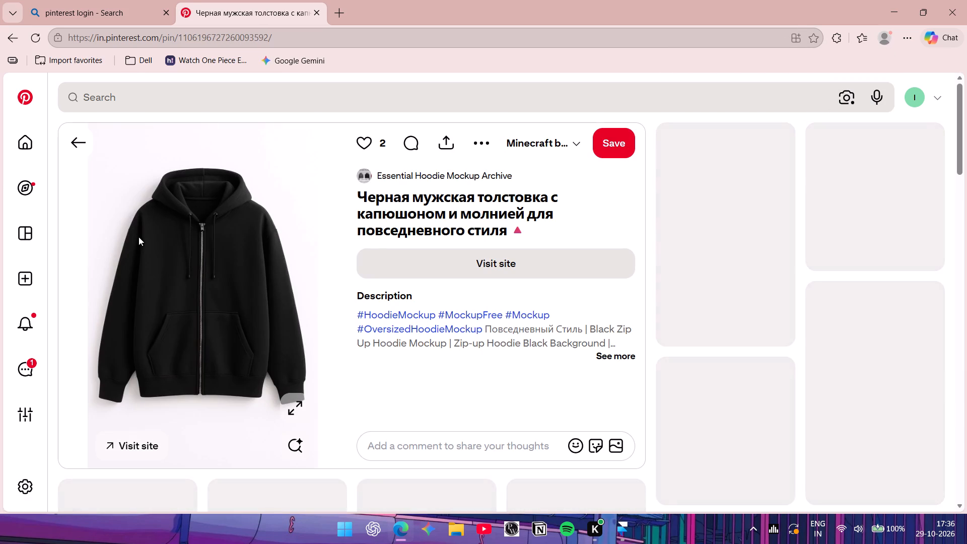
right_click(139, 237)
click(205, 276)
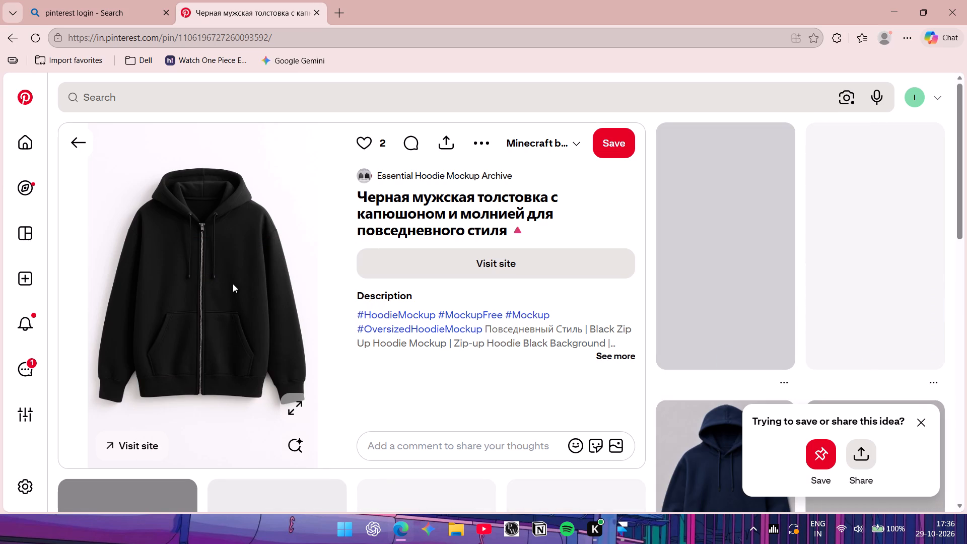
click(379, 282)
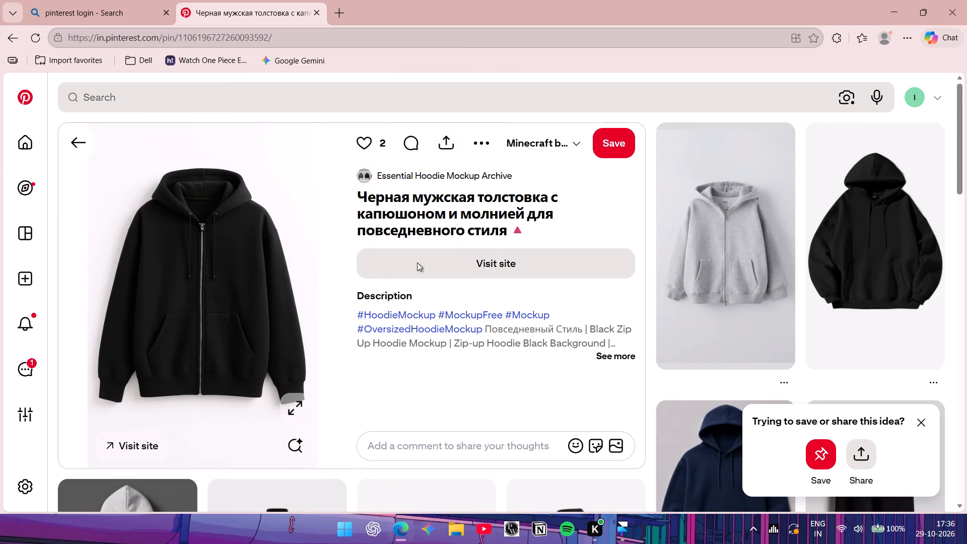
Look through the pins related to the black hoodie for further clothing images.
scroll(677, 246, down, 3)
scroll(496, 257, down, 3)
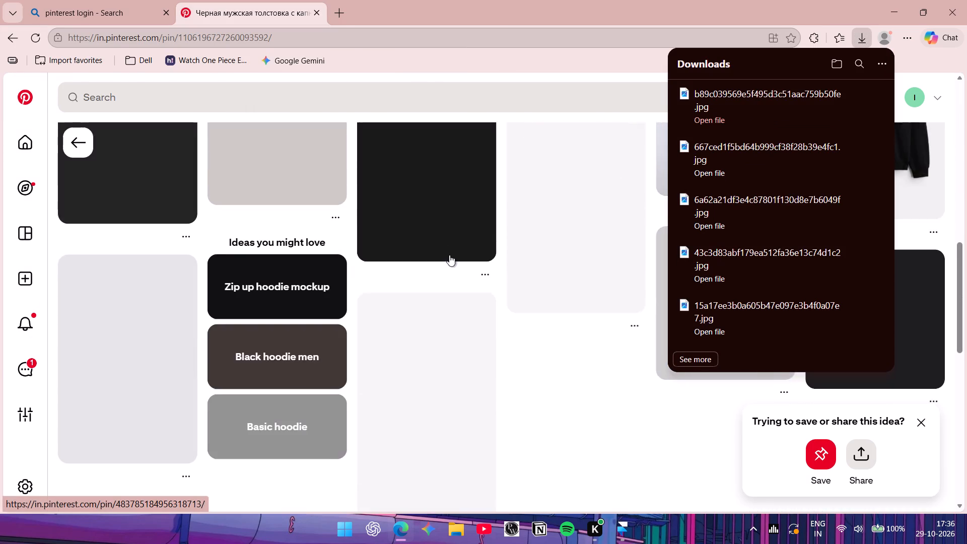
scroll(446, 254, up, 5)
scroll(444, 253, down, 2)
scroll(440, 253, up, 2)
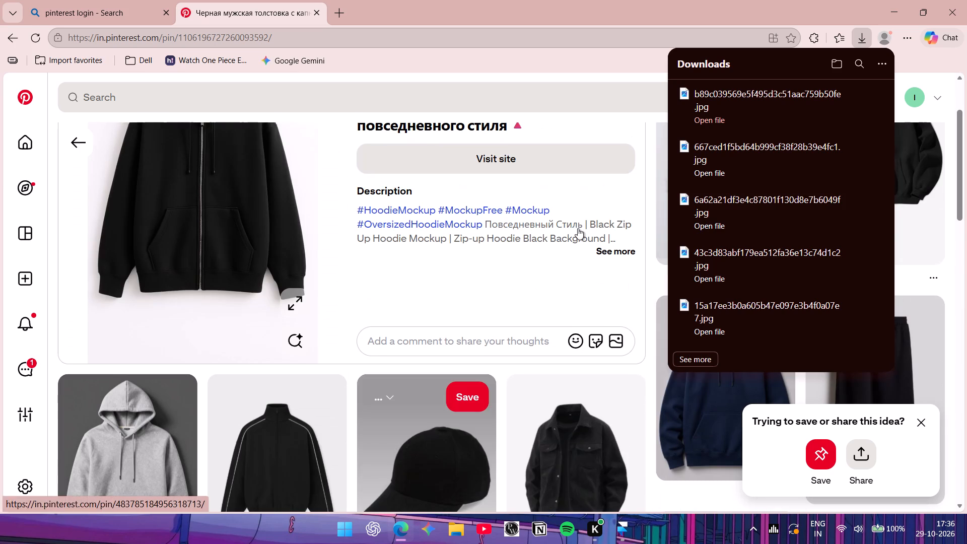
click(536, 270)
scroll(808, 249, down, 2)
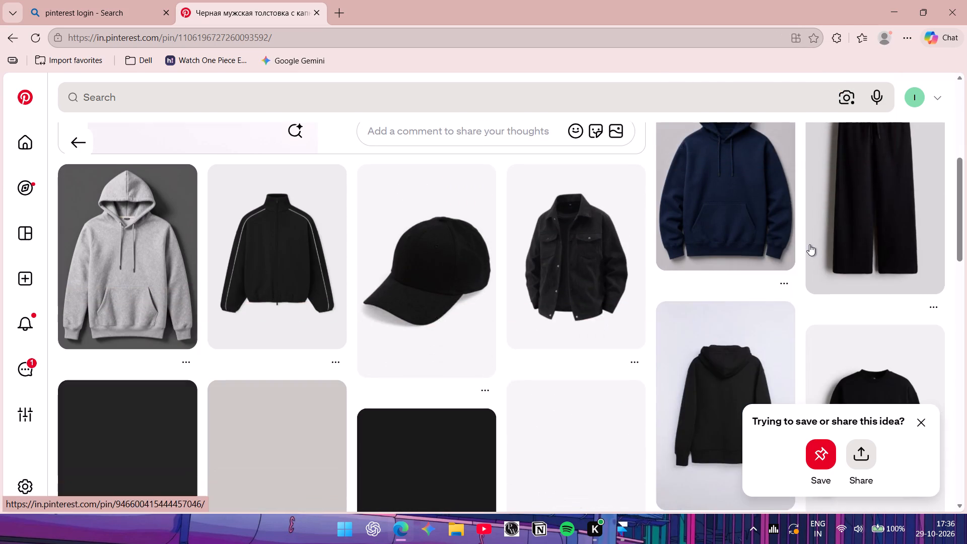
scroll(808, 242, down, 2)
scroll(803, 239, up, 2)
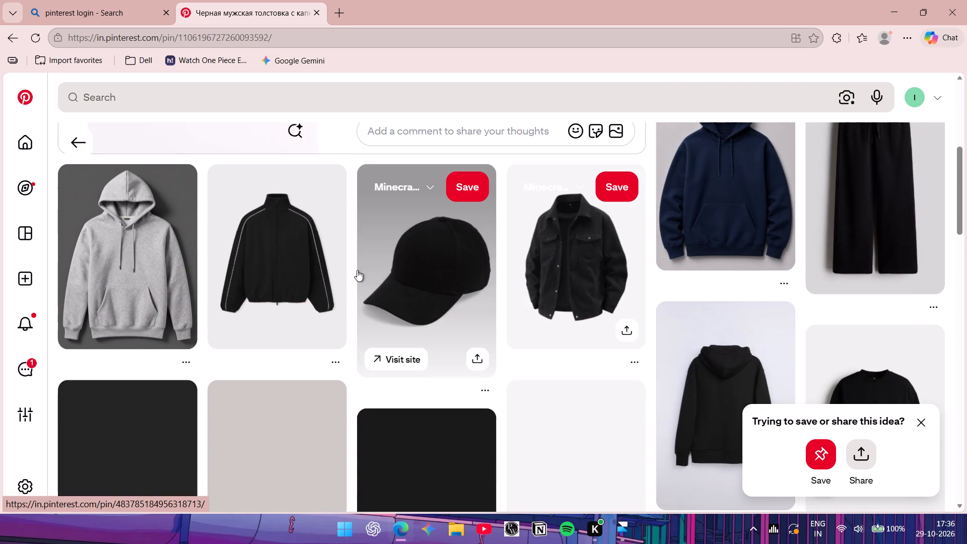
scroll(342, 269, up, 1)
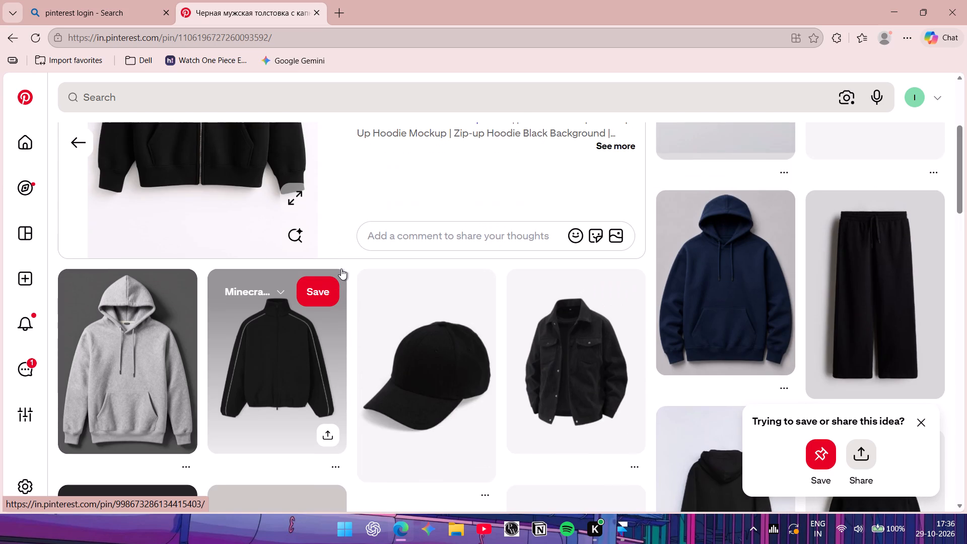
scroll(340, 268, down, 1)
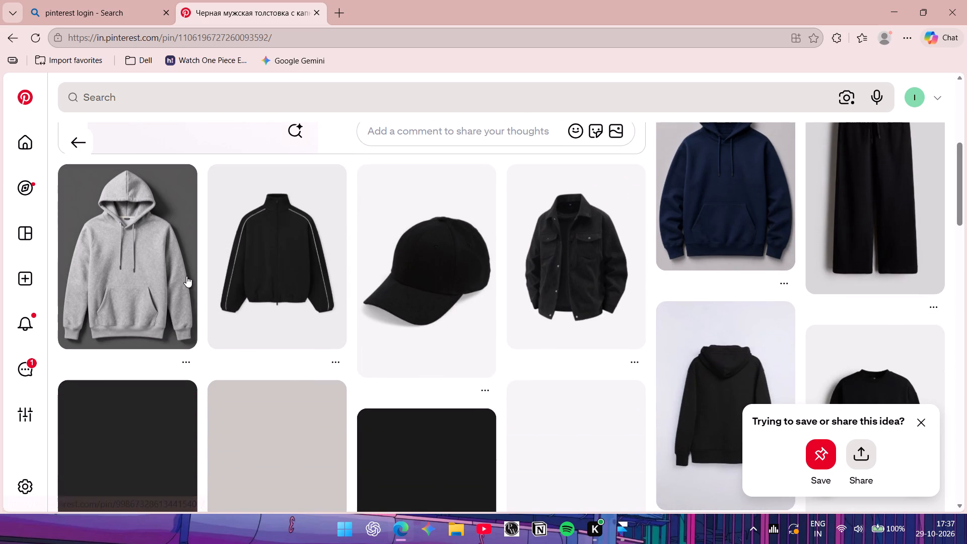
scroll(127, 280, down, 2)
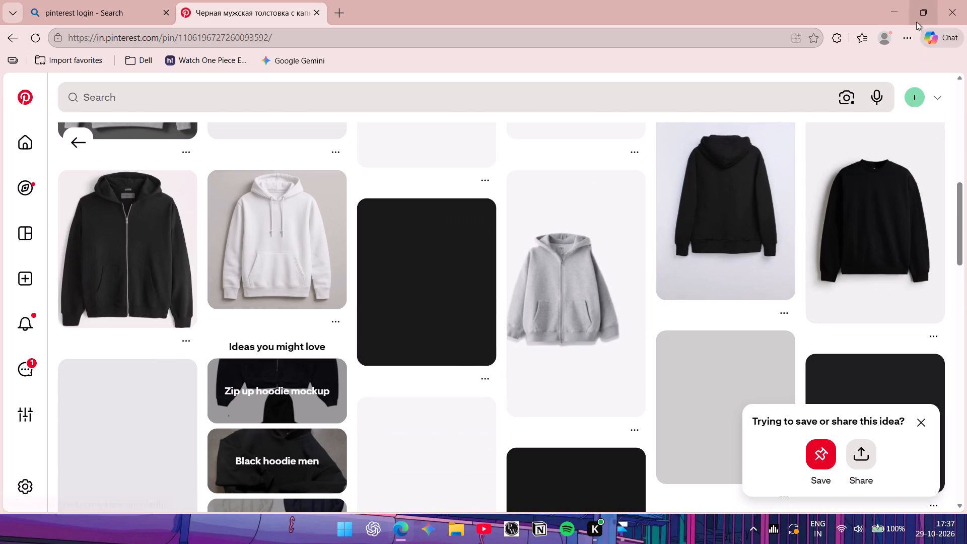
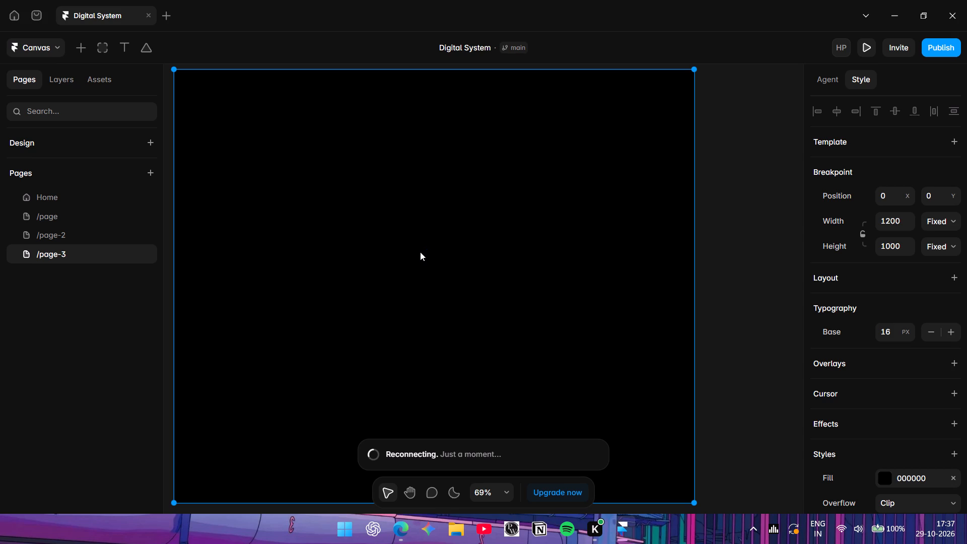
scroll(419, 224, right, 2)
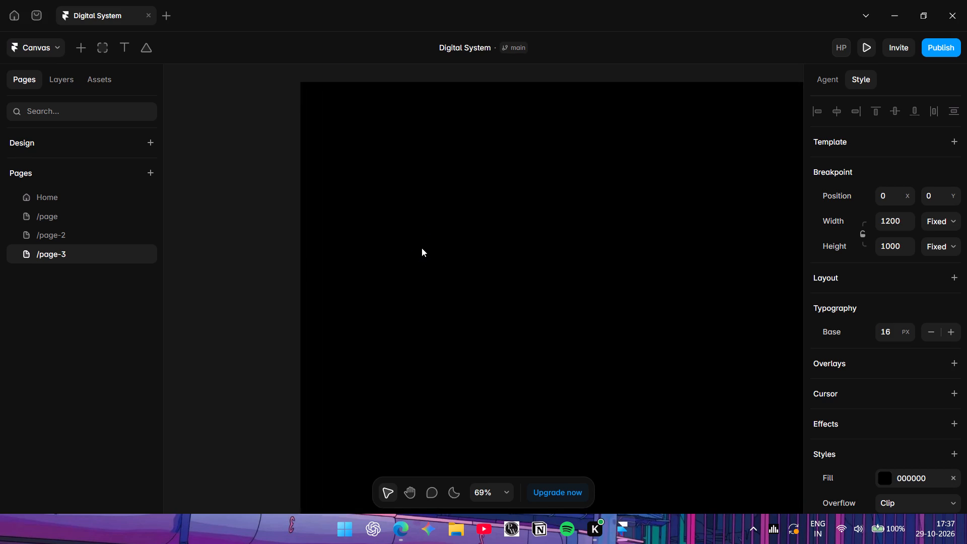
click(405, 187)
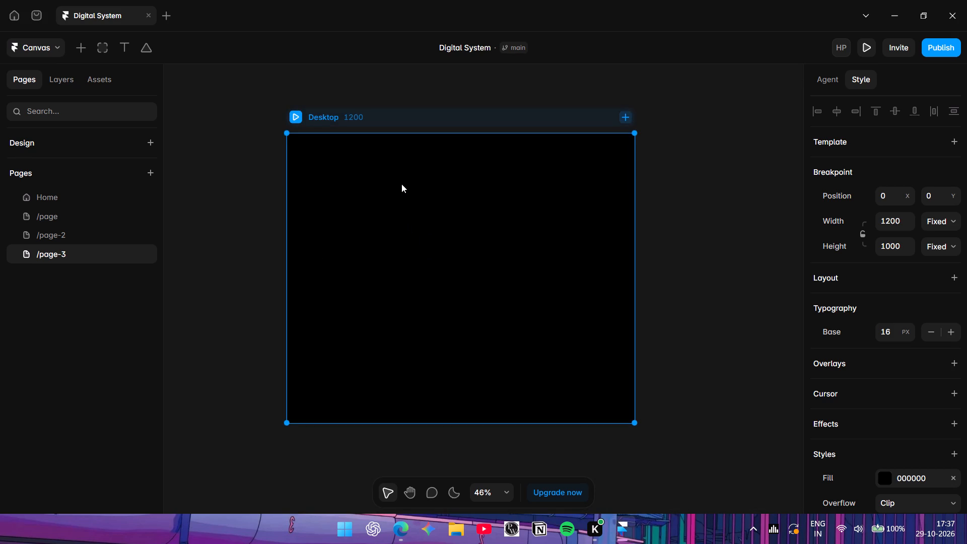
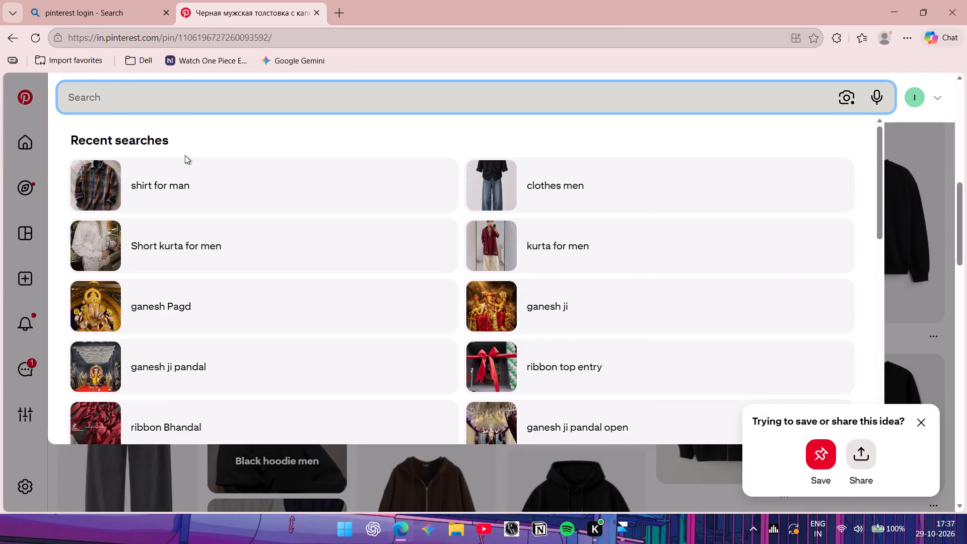
Search Pinterest for "mans outfit modale".
key(m)
text(ans)
key(space)
text(out)
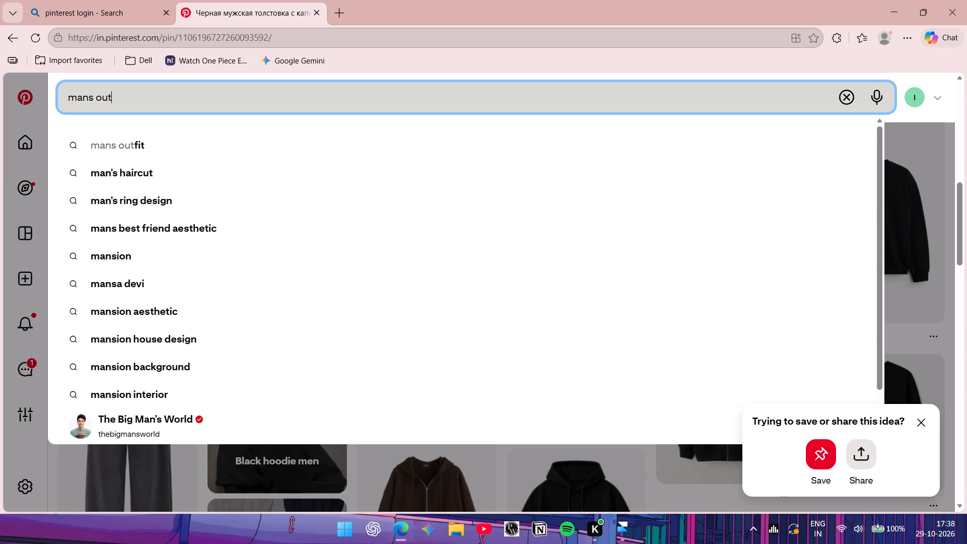
text(fit)
key(space)
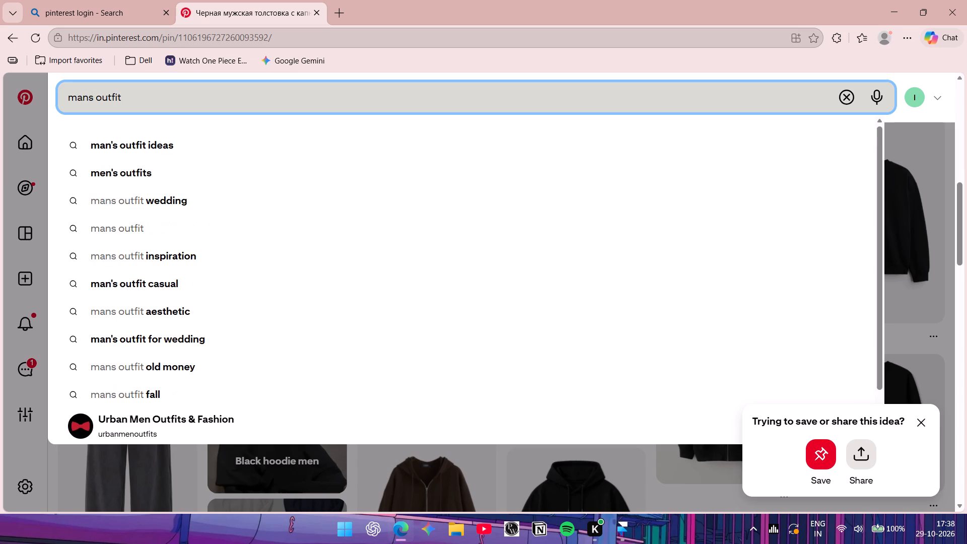
text(modale)
key(space)
key(Return)
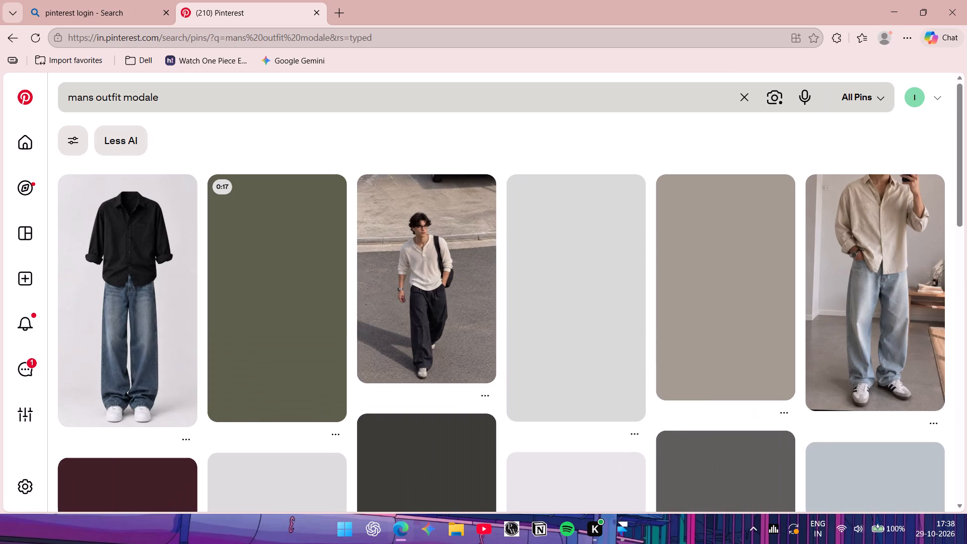
Browse the men's outfit results for a picture suitable for the page.
scroll(260, 300, down, 7)
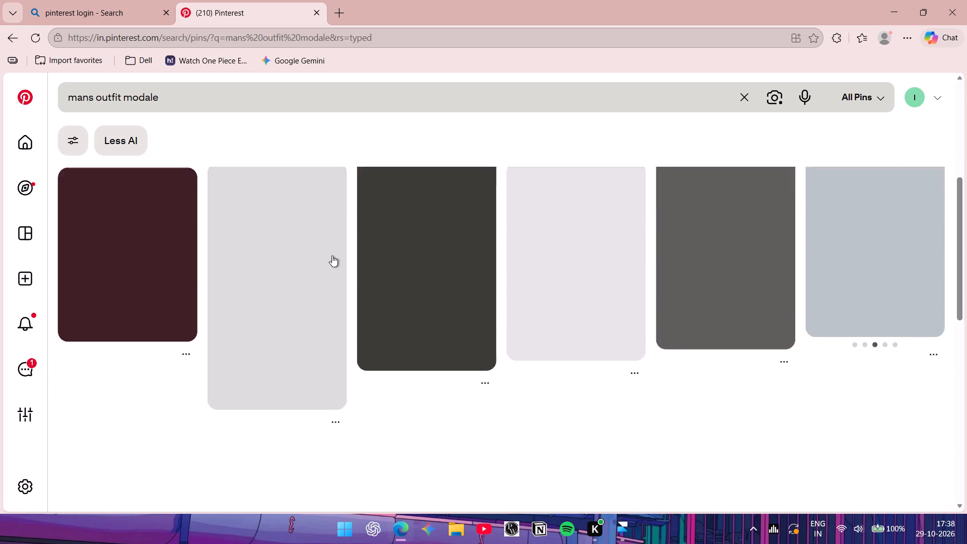
scroll(330, 253, up, 7)
scroll(320, 223, down, 1)
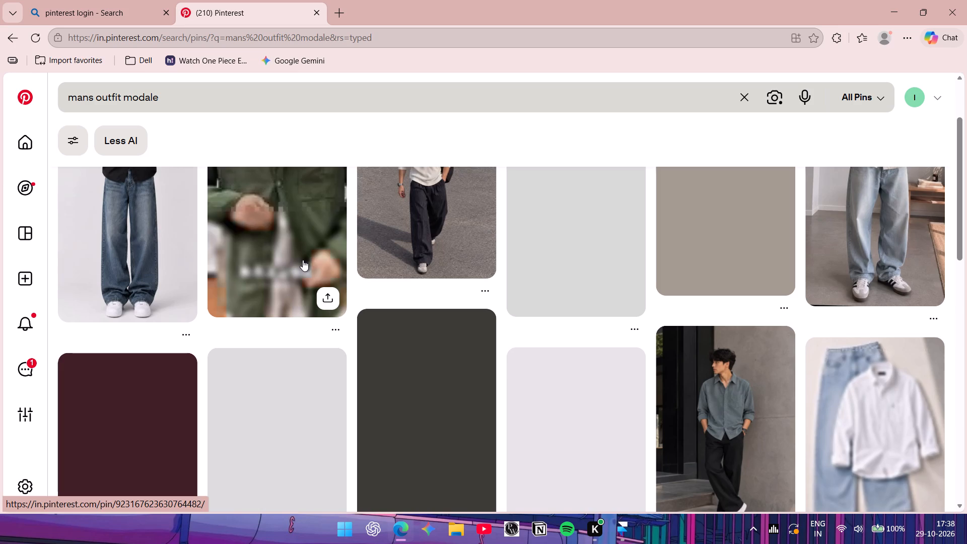
scroll(537, 294, down, 1)
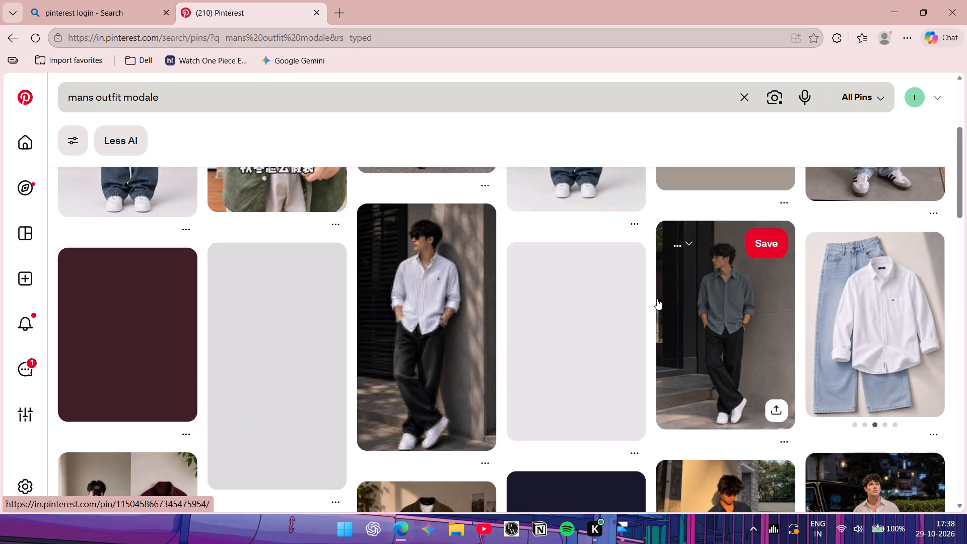
scroll(643, 313, down, 3)
scroll(639, 317, up, 1)
scroll(636, 320, down, 2)
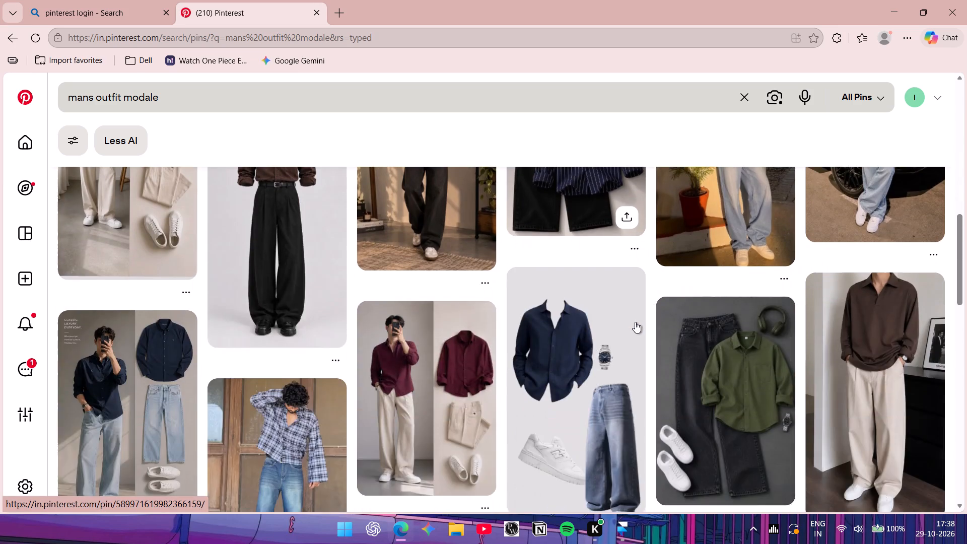
scroll(634, 327, up, 1)
scroll(632, 334, down, 4)
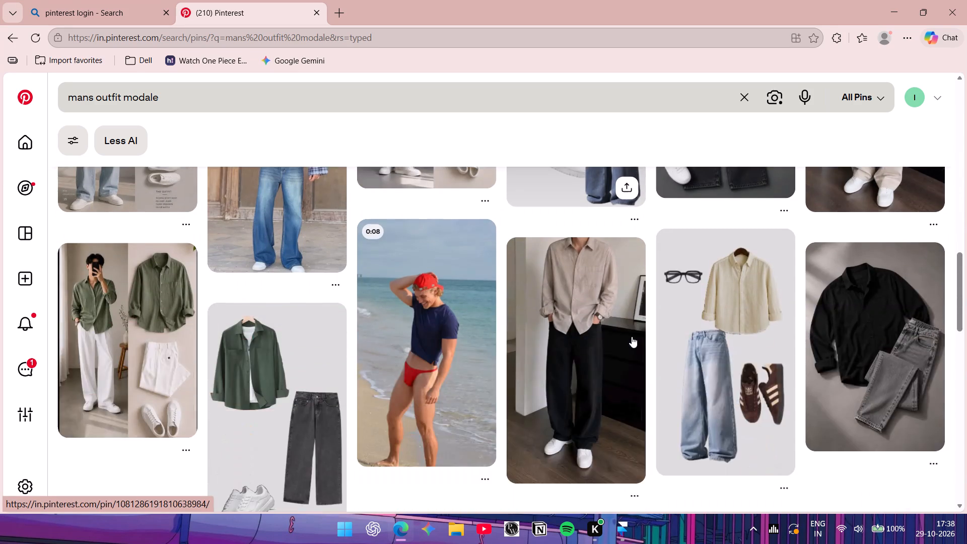
scroll(630, 332, up, 2)
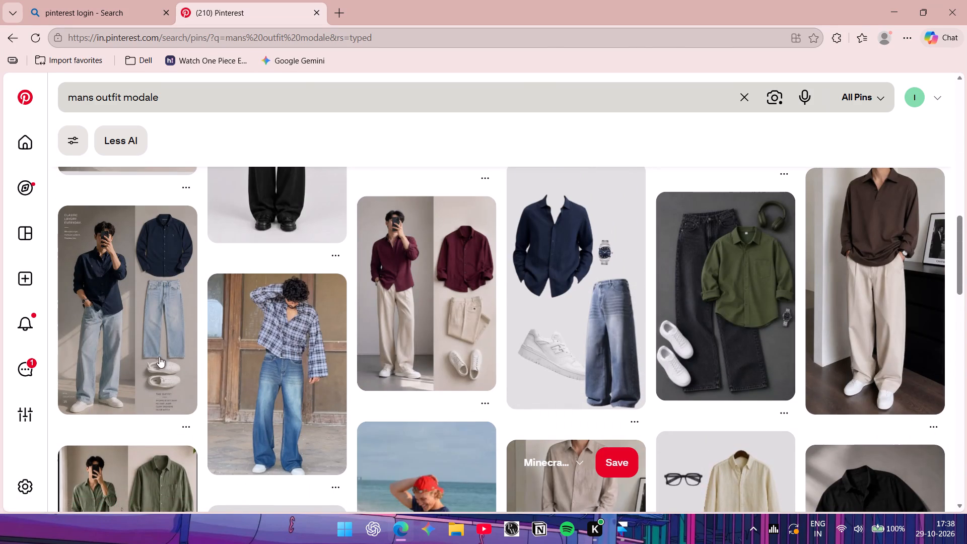
Refine the Pinterest search to "mans outfit modale white background".
click(203, 97)
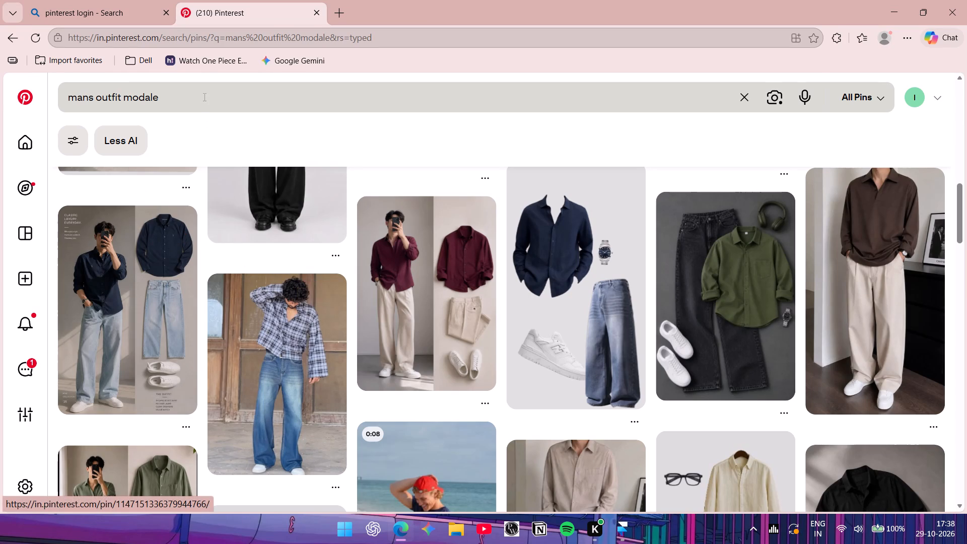
key(space)
text(white)
key(space)
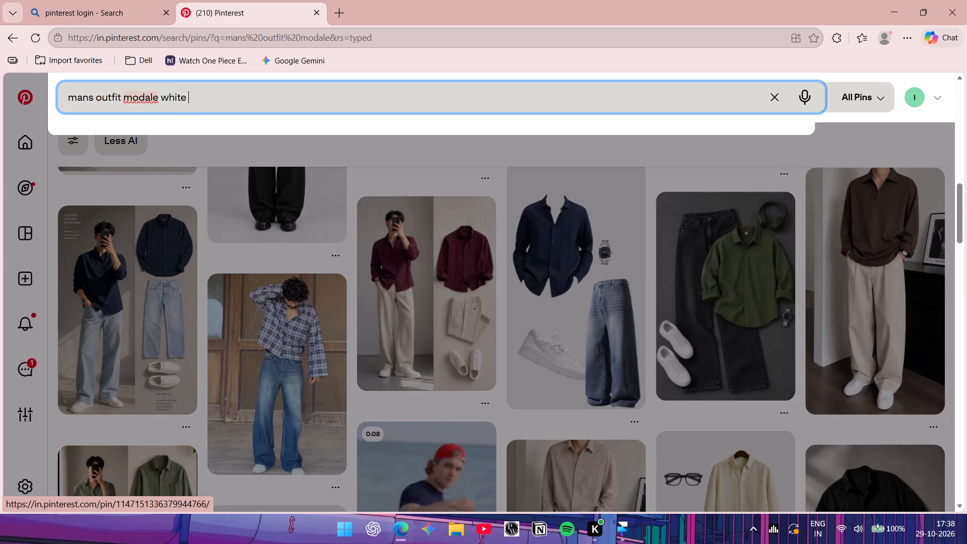
text(bacj)
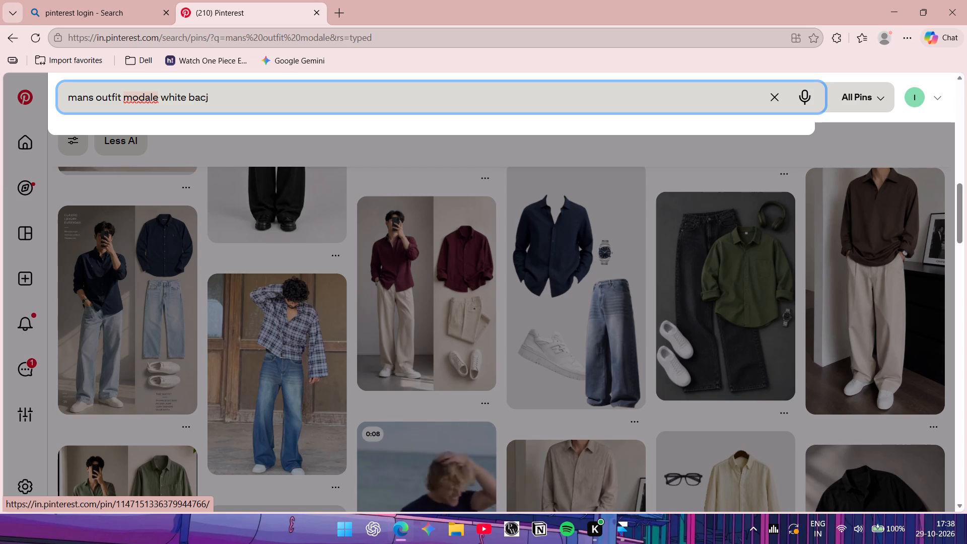
key(BackSpace)
text(kr)
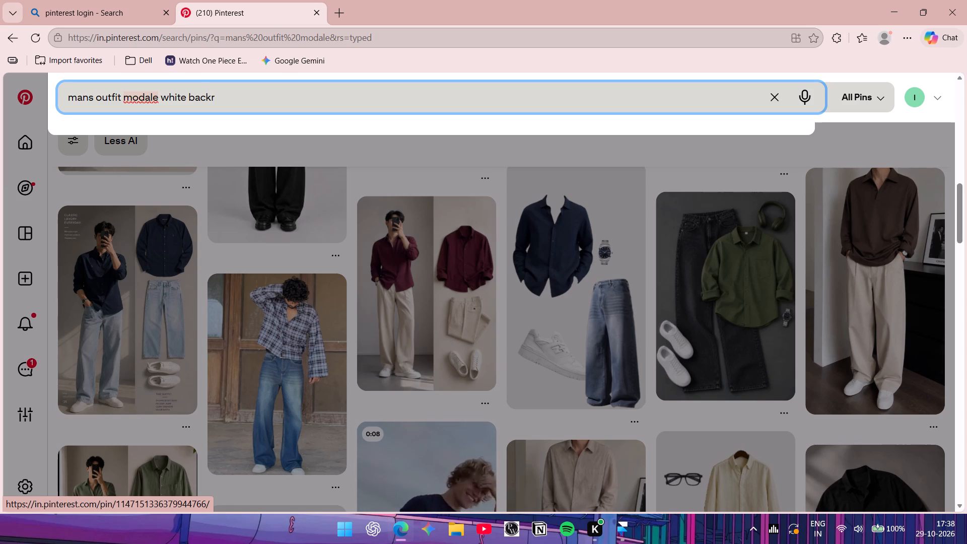
key(BackSpace)
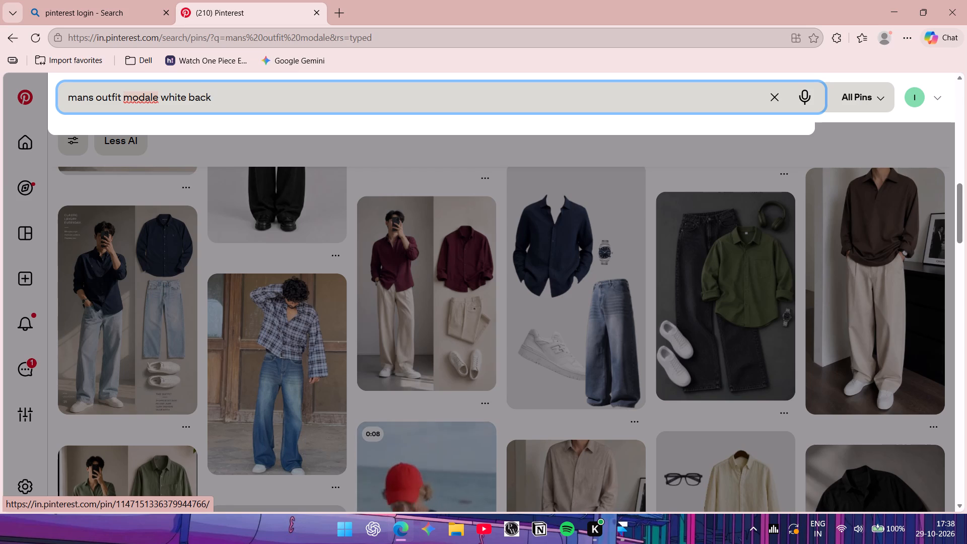
text(geound)
key(space)
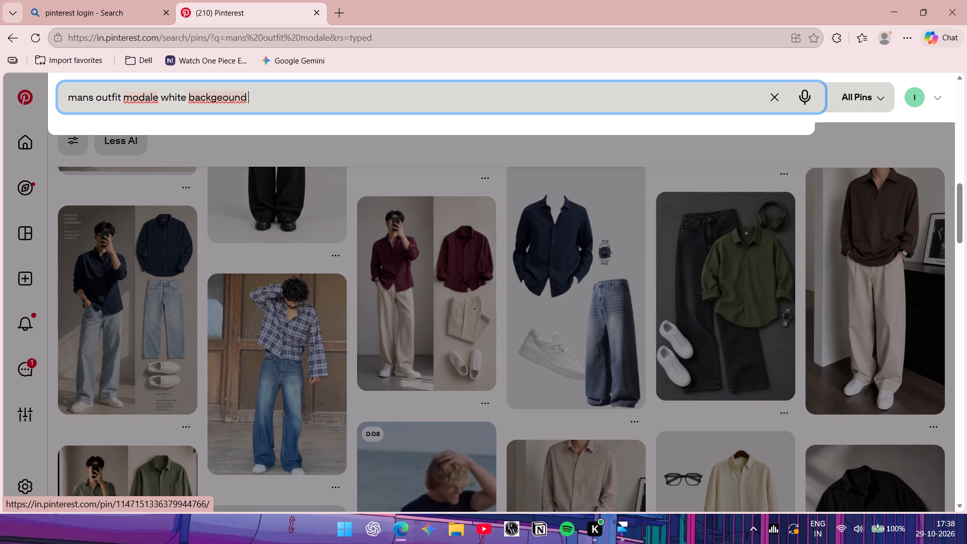
key(BackSpace)
key(BackSpace)
key(BackSpace)
key(BackSpace)
key(BackSpace)
key(BackSpace)
key(BackSpace)
key(BackSpace)
key(BackSpace)
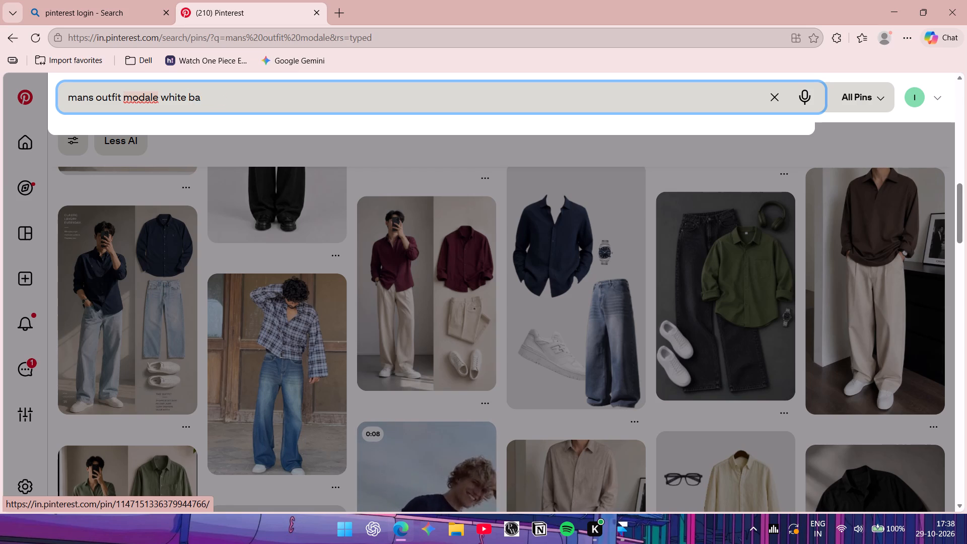
key(BackSpace)
key(BackSpace)
text(background)
key(space)
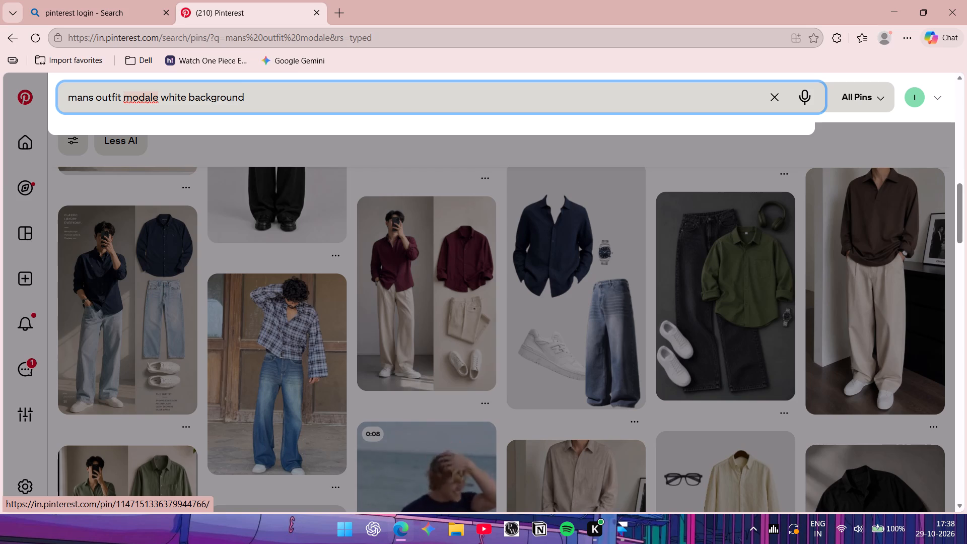
key(Return)
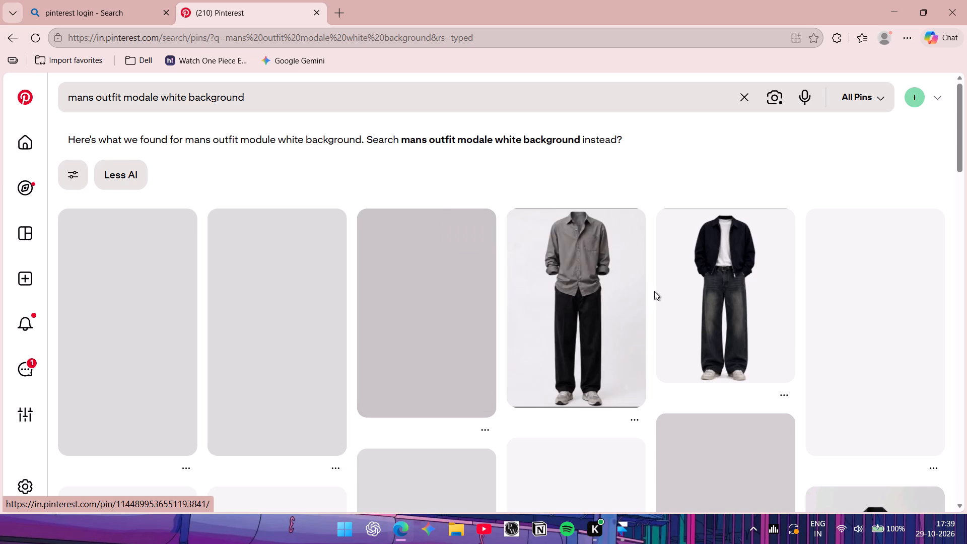
Examine the white-background outfit results for a full men's outfit to use.
scroll(442, 324, down, 1)
scroll(442, 324, up, 1)
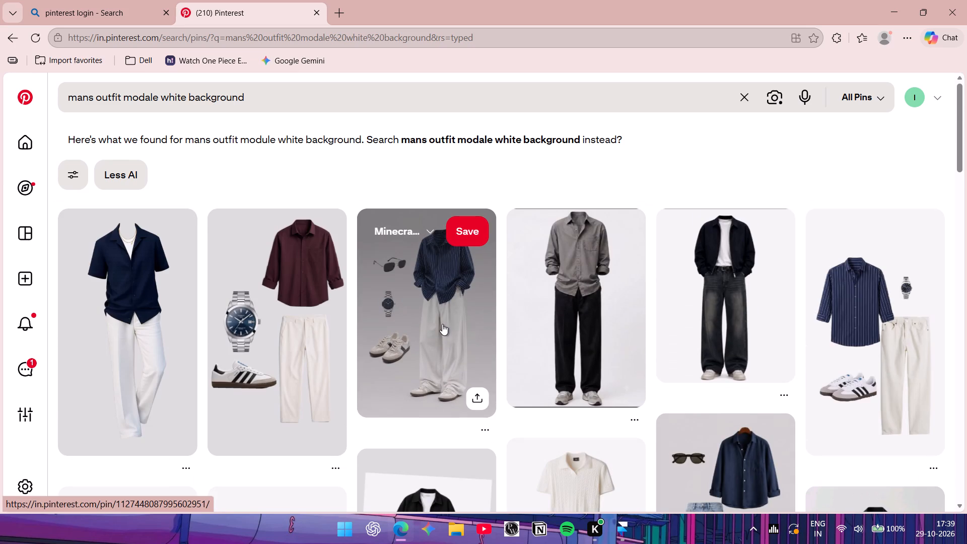
scroll(442, 324, down, 4)
scroll(442, 324, up, 1)
scroll(442, 324, down, 2)
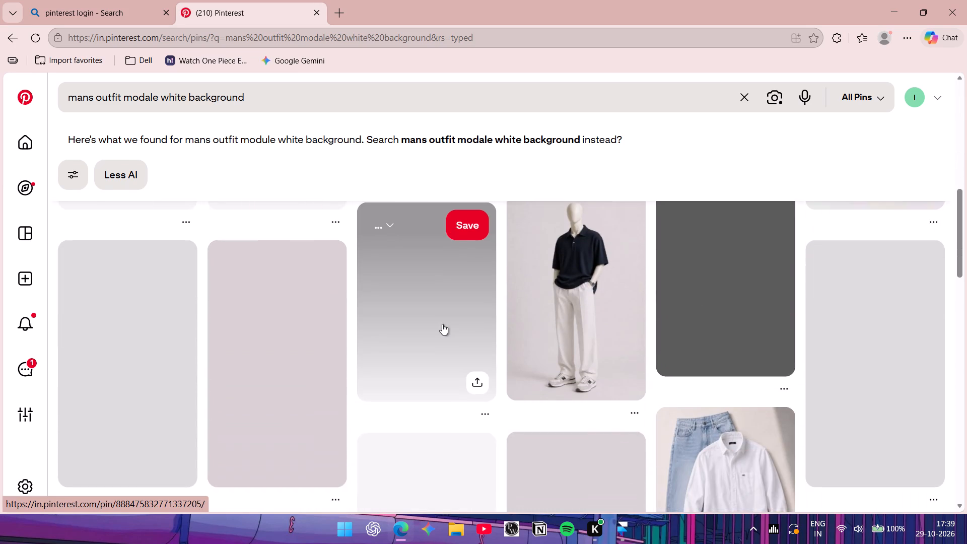
scroll(442, 324, down, 1)
scroll(442, 324, up, 1)
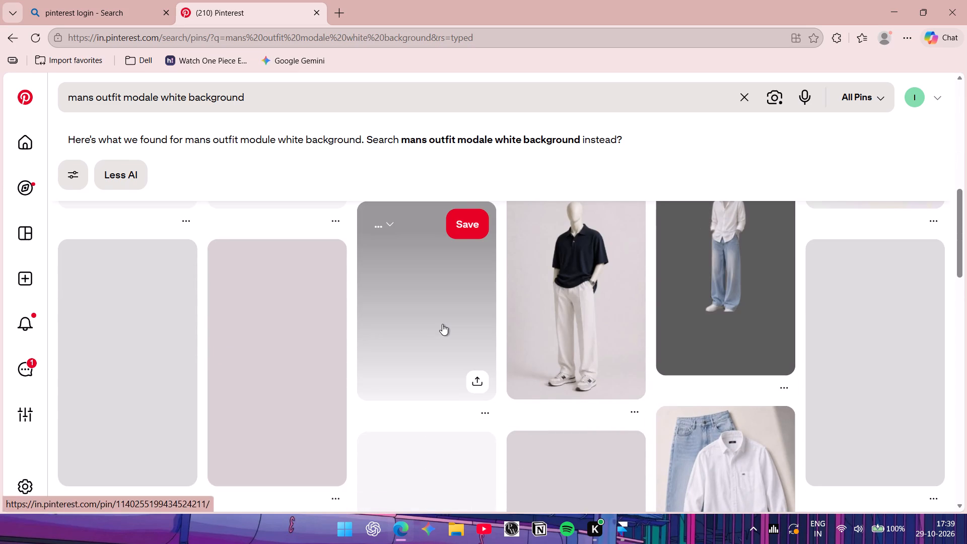
scroll(442, 324, down, 1)
scroll(442, 324, up, 2)
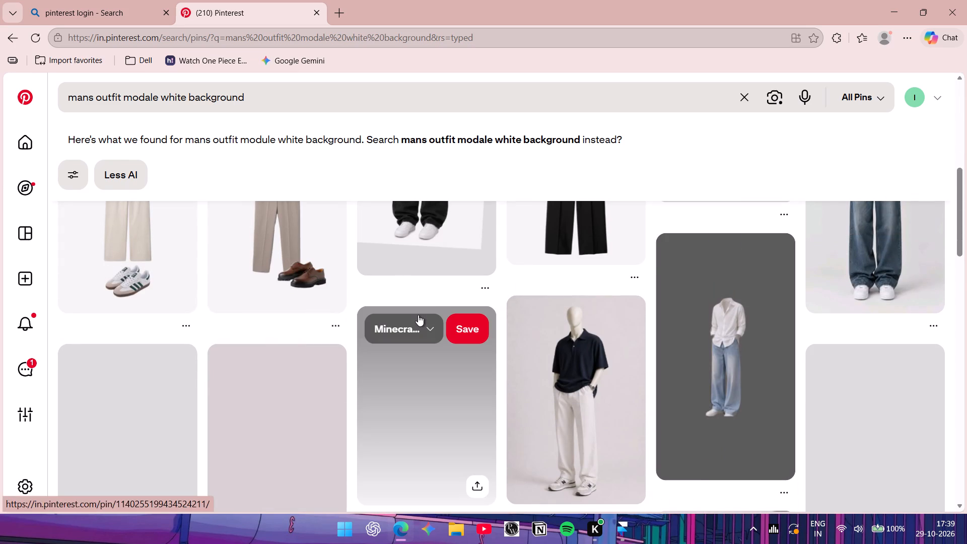
scroll(350, 289, up, 2)
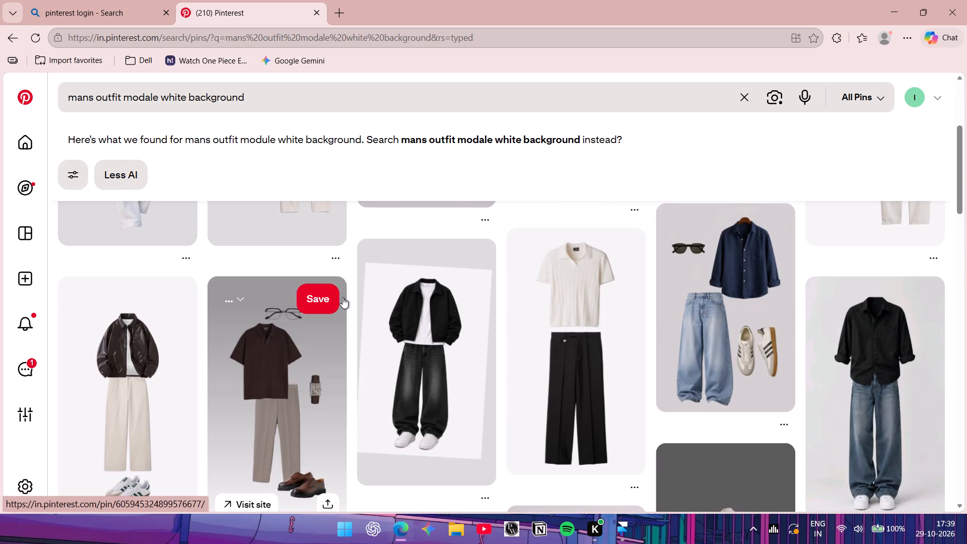
scroll(338, 321, down, 1)
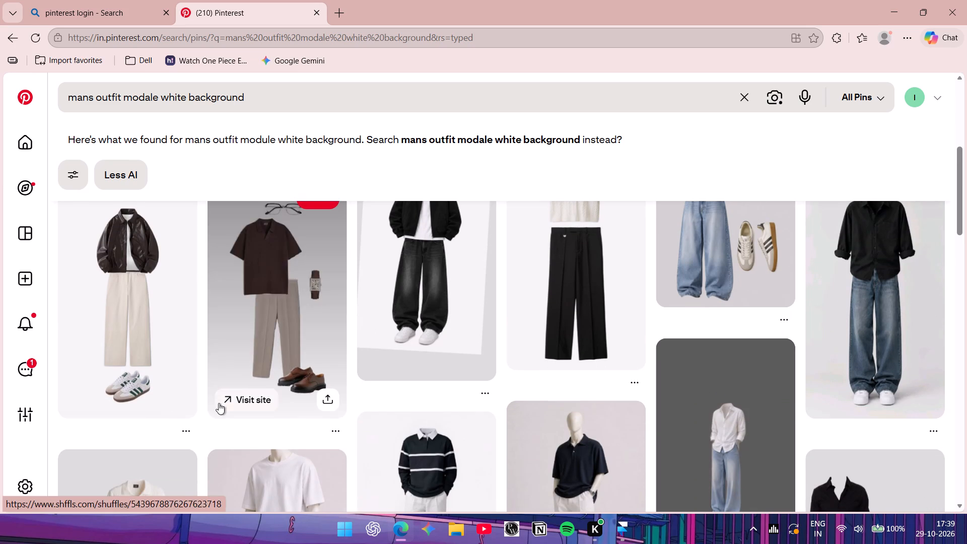
Open the dark brown leather jacket, cream trousers and sneakers collage and save its image as a PNG in the Music folder.
right_click(116, 301)
click(56, 336)
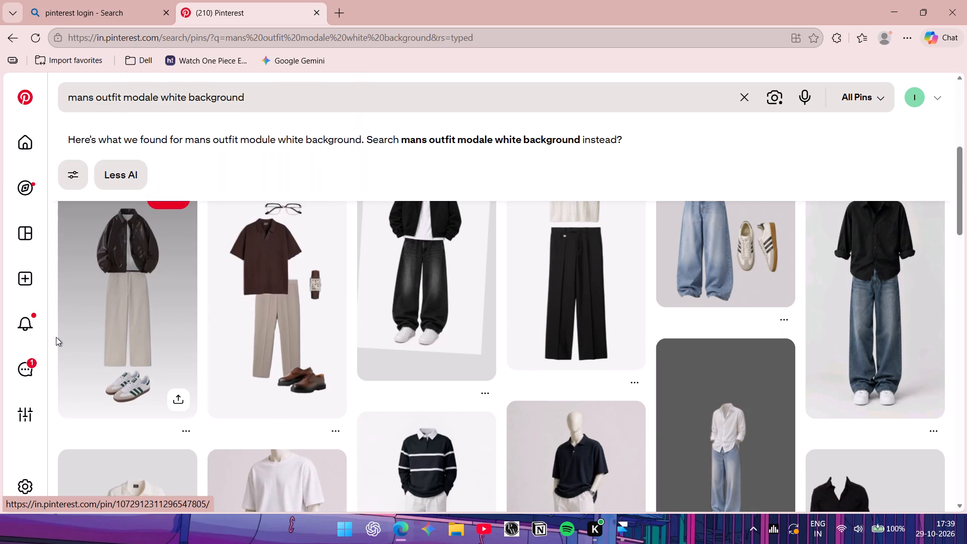
click(109, 303)
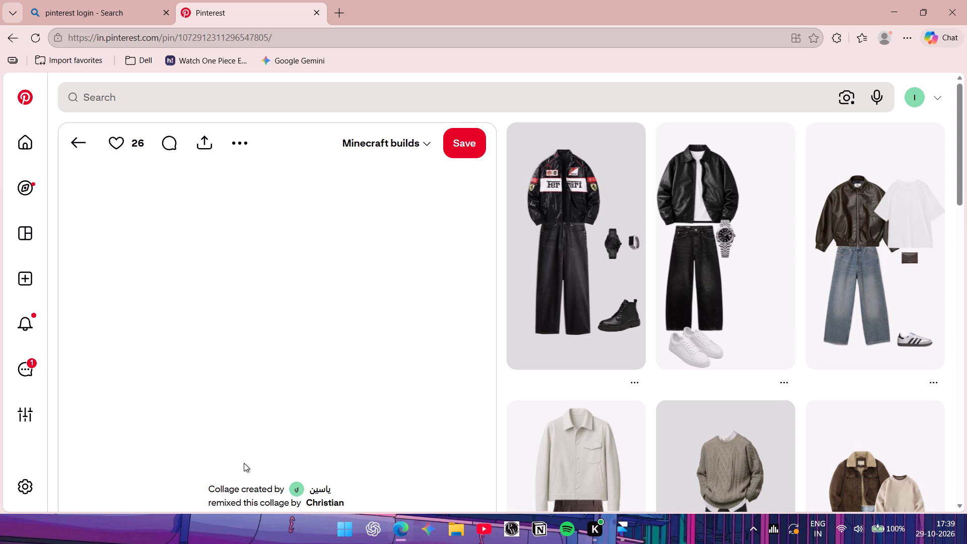
scroll(311, 418, down, 1)
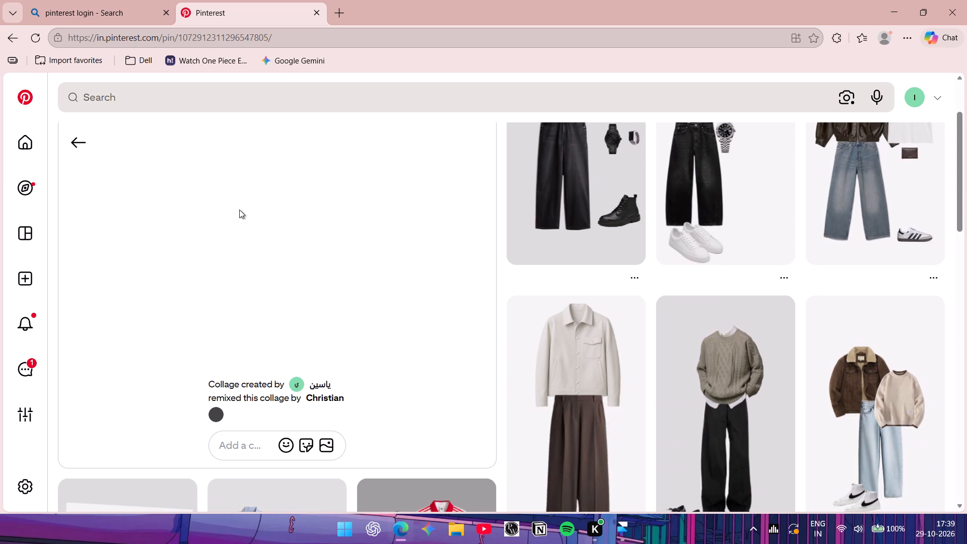
scroll(239, 210, up, 2)
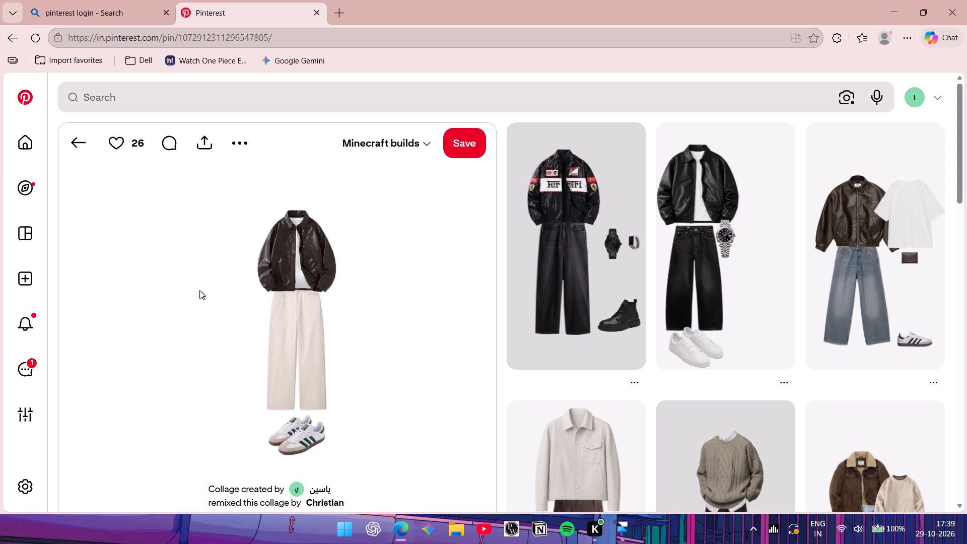
right_click(257, 300)
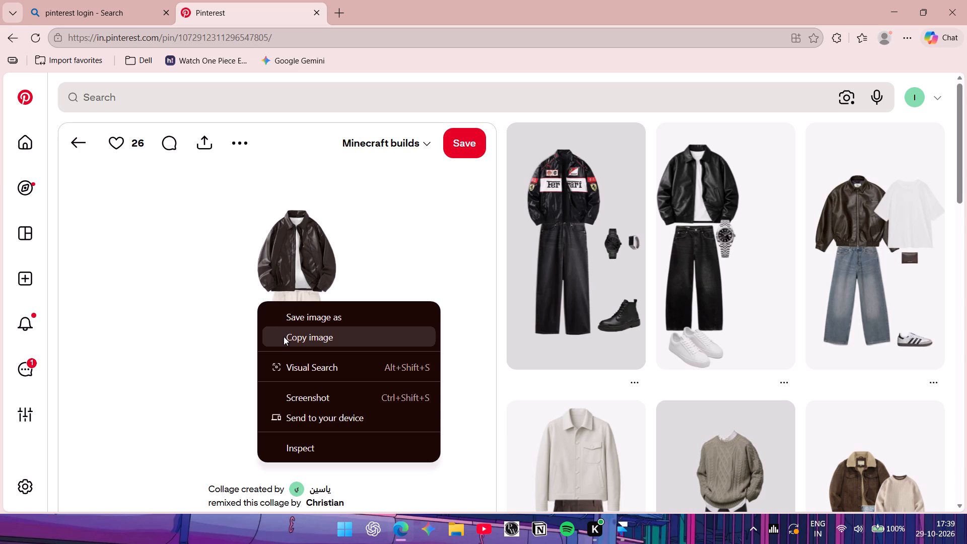
click(200, 281)
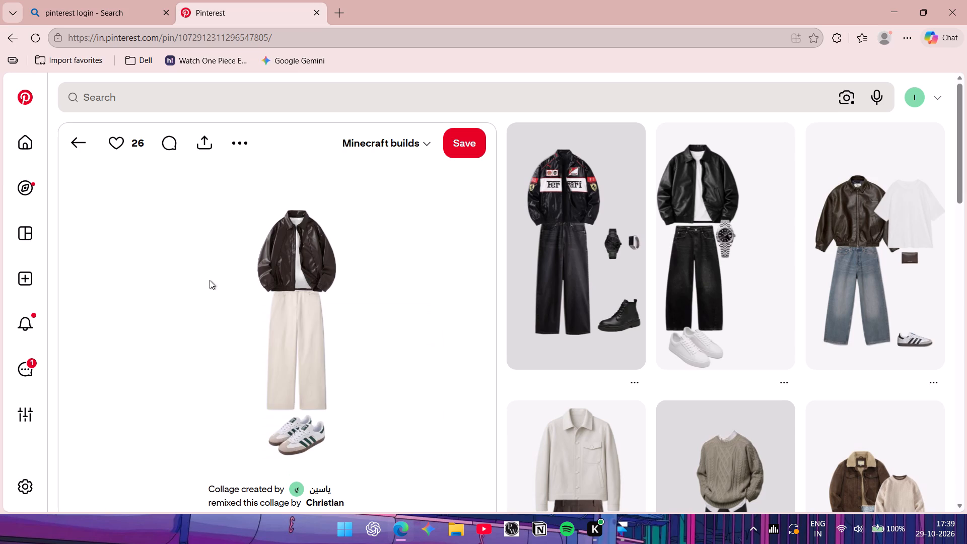
right_click(270, 291)
click(343, 311)
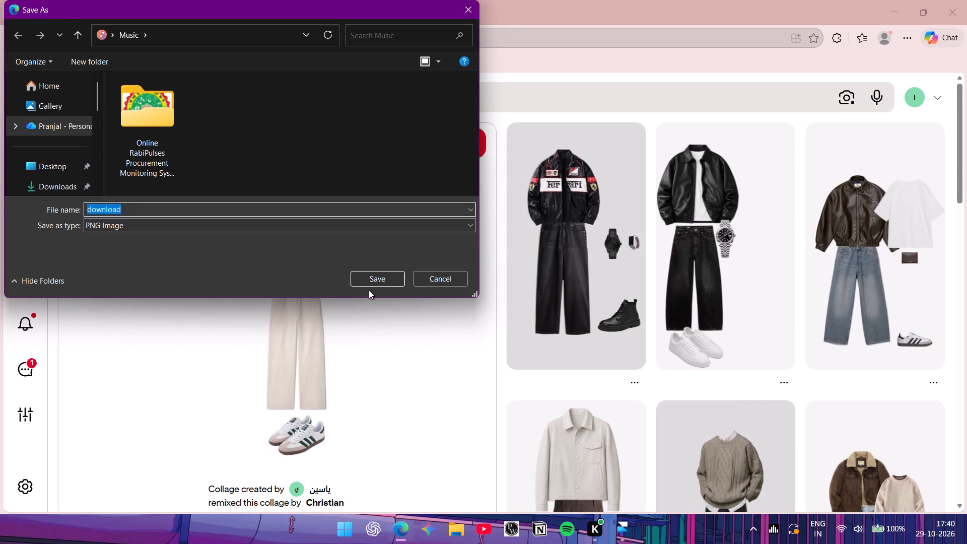
click(369, 280)
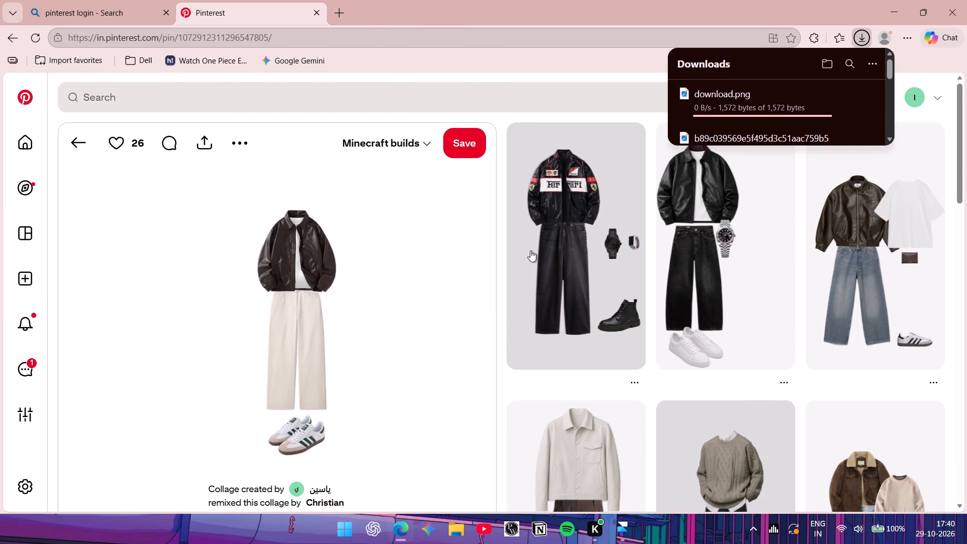
Look through the related pins and the white-background outfit results for another full men's outfit picture.
scroll(538, 240, down, 1)
scroll(550, 318, down, 1)
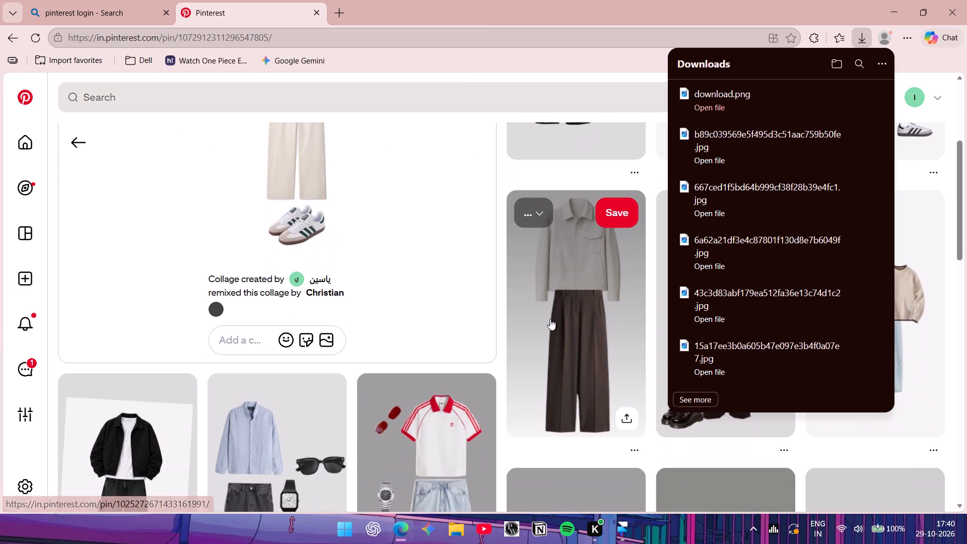
scroll(620, 207, up, 2)
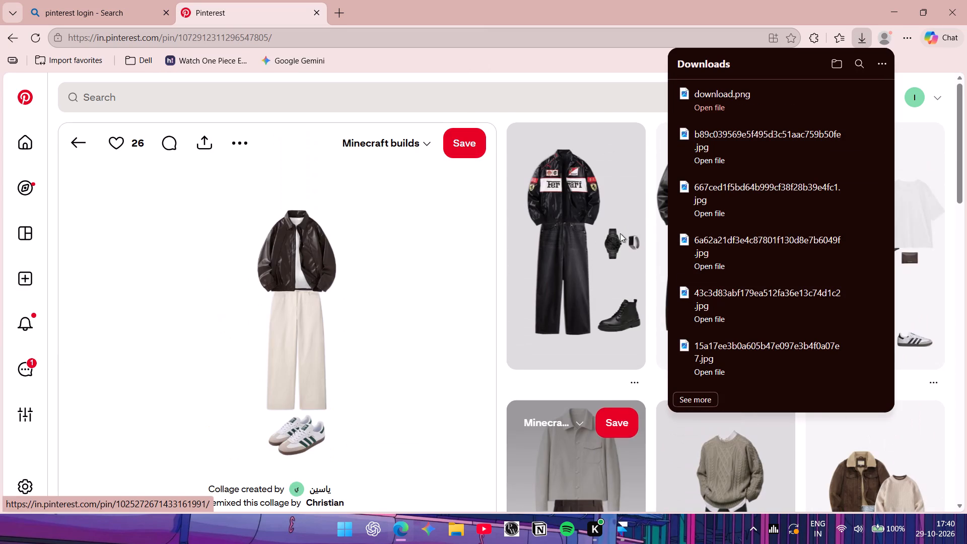
click(916, 327)
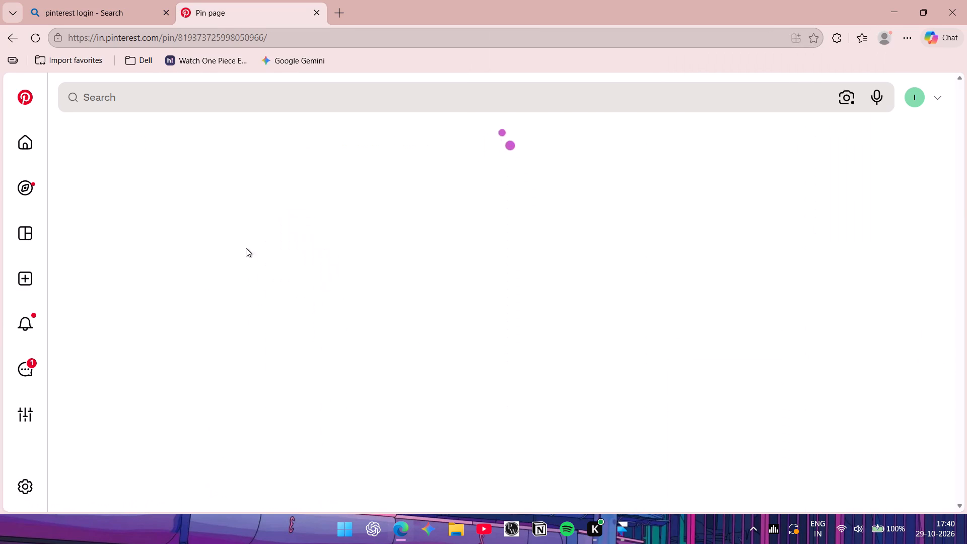
click(15, 43)
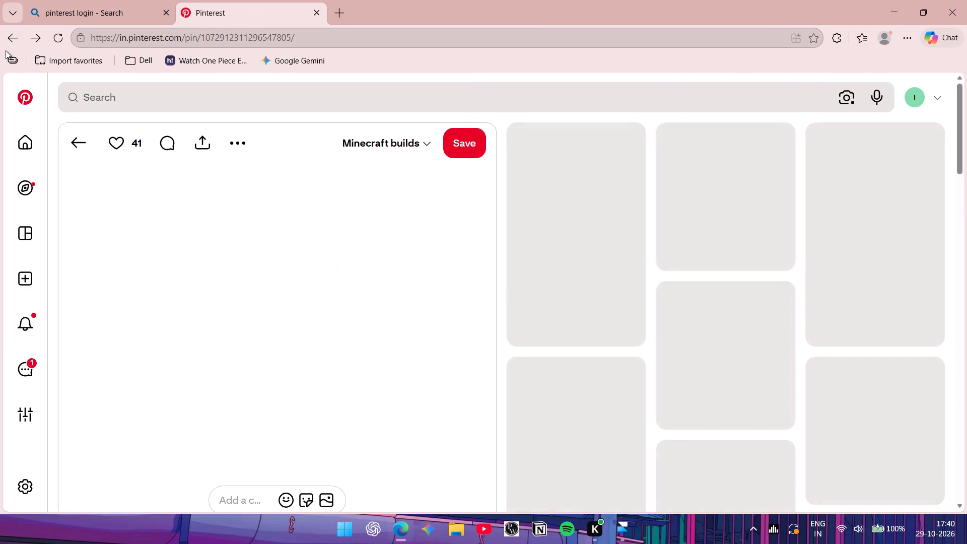
click(23, 39)
click(13, 39)
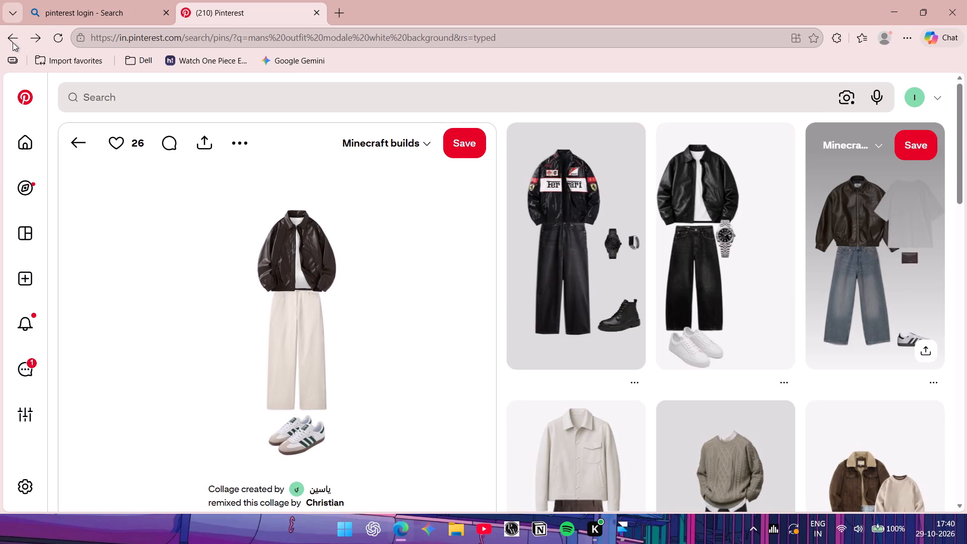
scroll(450, 215, down, 4)
scroll(599, 162, down, 1)
scroll(579, 248, up, 2)
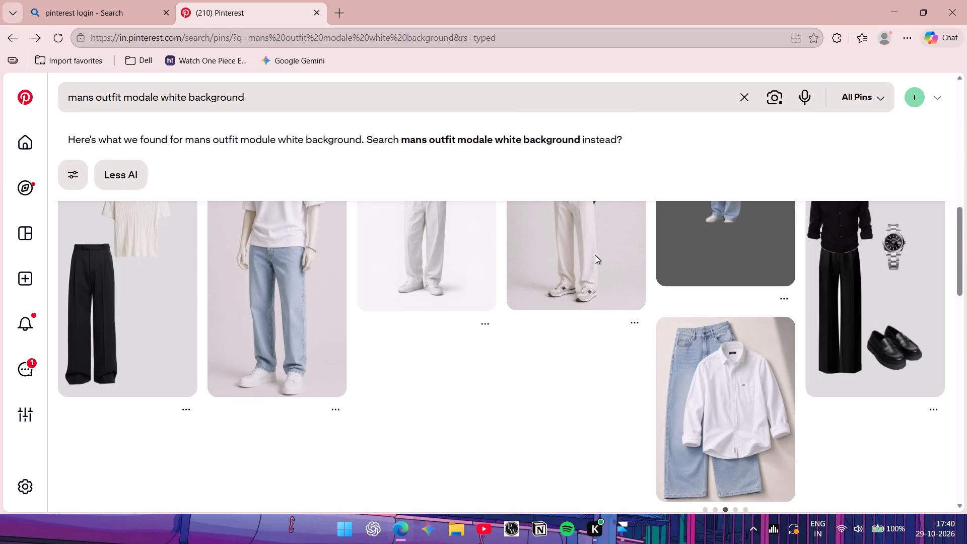
scroll(617, 222, up, 1)
scroll(565, 275, up, 1)
scroll(565, 276, down, 5)
scroll(562, 278, up, 2)
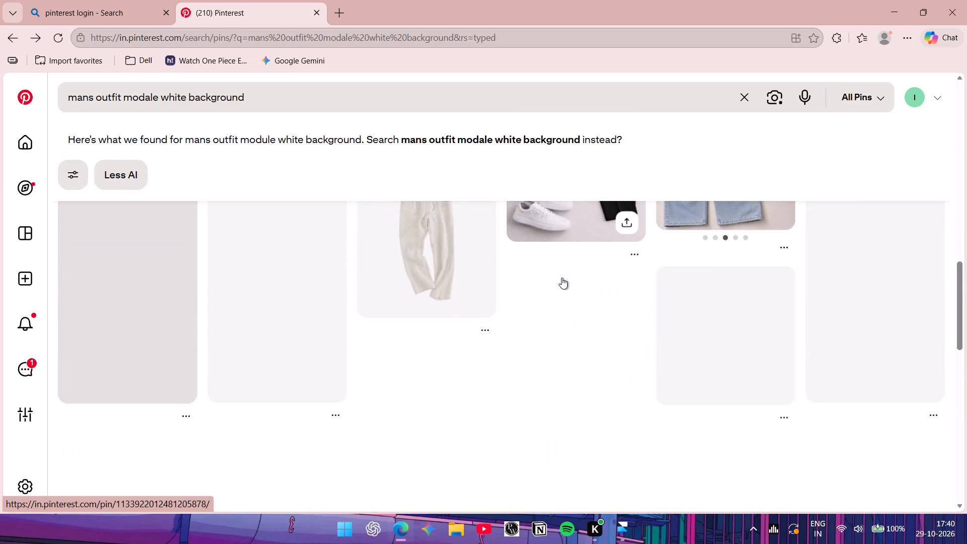
scroll(562, 278, down, 1)
scroll(560, 278, up, 1)
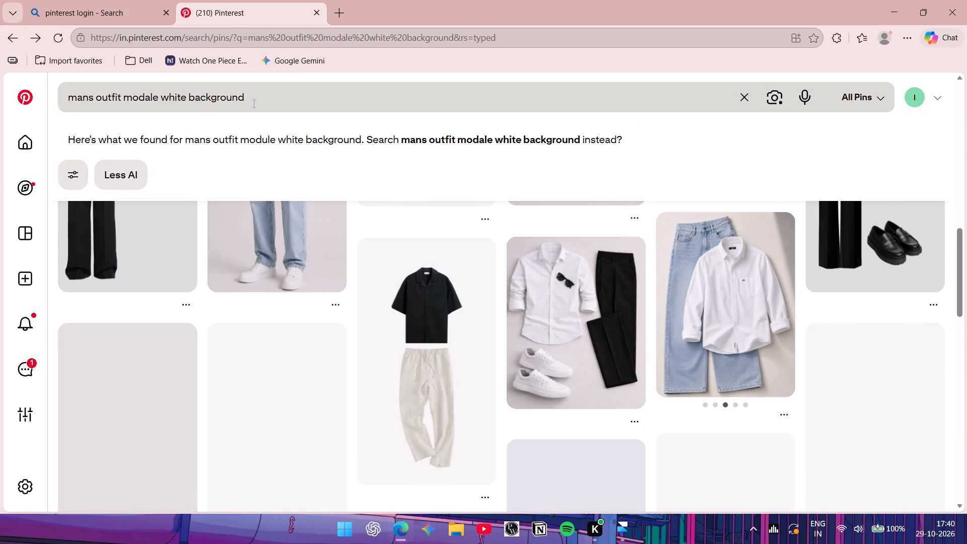
Change the Pinterest search to "mans outfit model".
click(253, 103)
key(BackSpace)
key(BackSpace)
key(BackSpace)
key(BackSpace)
key(BackSpace)
key(BackSpace)
key(BackSpace)
key(BackSpace)
key(BackSpace)
key(BackSpace)
key(BackSpace)
key(BackSpace)
key(BackSpace)
key(BackSpace)
key(BackSpace)
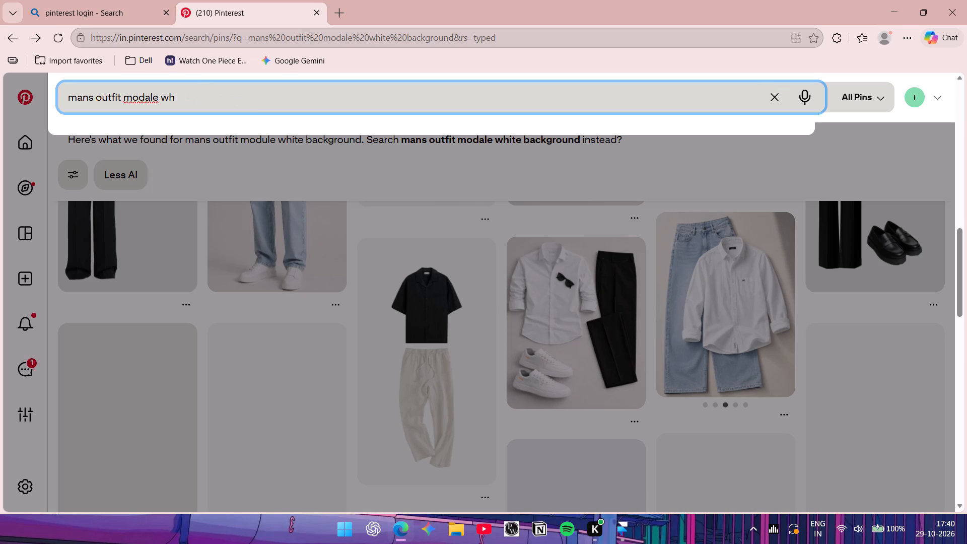
key(BackSpace)
key(BackSpace)
key(BackSpace)
key(BackSpace)
key(BackSpace)
text(el)
key(Return)
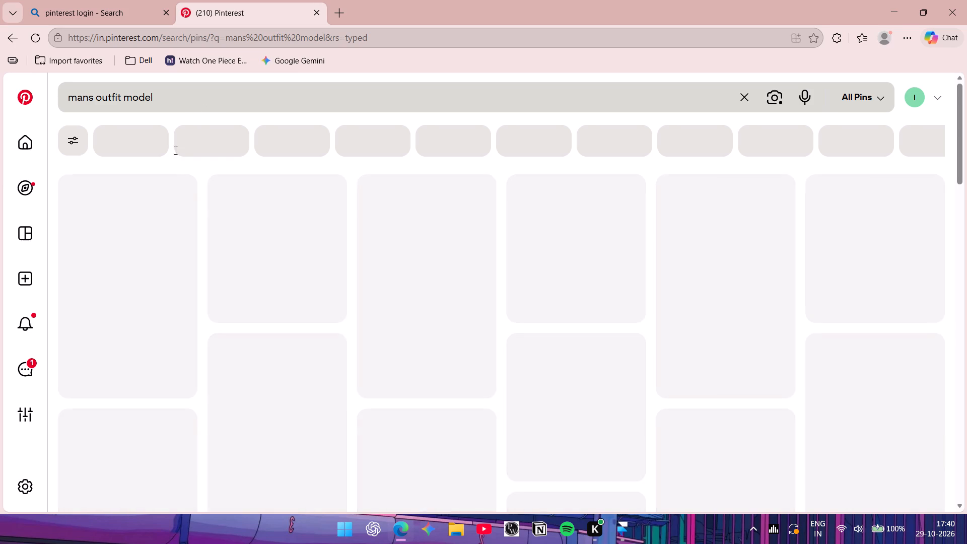
Examine the men's outfit model results for a full-length outfit photo to use.
scroll(409, 329, down, 1)
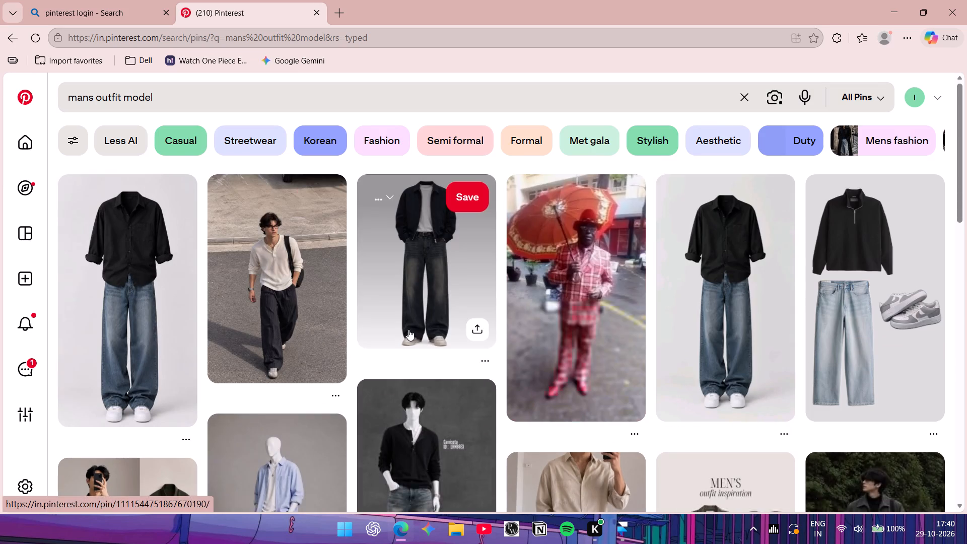
scroll(408, 329, down, 2)
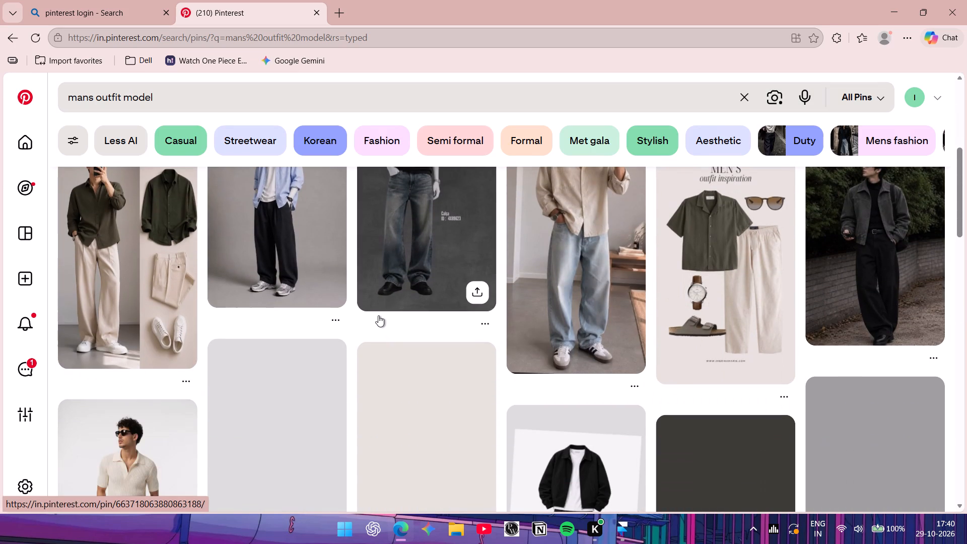
scroll(376, 315, down, 3)
scroll(369, 315, up, 1)
scroll(357, 312, down, 3)
scroll(334, 324, up, 3)
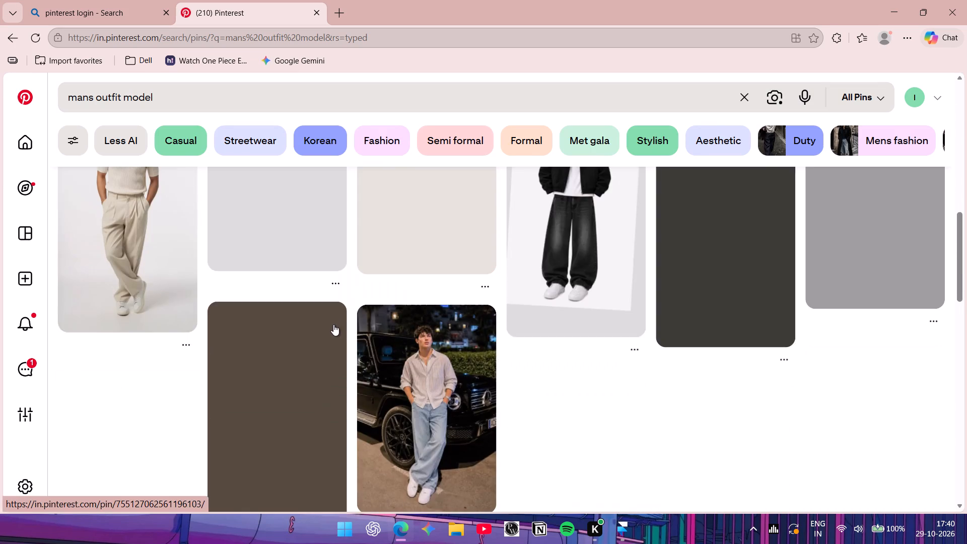
scroll(269, 285, down, 1)
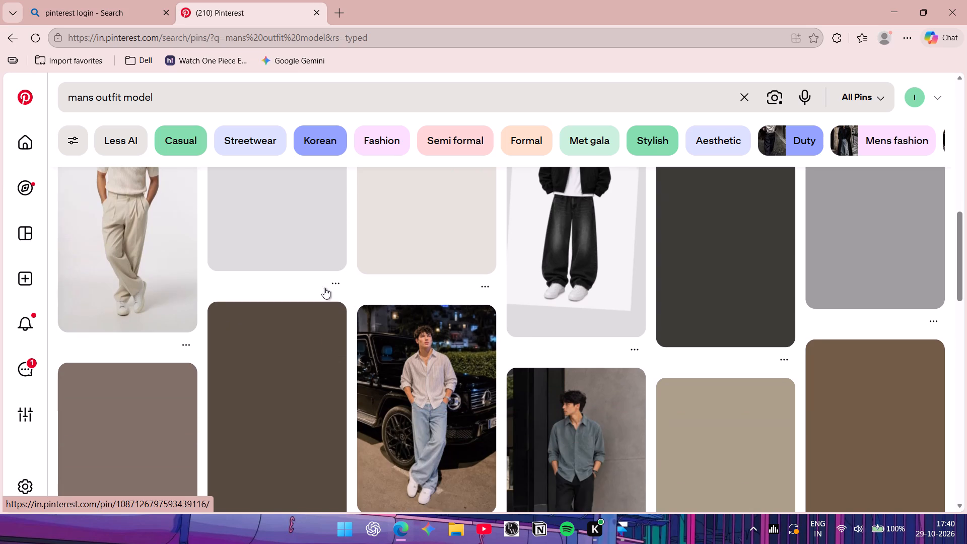
scroll(351, 293, down, 1)
Open the sage shirt and black pants outfit pin and save its image as a JPEG in the Music folder.
click(578, 332)
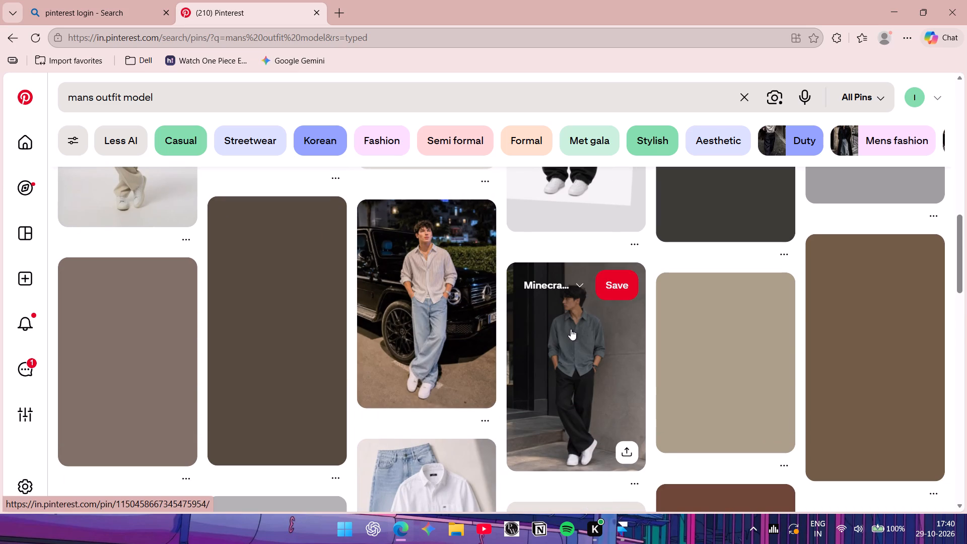
right_click(575, 333)
click(578, 380)
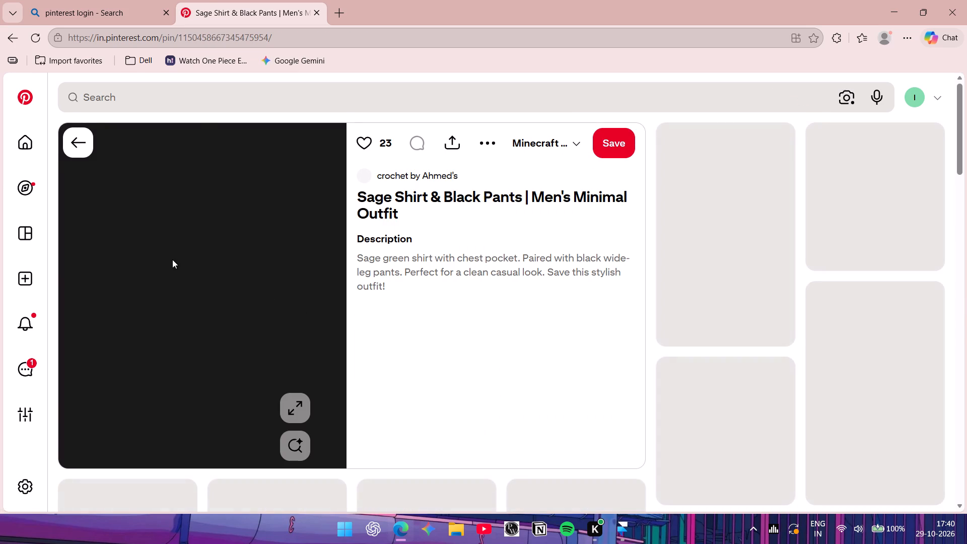
right_click(172, 259)
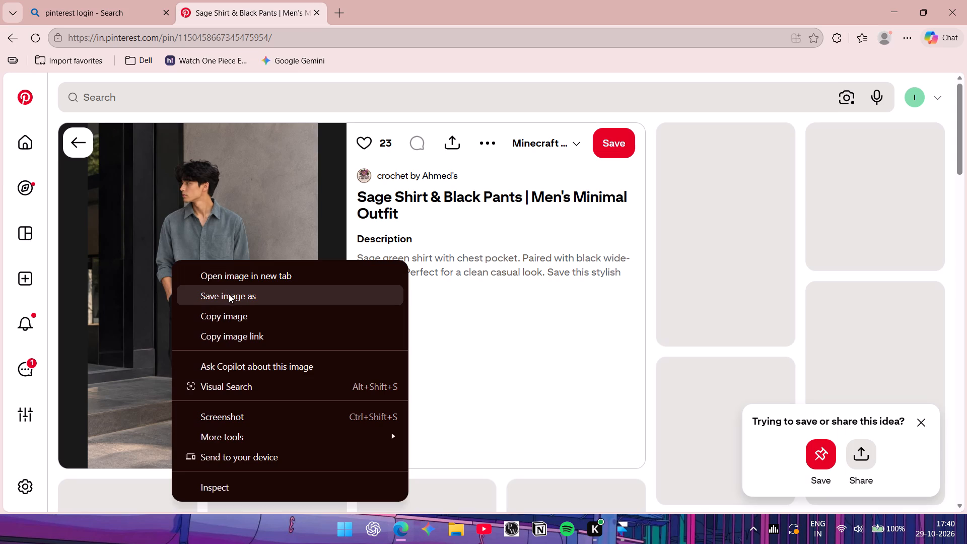
click(231, 297)
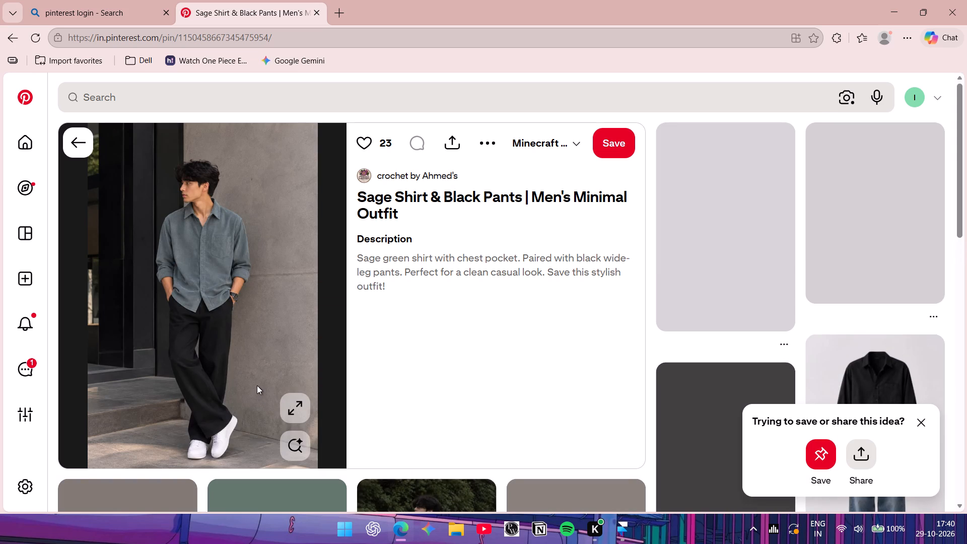
right_click(201, 326)
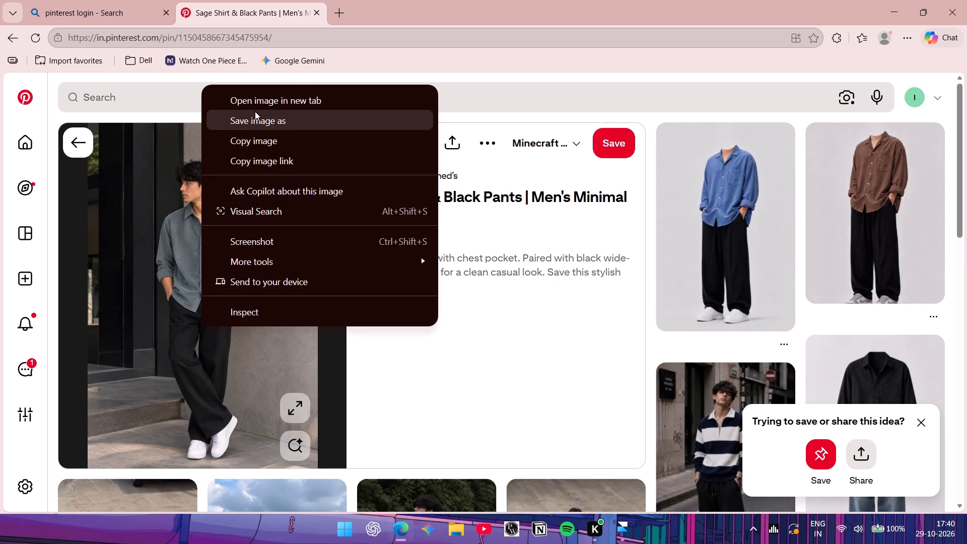
click(255, 111)
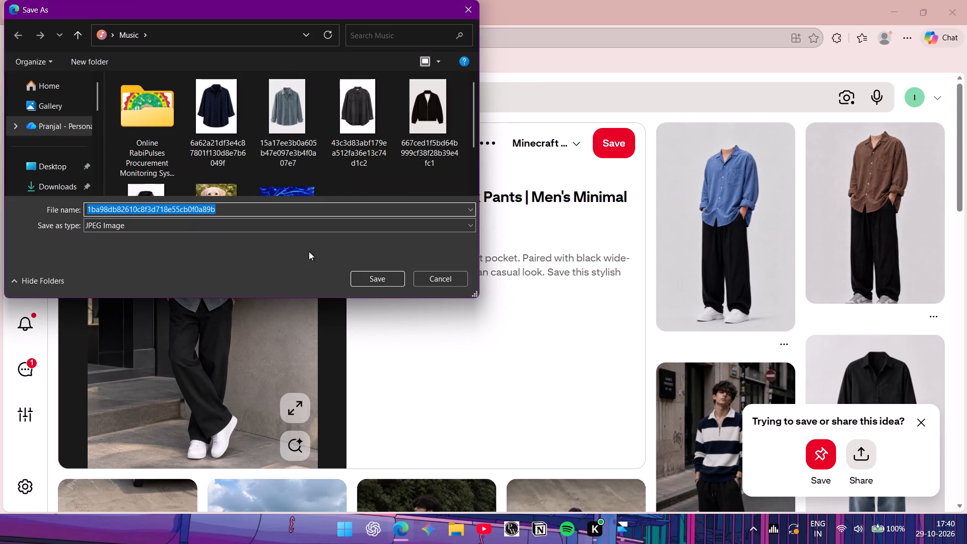
click(389, 282)
Save a second JPEG copy of the sage shirt and black pants image in the Music folder.
scroll(335, 260, down, 2)
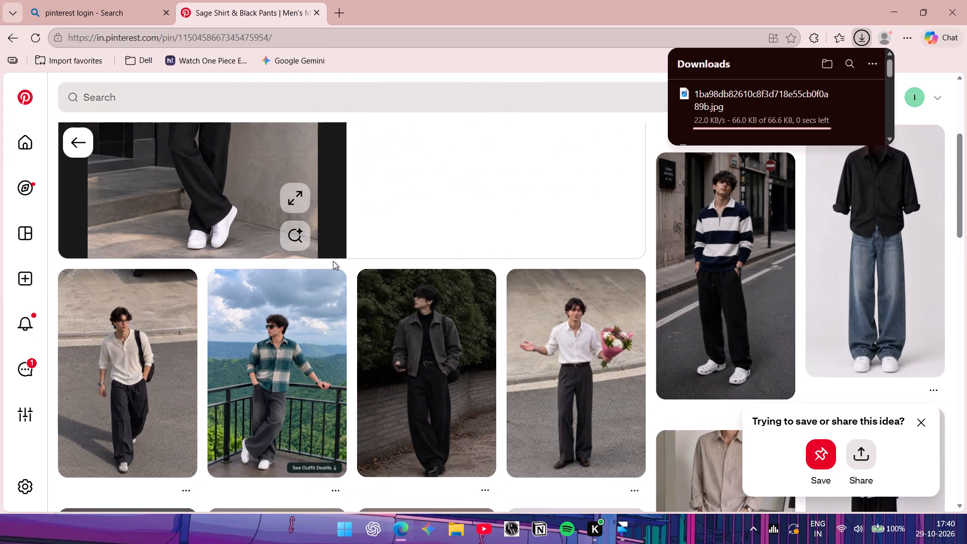
scroll(333, 261, down, 2)
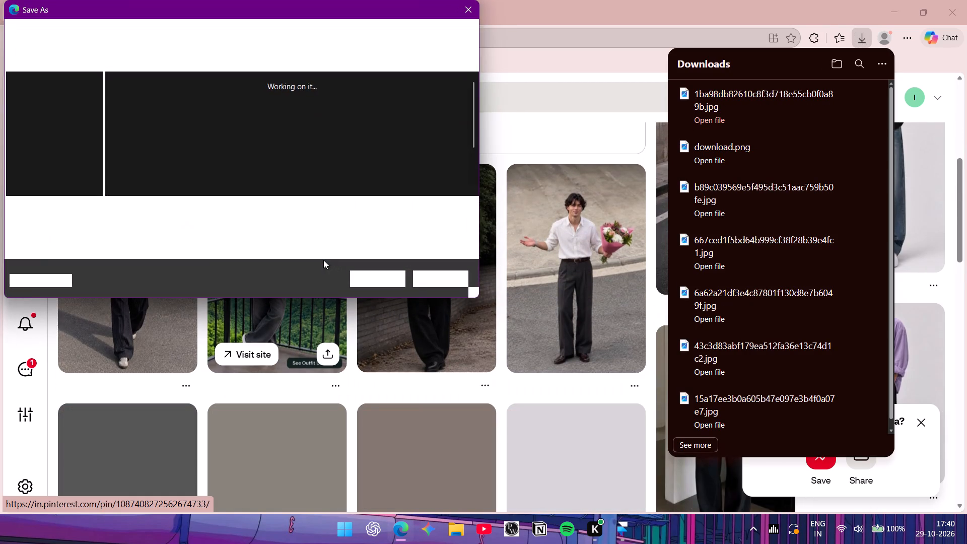
click(603, 422)
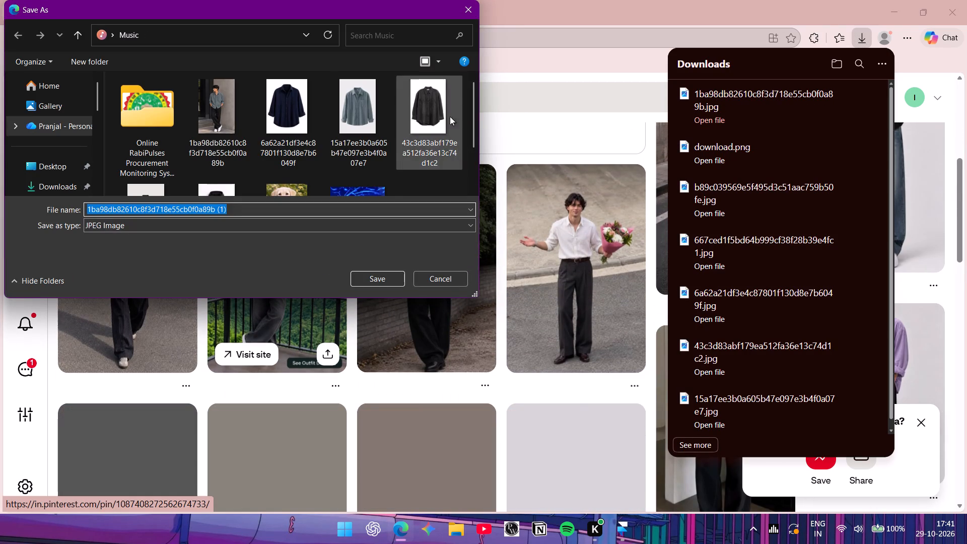
click(371, 280)
Look through the pins related to the sage shirt outfit for another men's outfit photo.
scroll(655, 231, down, 3)
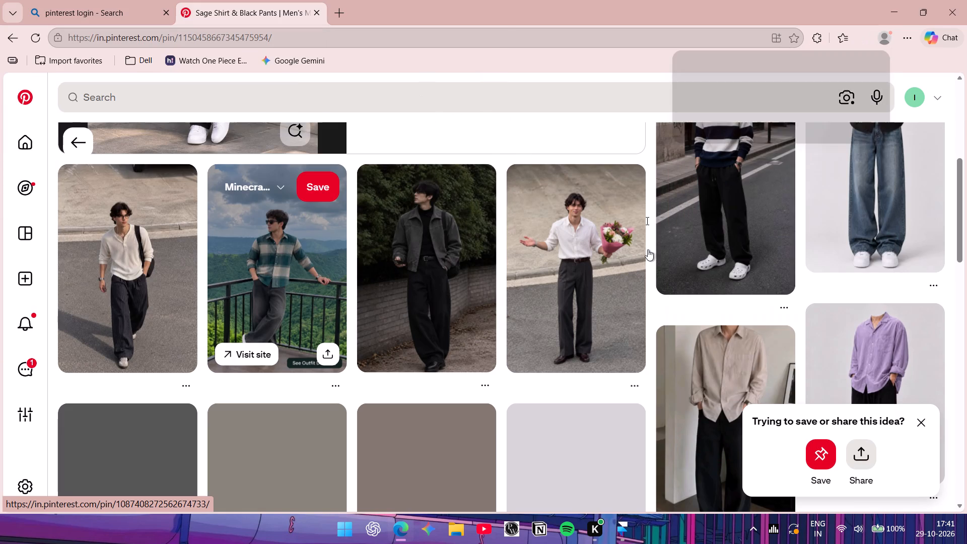
scroll(641, 252, up, 1)
scroll(629, 260, down, 1)
scroll(628, 263, up, 9)
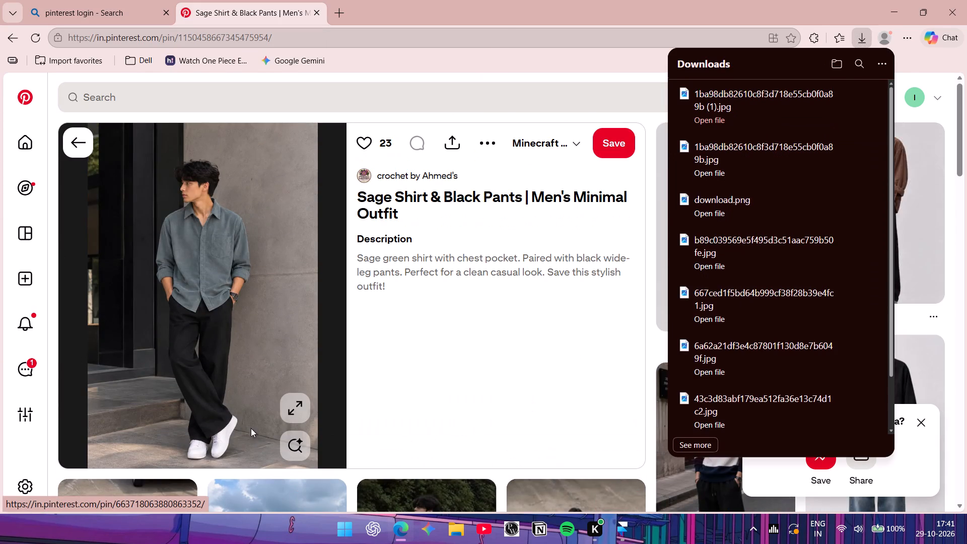
drag(251, 428, 248, 424)
scroll(674, 352, up, 1)
scroll(680, 350, down, 2)
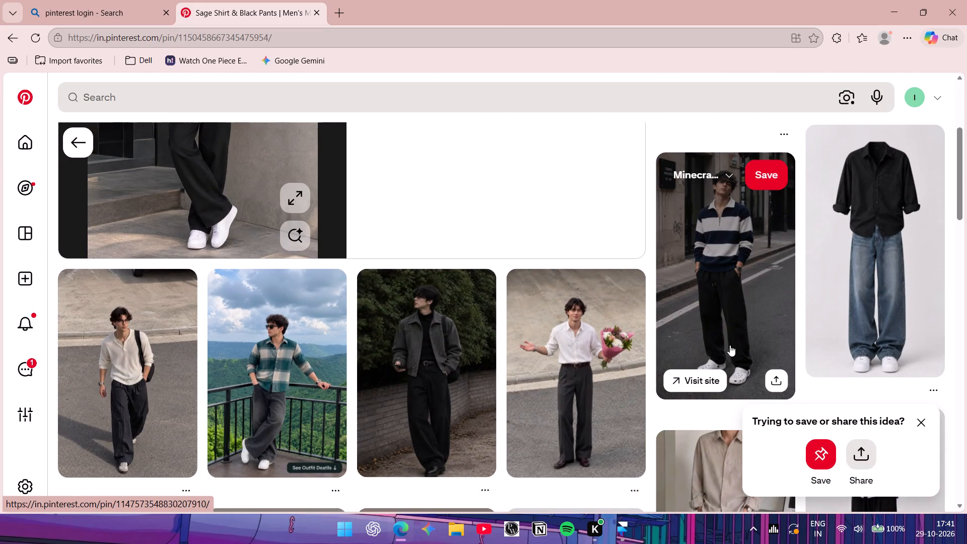
scroll(675, 339, down, 1)
scroll(603, 338, down, 2)
scroll(570, 340, up, 1)
scroll(568, 340, down, 2)
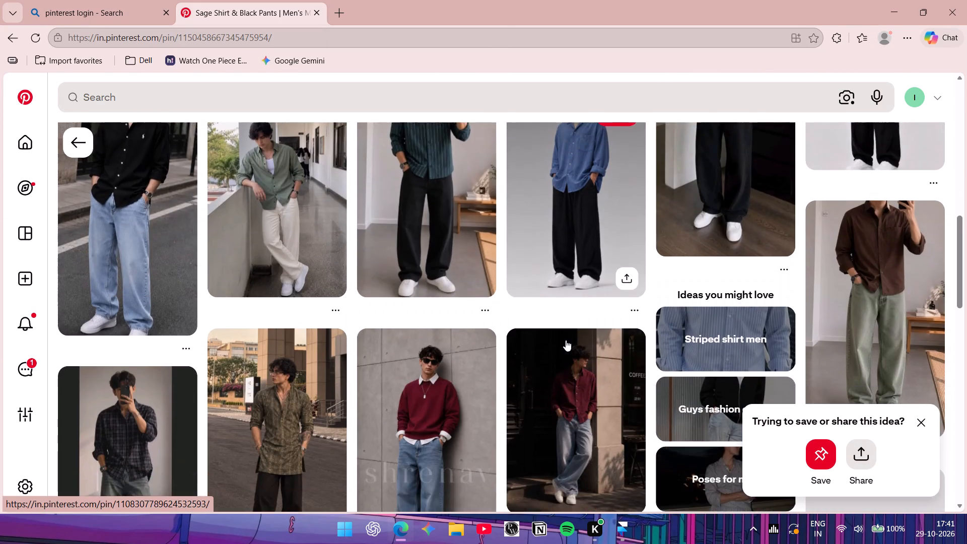
scroll(562, 341, down, 2)
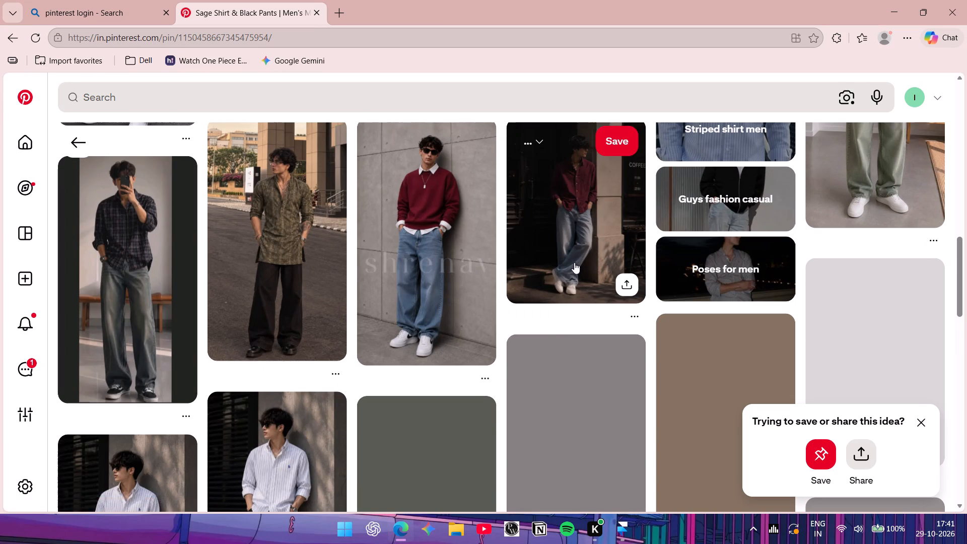
scroll(549, 277, down, 1)
scroll(354, 344, down, 1)
scroll(232, 352, down, 1)
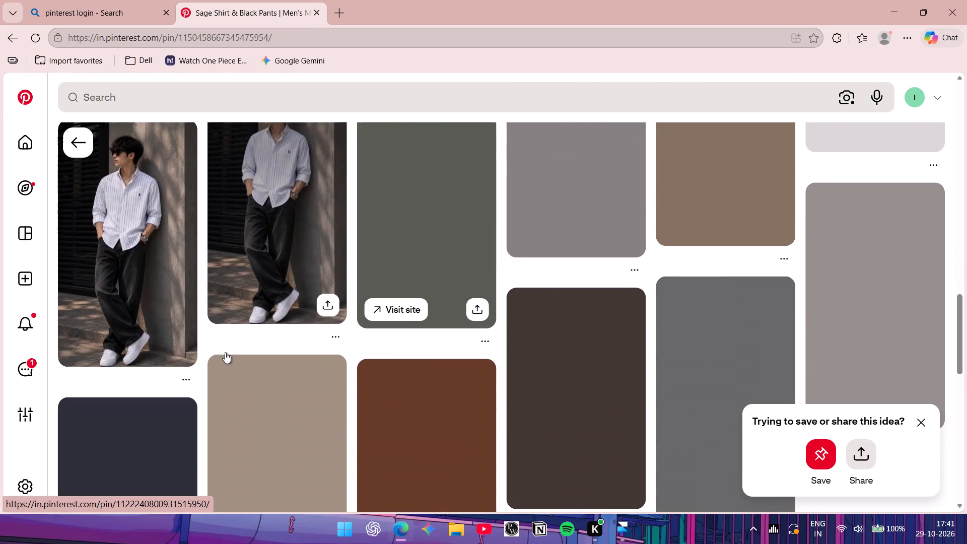
scroll(467, 322, up, 4)
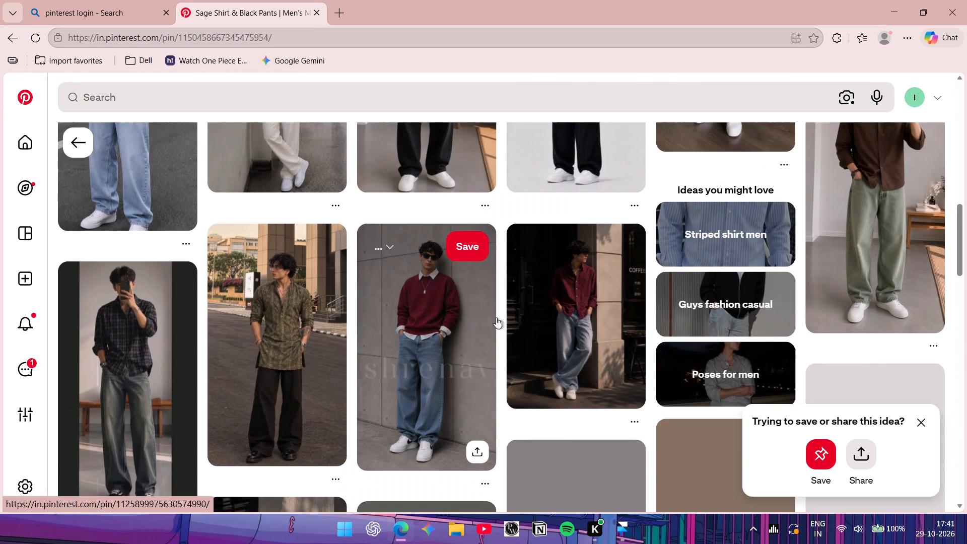
Open the "old money outfit" pin with the burgundy shirt and blue jeans and save its image as a JPG.
click(548, 308)
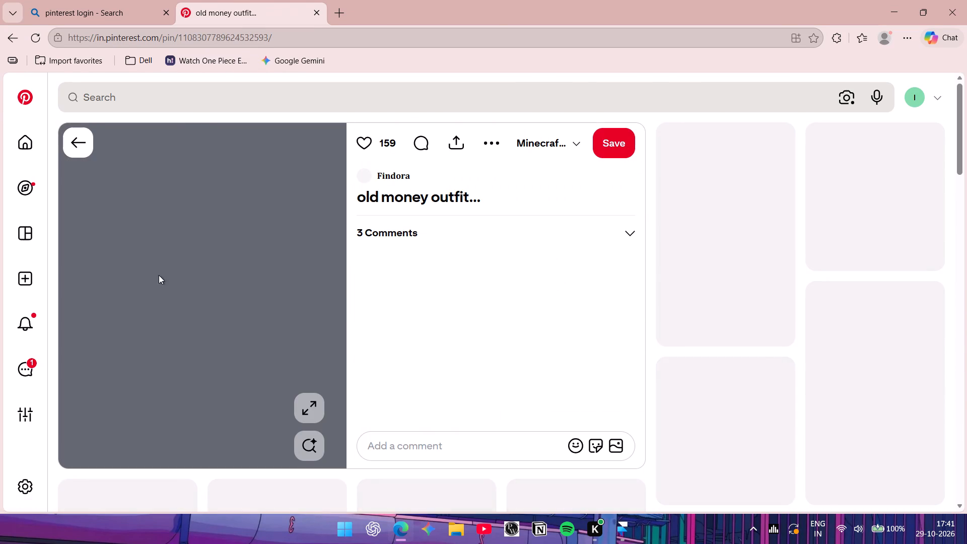
right_drag(152, 273, 147, 270)
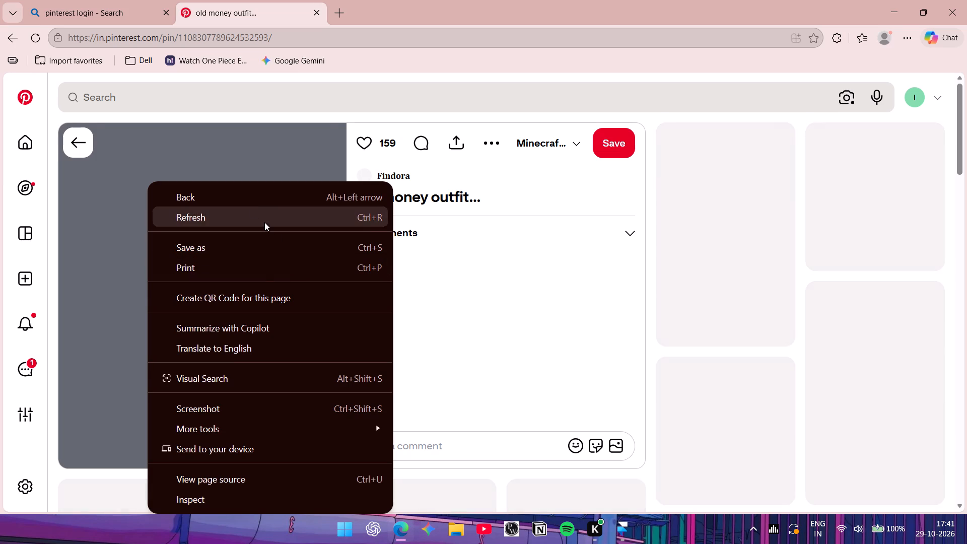
click(96, 270)
right_click(108, 255)
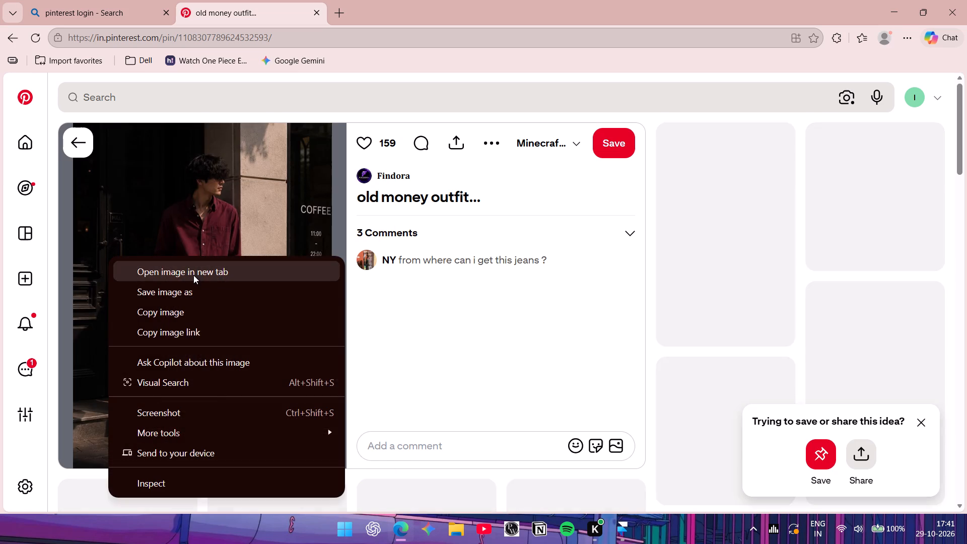
click(196, 292)
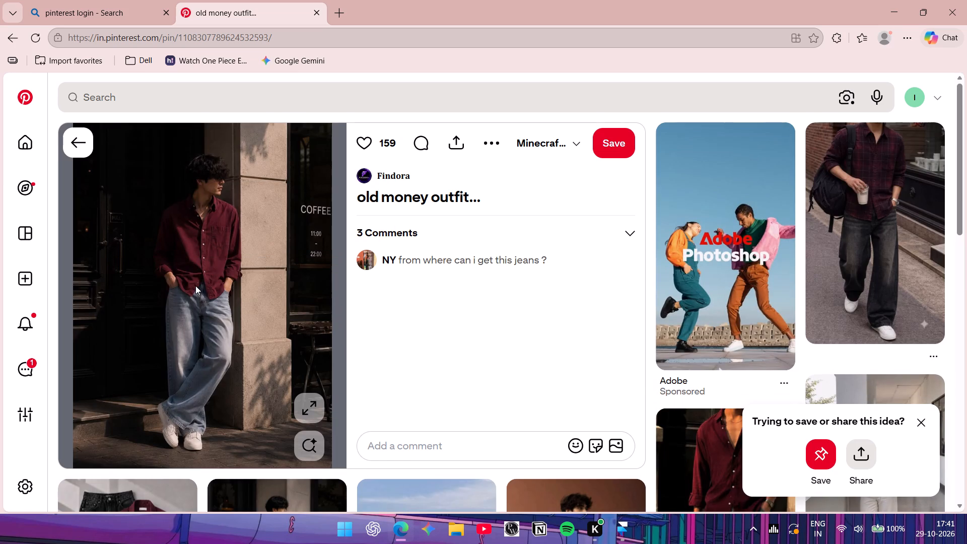
click(367, 275)
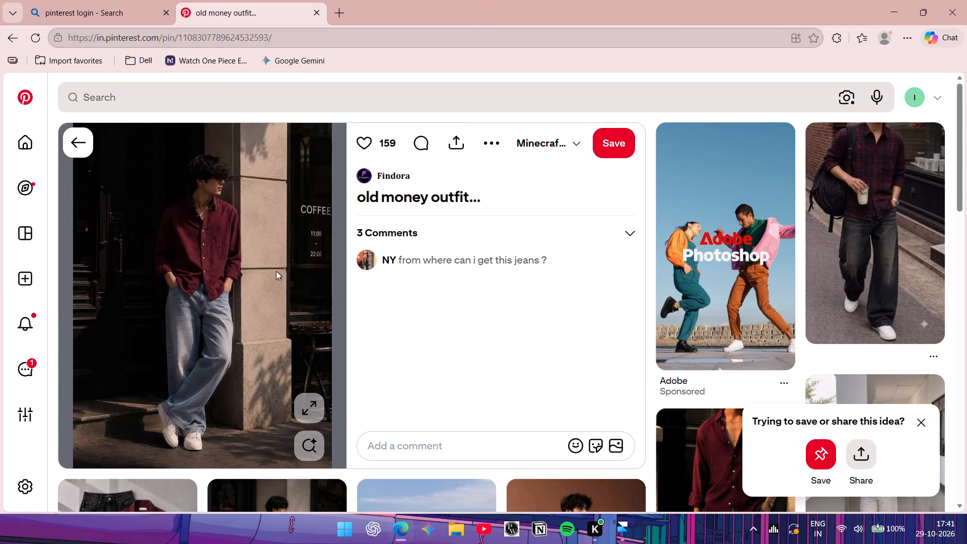
Open the collage with the dark brown shirt, blue jeans, cap and sneakers from the related pins.
scroll(276, 271, down, 6)
scroll(270, 270, up, 4)
scroll(269, 270, down, 3)
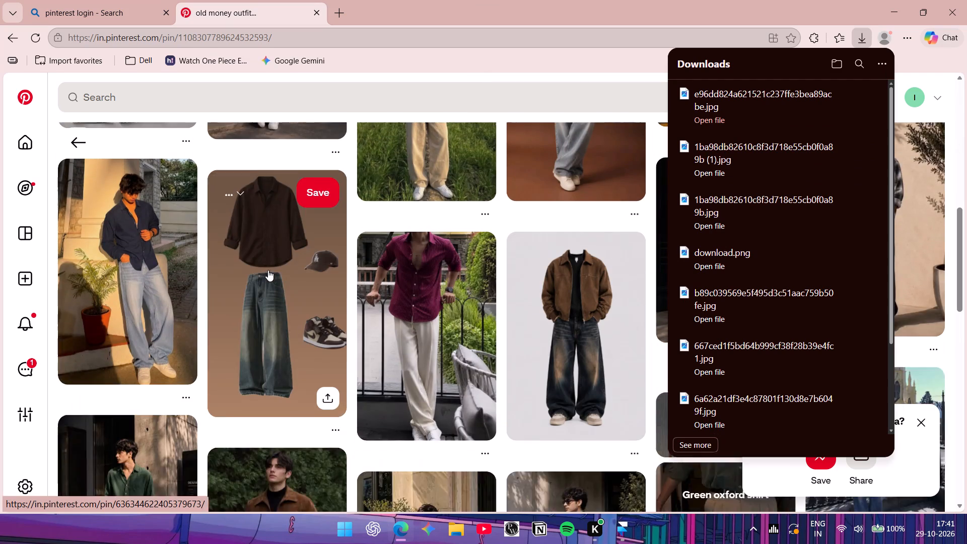
click(313, 320)
scroll(687, 283, down, 1)
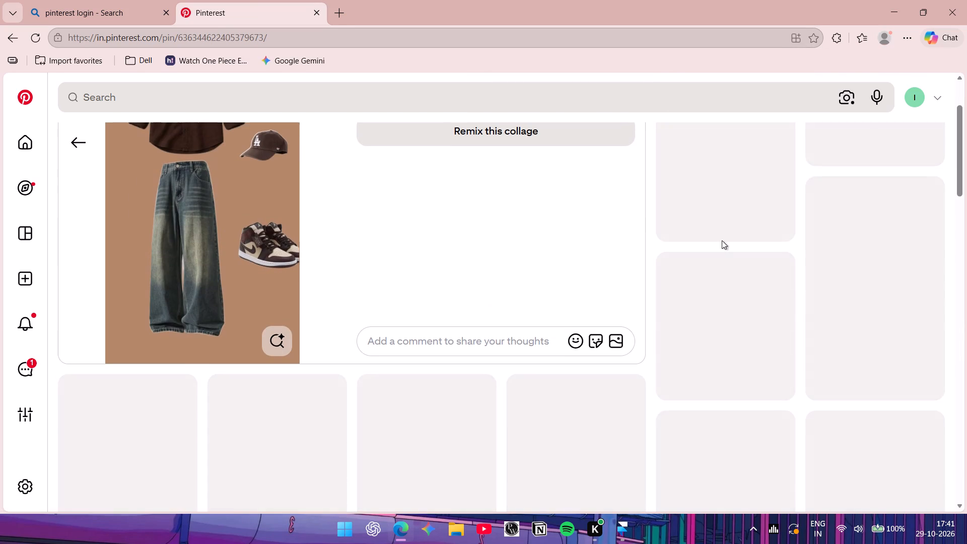
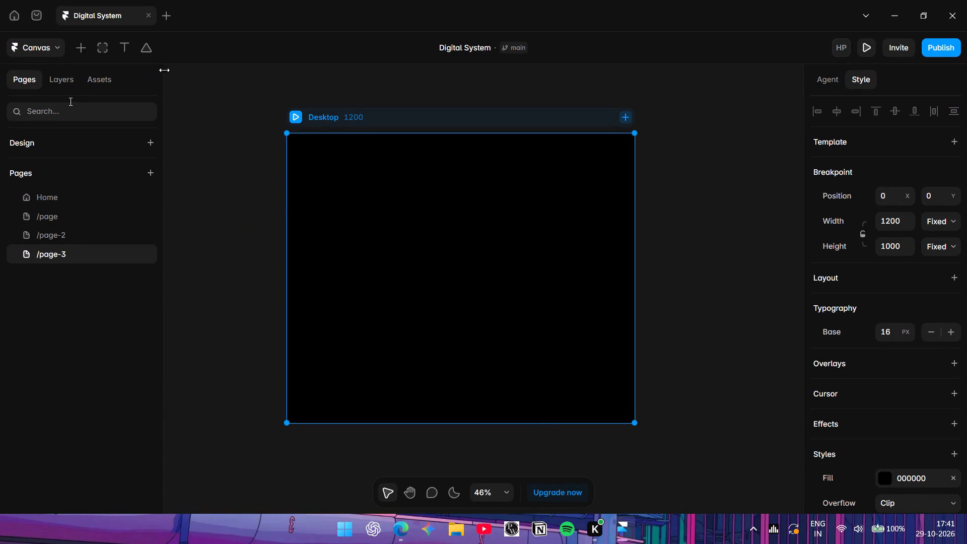
Set the fill of the Desktop frame on /page-3 to white, FFFFFF.
click(378, 216)
click(888, 485)
drag(718, 393, 449, 238)
click(699, 187)
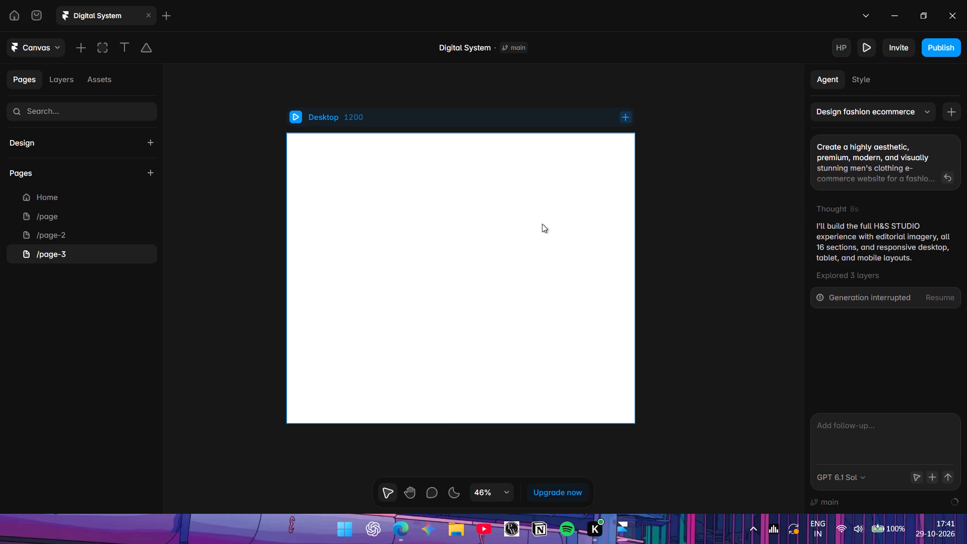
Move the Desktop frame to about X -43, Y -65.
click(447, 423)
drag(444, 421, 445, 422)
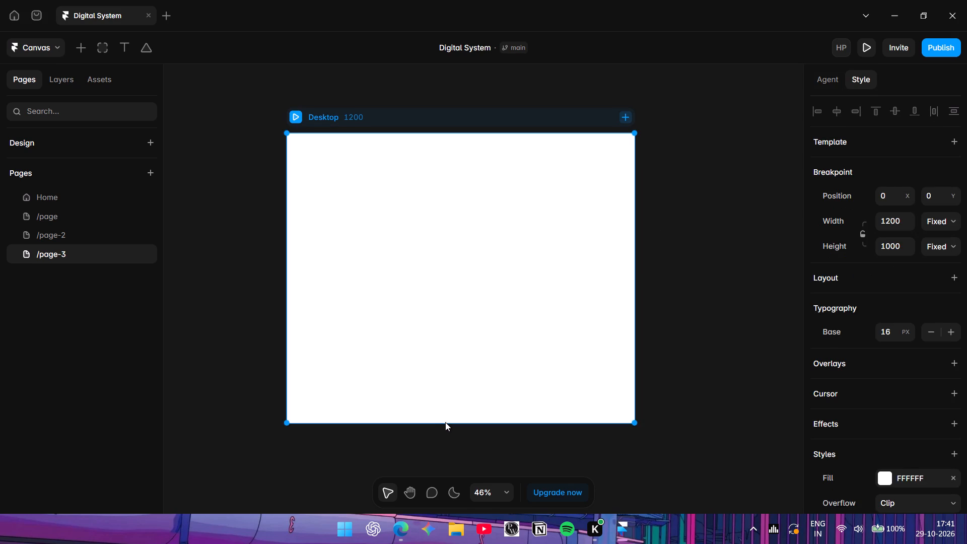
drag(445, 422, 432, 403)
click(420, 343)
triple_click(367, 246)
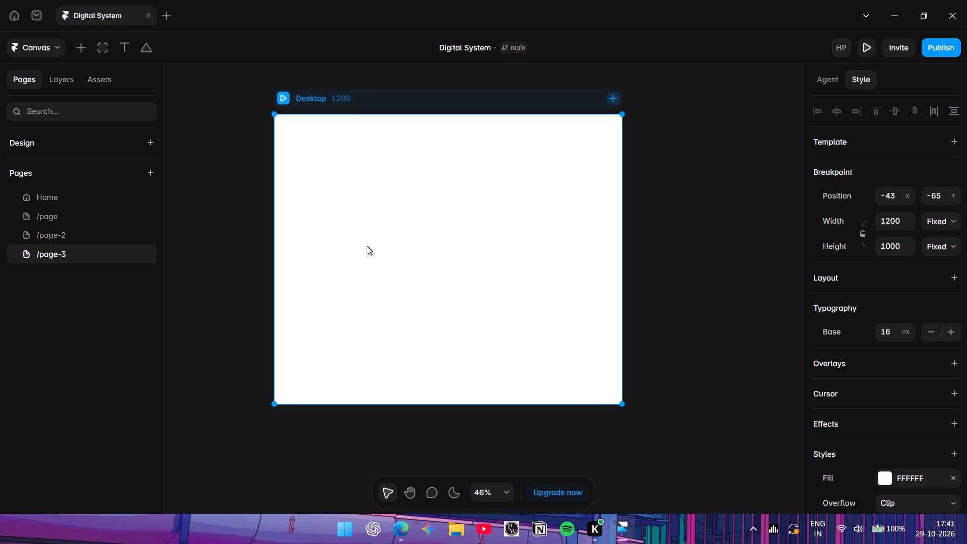
Check the other pages of the site, /page-2, /page and Home, and return to /page-3.
click(86, 241)
click(70, 223)
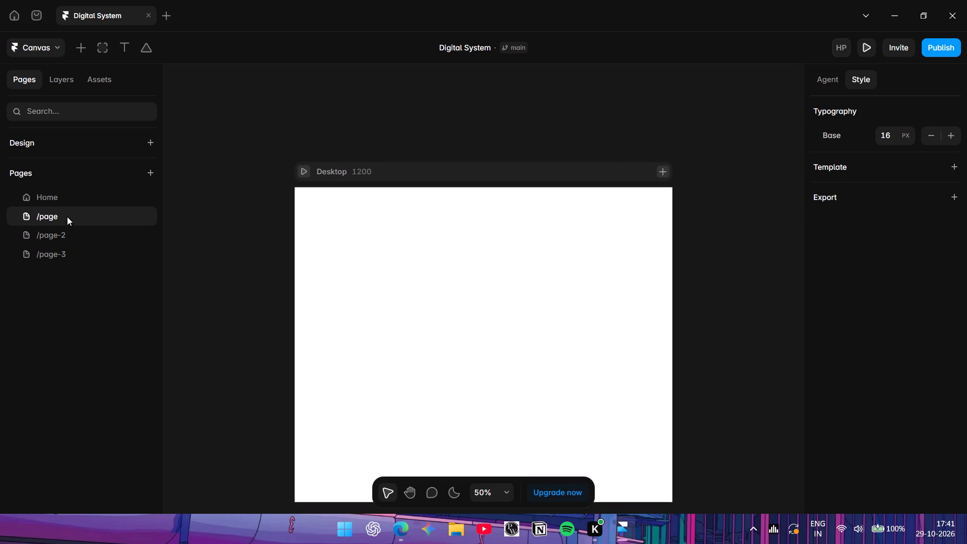
click(64, 199)
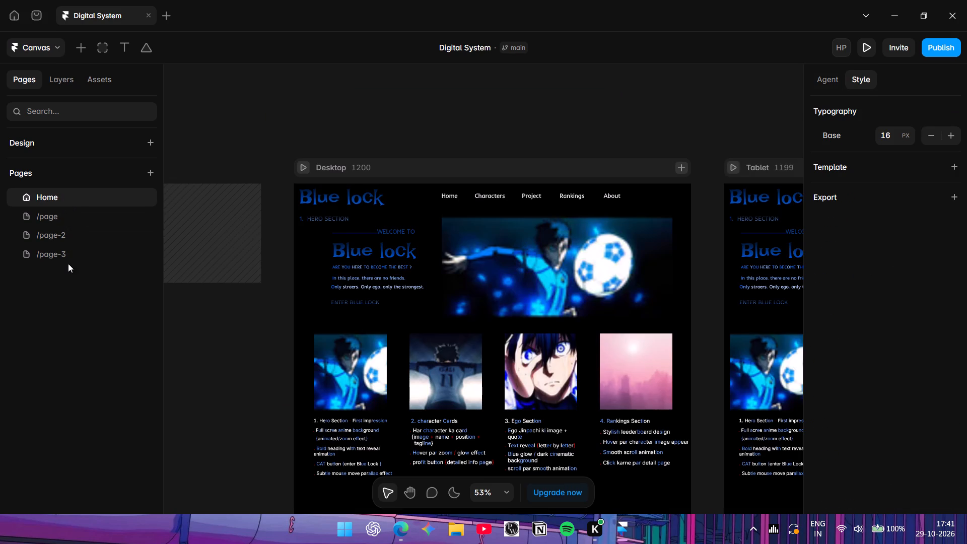
click(68, 257)
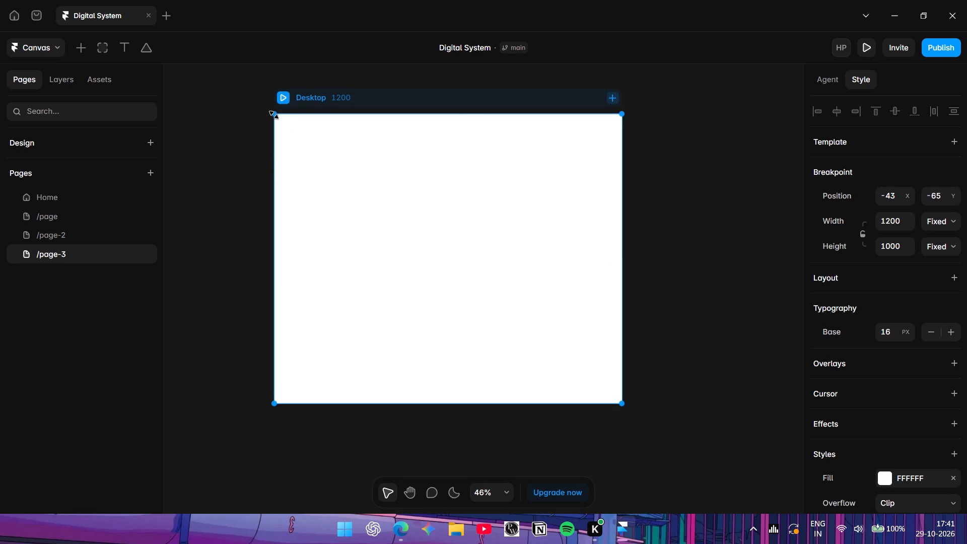
Enlarge the Desktop frame on /page-3 to about 1840 wide by 1795 high.
drag(274, 115, 220, 90)
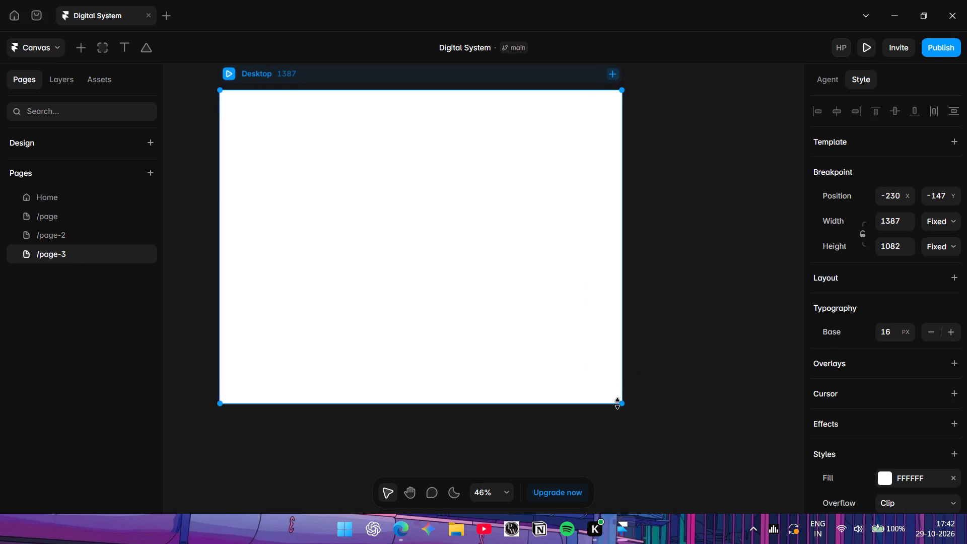
drag(617, 403, 670, 483)
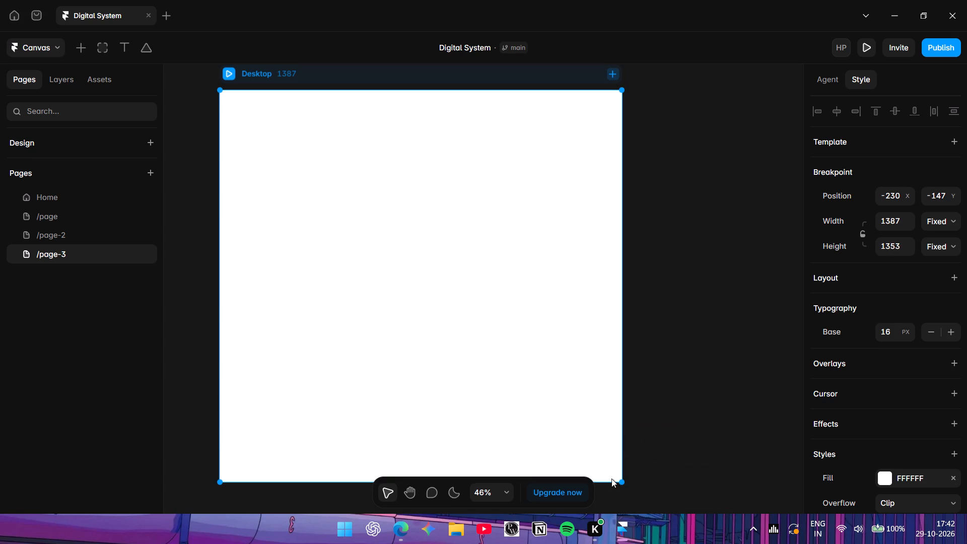
drag(625, 475, 722, 496)
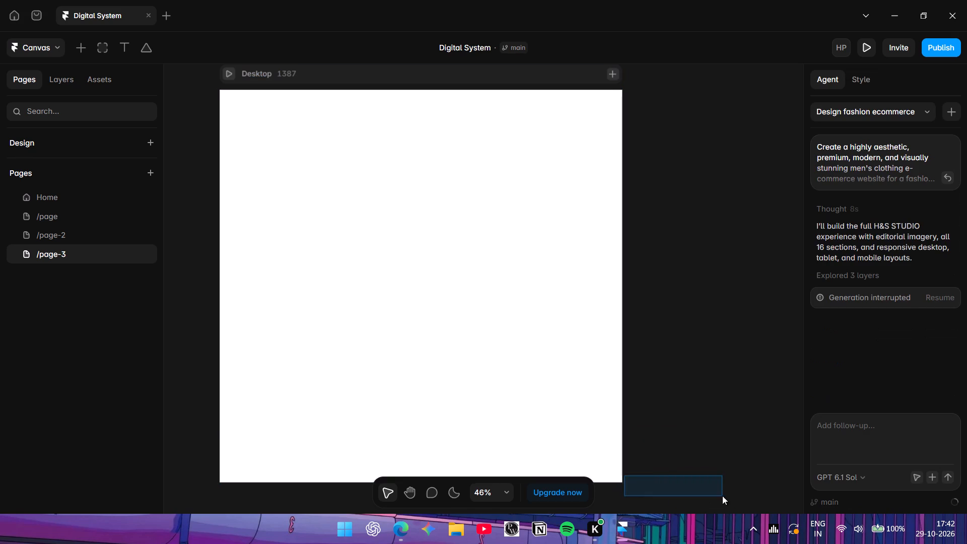
drag(722, 496, 721, 492)
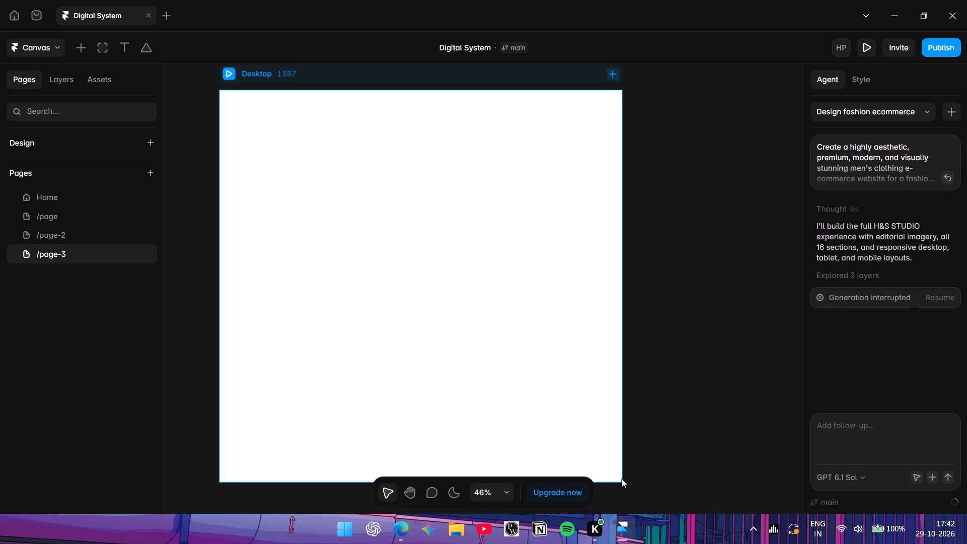
click(605, 469)
drag(625, 473, 754, 502)
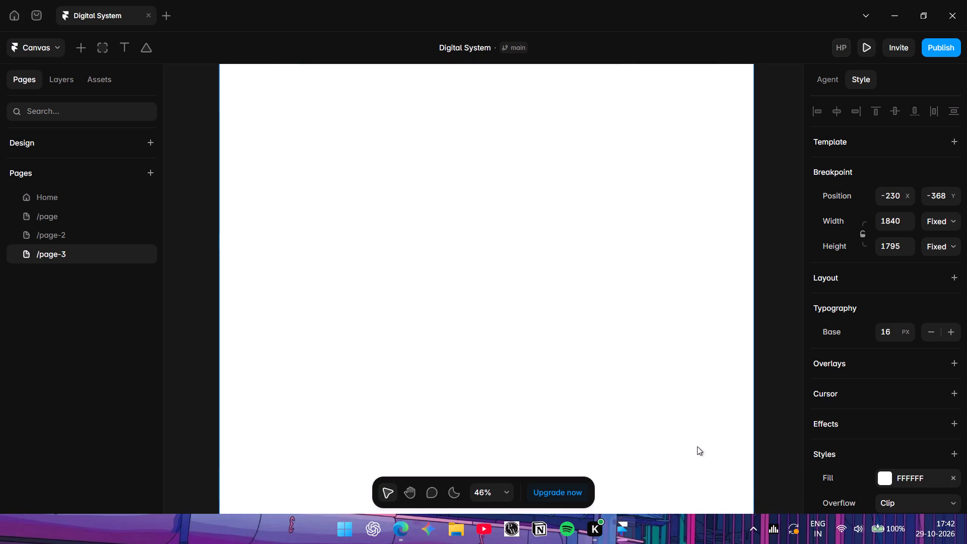
Reposition the enlarged Desktop frame to about X 173, Y -426 on the canvas.
scroll(596, 389, left, 2)
scroll(324, 273, right, 1)
click(422, 277)
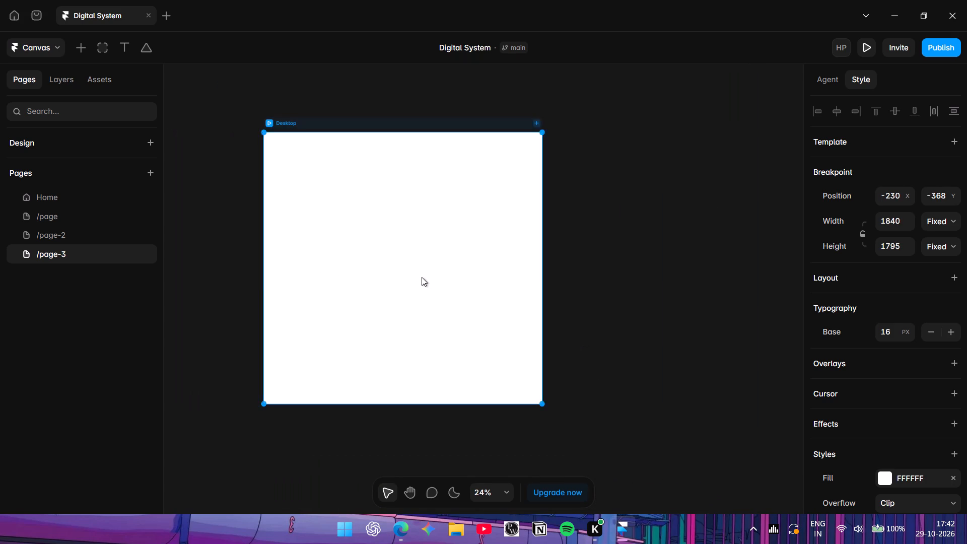
scroll(422, 277, right, 1)
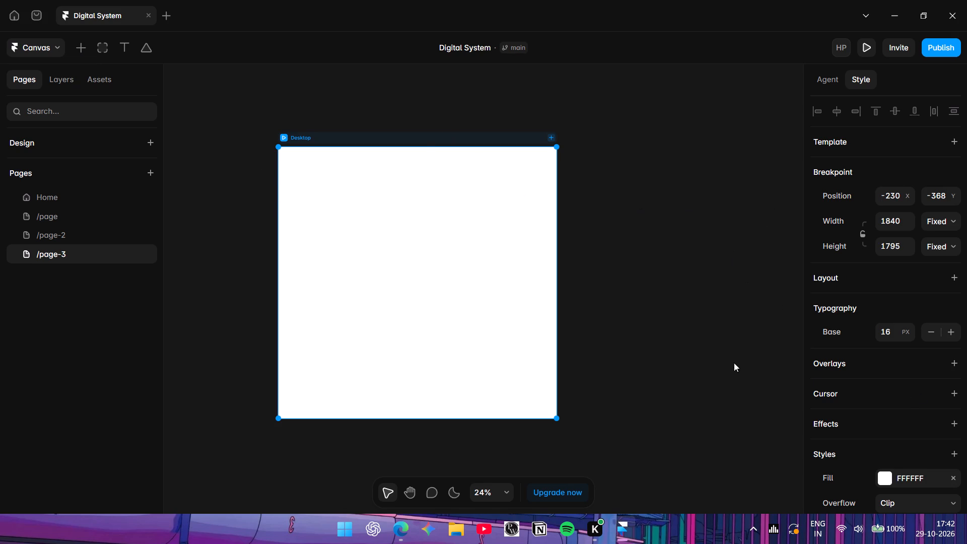
scroll(930, 326, down, 6)
scroll(877, 332, up, 1)
scroll(875, 333, down, 2)
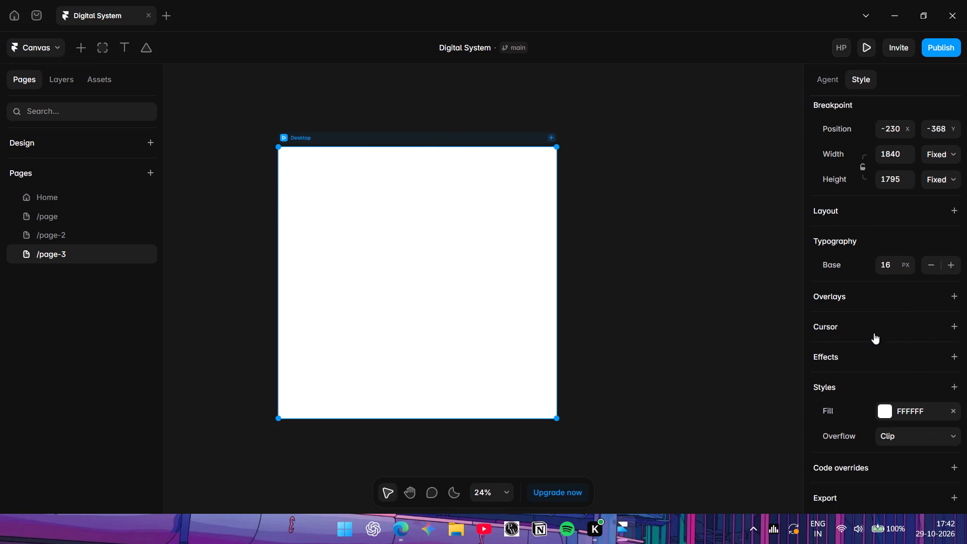
drag(344, 242, 405, 233)
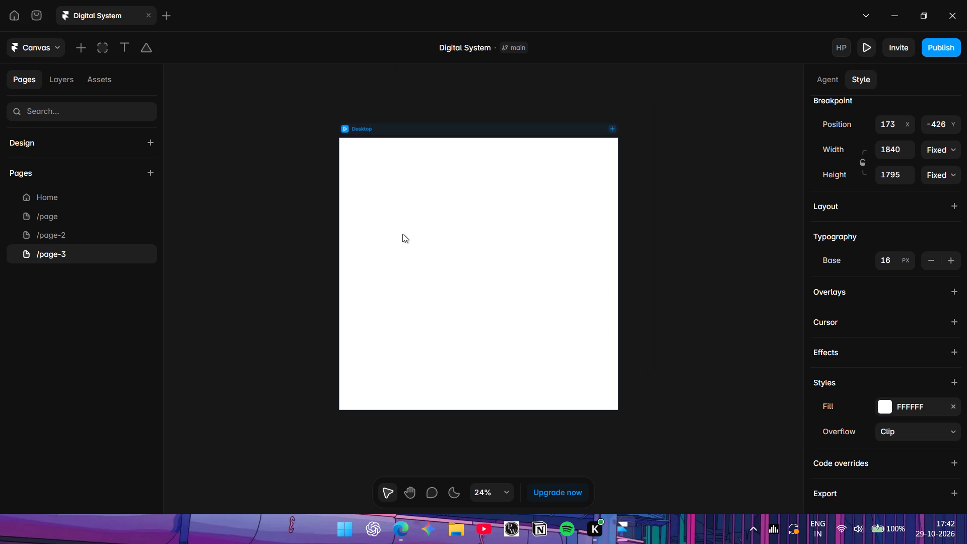
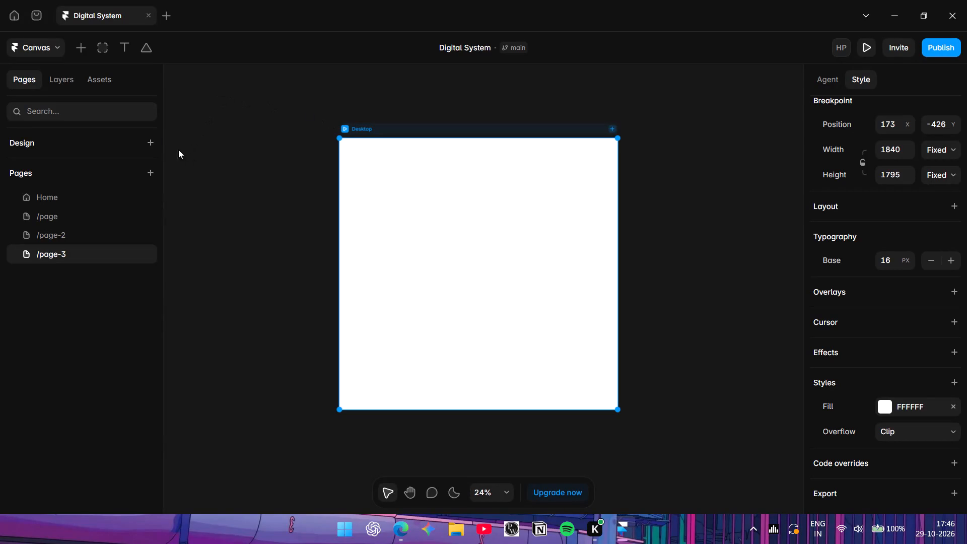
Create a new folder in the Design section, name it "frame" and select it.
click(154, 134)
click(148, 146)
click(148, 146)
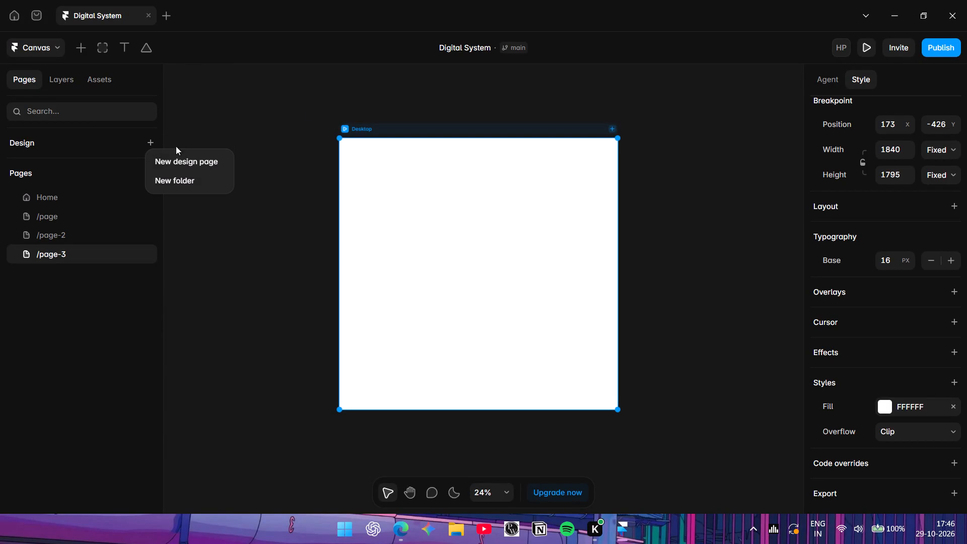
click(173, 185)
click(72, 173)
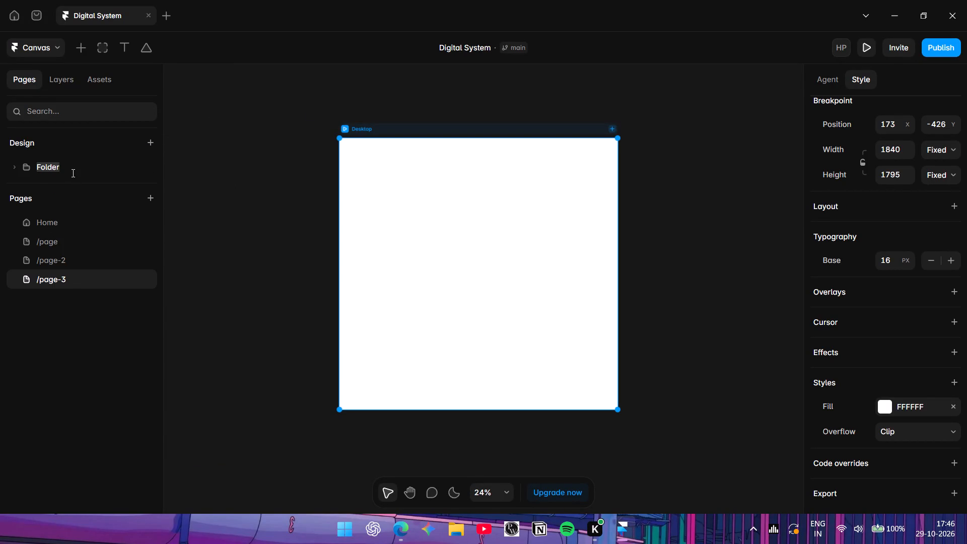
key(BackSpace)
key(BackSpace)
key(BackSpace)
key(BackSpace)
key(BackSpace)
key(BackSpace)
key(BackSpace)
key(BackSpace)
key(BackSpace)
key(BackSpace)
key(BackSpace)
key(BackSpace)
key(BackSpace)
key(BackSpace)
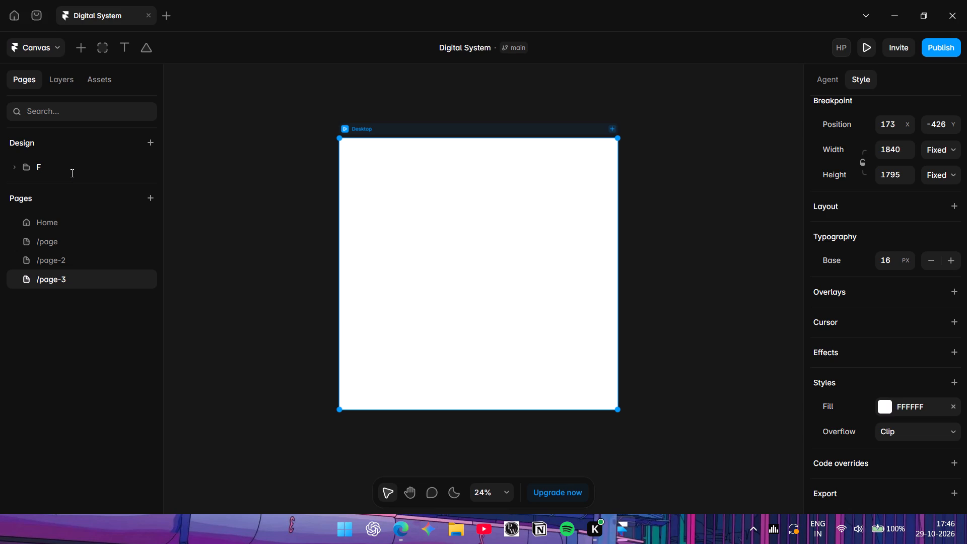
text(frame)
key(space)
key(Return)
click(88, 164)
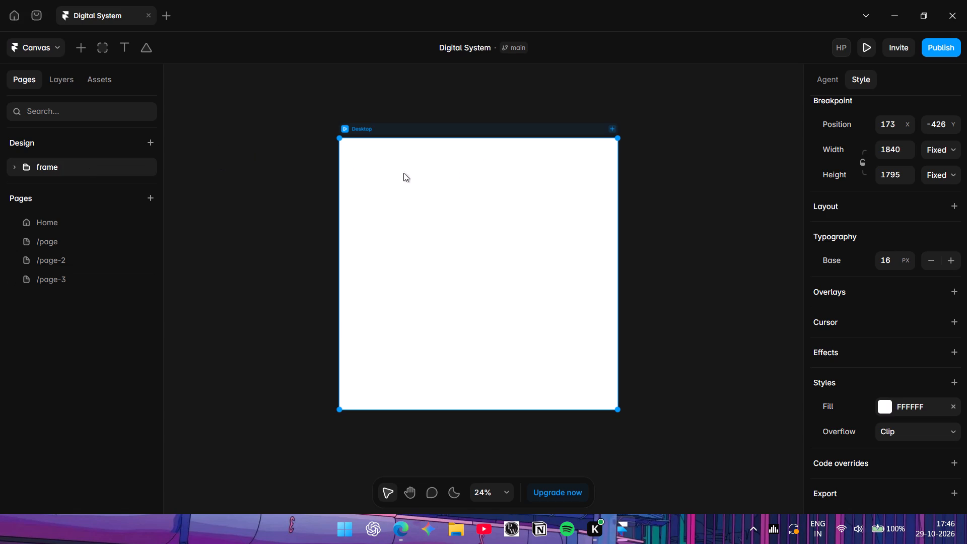
Move the Desktop frame on /page-3 to about X 115, Y -459.
drag(398, 173, 389, 168)
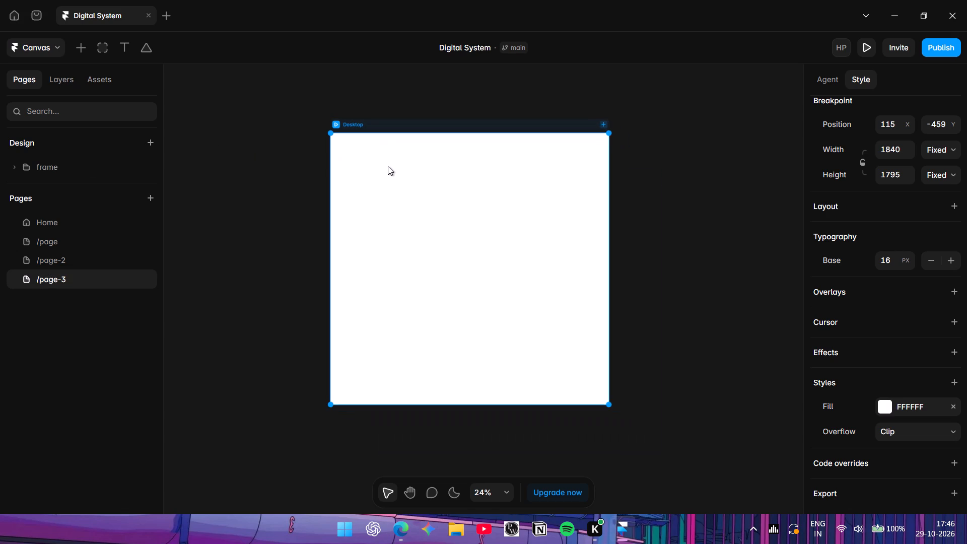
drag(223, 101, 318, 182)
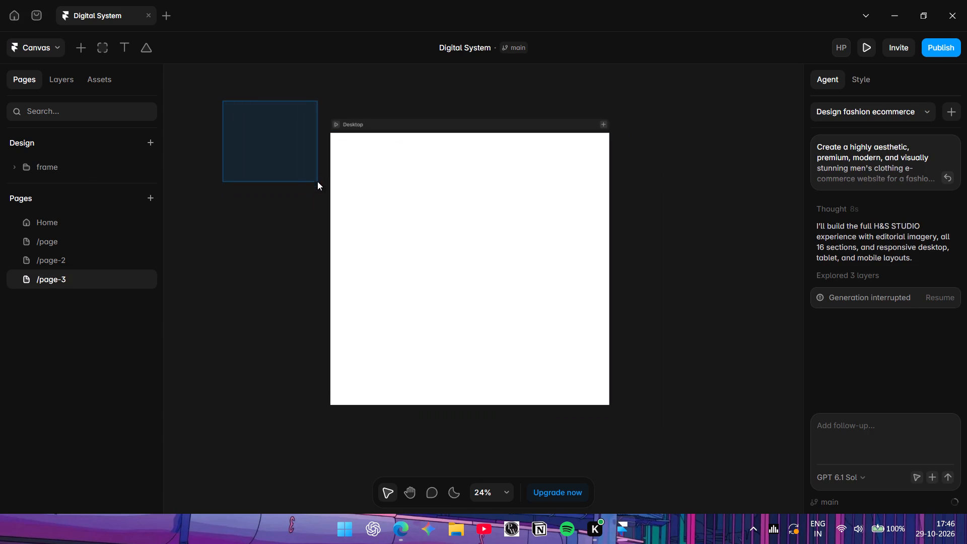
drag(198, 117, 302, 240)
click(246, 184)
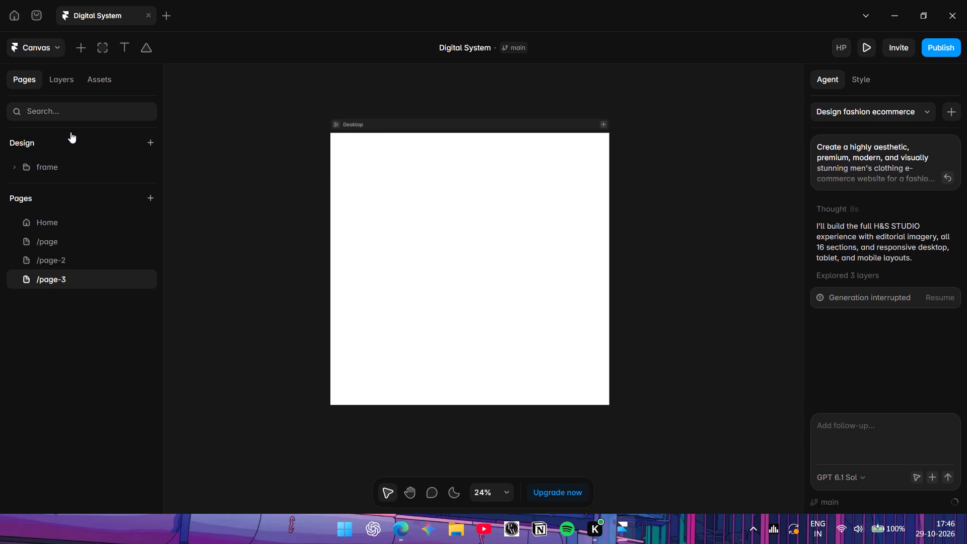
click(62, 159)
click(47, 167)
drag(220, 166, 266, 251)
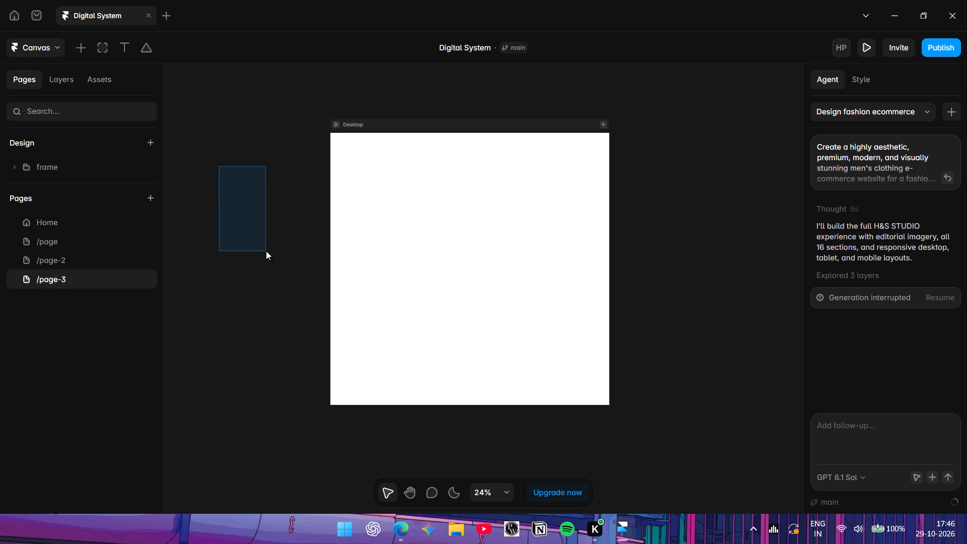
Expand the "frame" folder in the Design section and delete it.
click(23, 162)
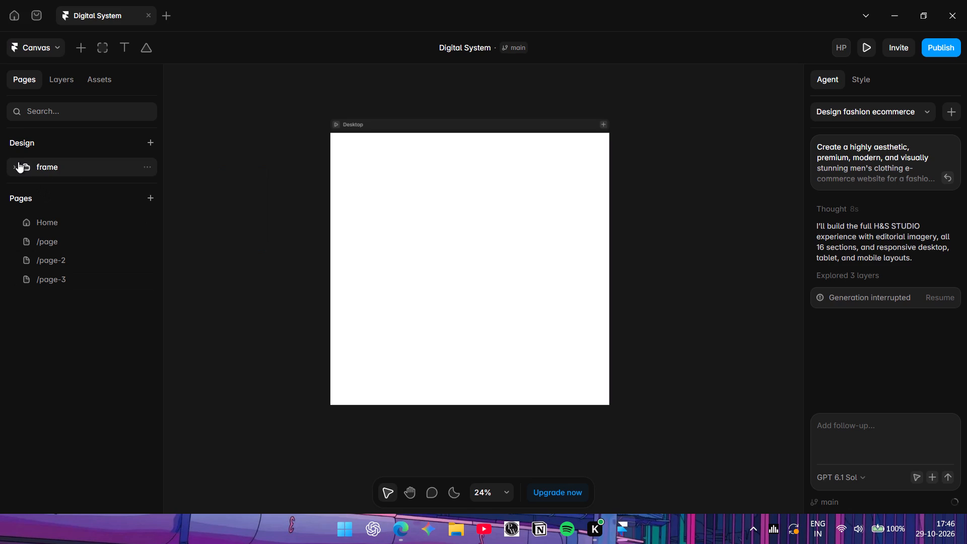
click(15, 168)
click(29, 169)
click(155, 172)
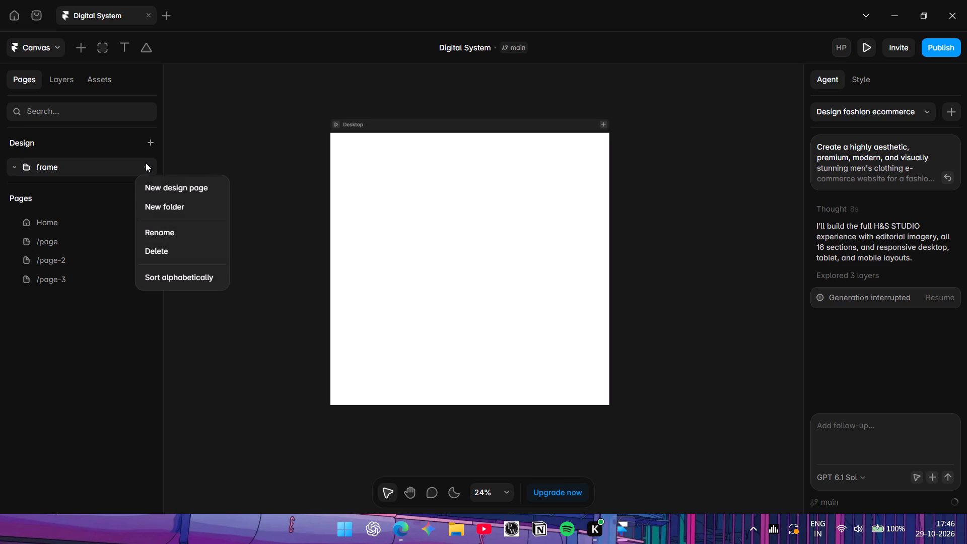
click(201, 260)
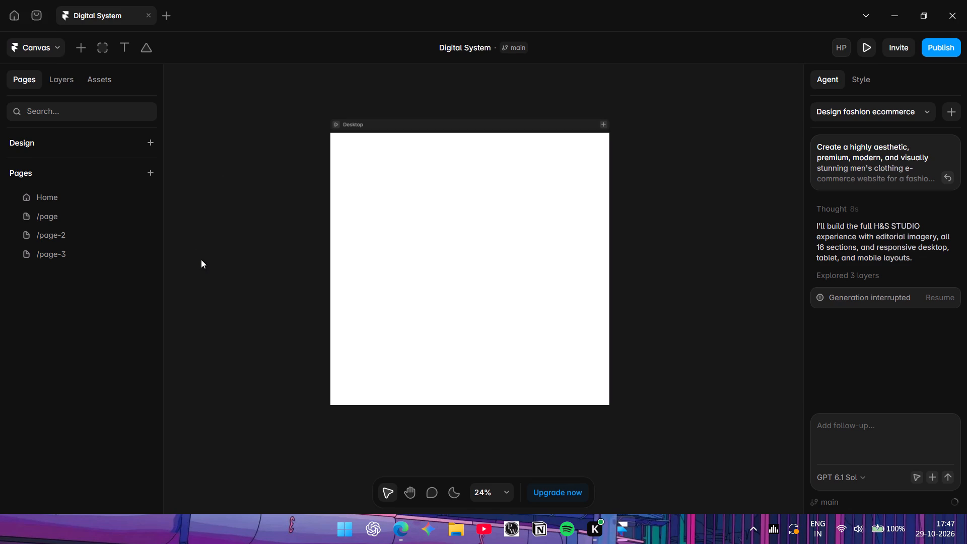
Open the choices for adding a new item to the Design section.
click(155, 141)
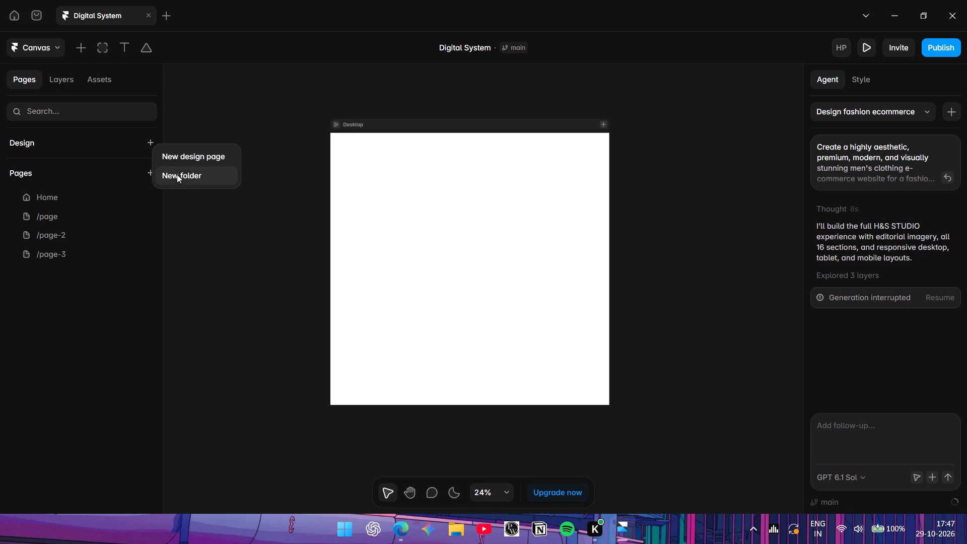
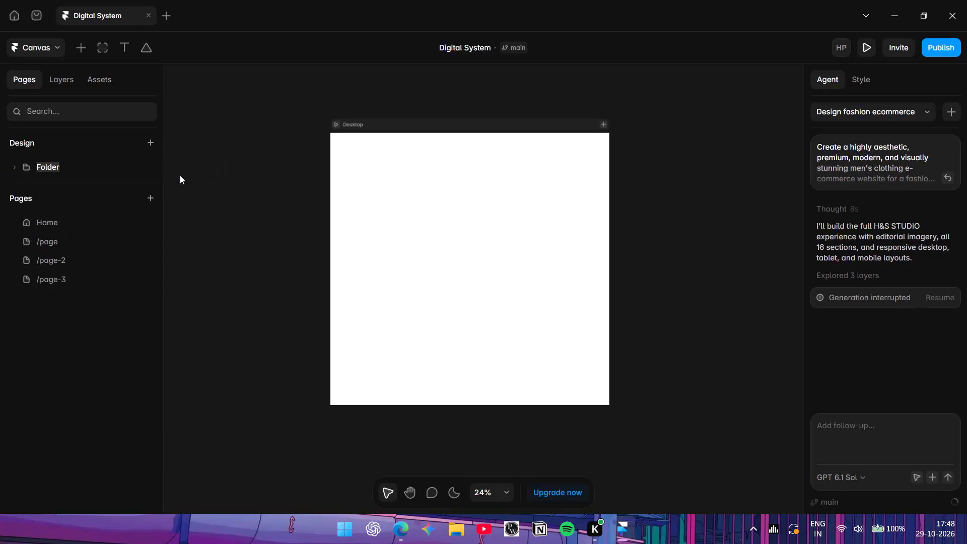
Name the new folder in the Design section "draft".
click(70, 169)
key(BackSpace)
key(BackSpace)
key(BackSpace)
key(BackSpace)
key(BackSpace)
key(BackSpace)
key(BackSpace)
key(BackSpace)
key(BackSpace)
key(BackSpace)
key(BackSpace)
key(BackSpace)
key(BackSpace)
key(BackSpace)
key(BackSpace)
key(BackSpace)
key(BackSpace)
key(BackSpace)
key(BackSpace)
key(BackSpace)
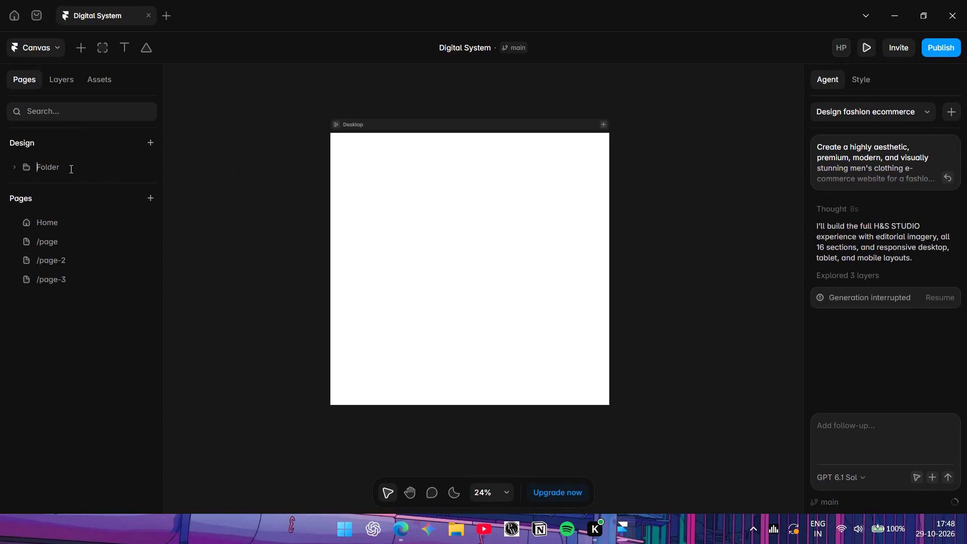
text(draft)
key(space)
click(242, 192)
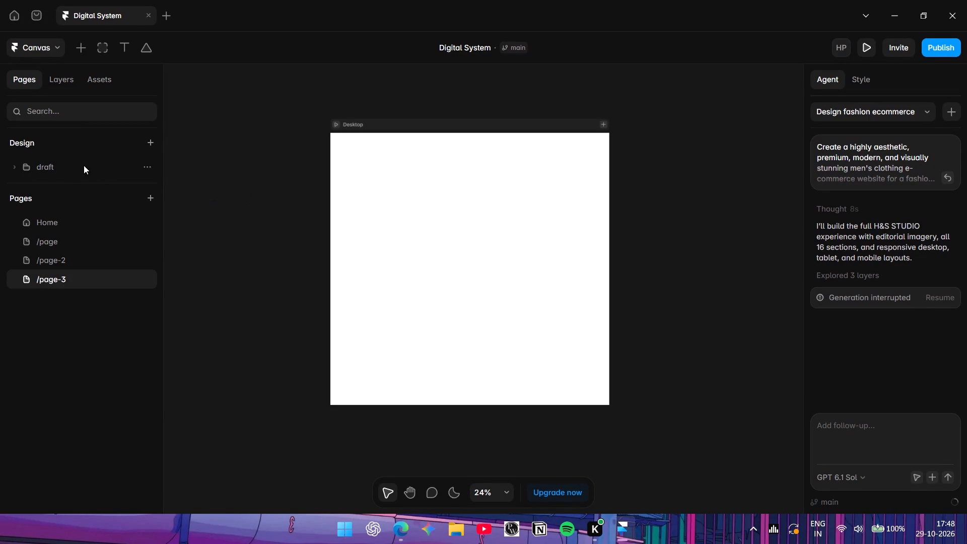
click(84, 165)
Move the Desktop frame on /page-3 to about X -10, Y -596.
drag(220, 176, 301, 223)
drag(394, 190, 447, 234)
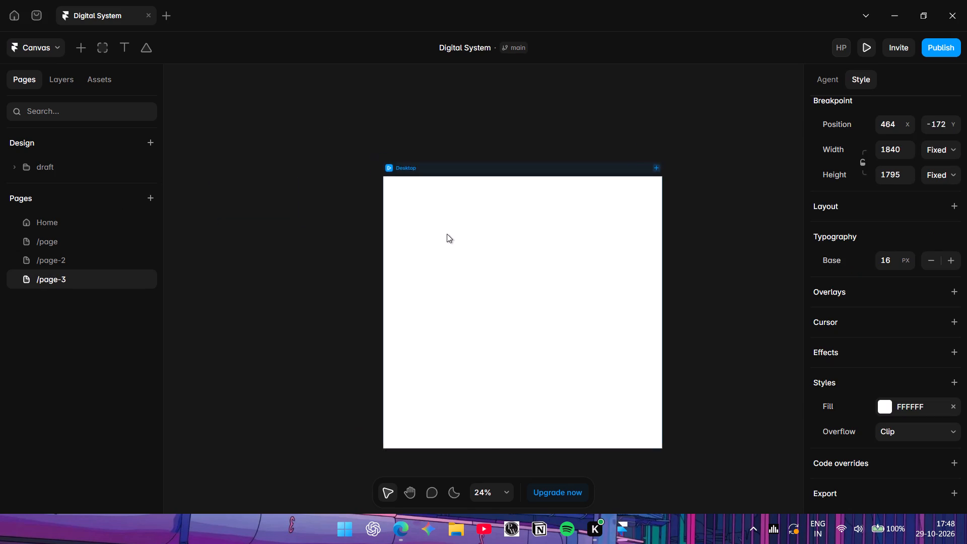
drag(447, 234, 377, 171)
click(374, 190)
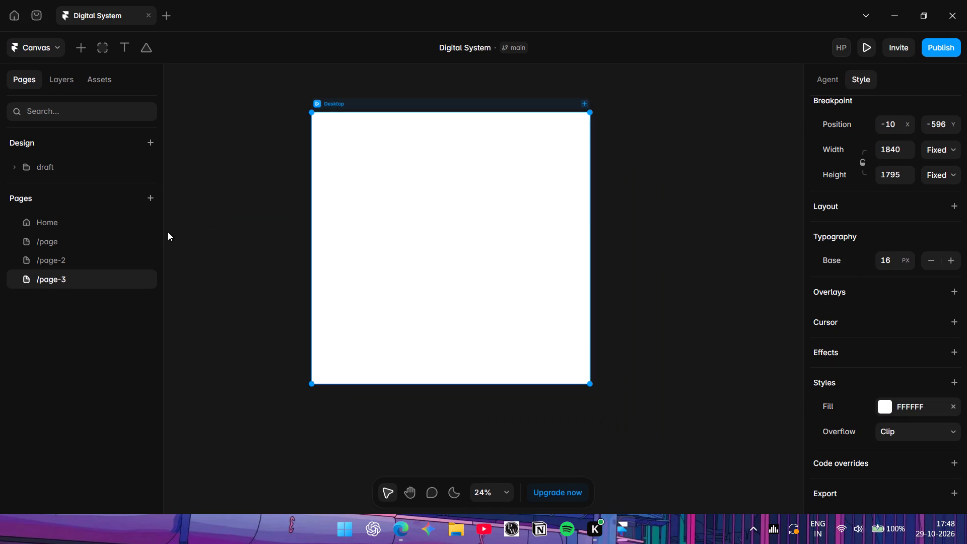
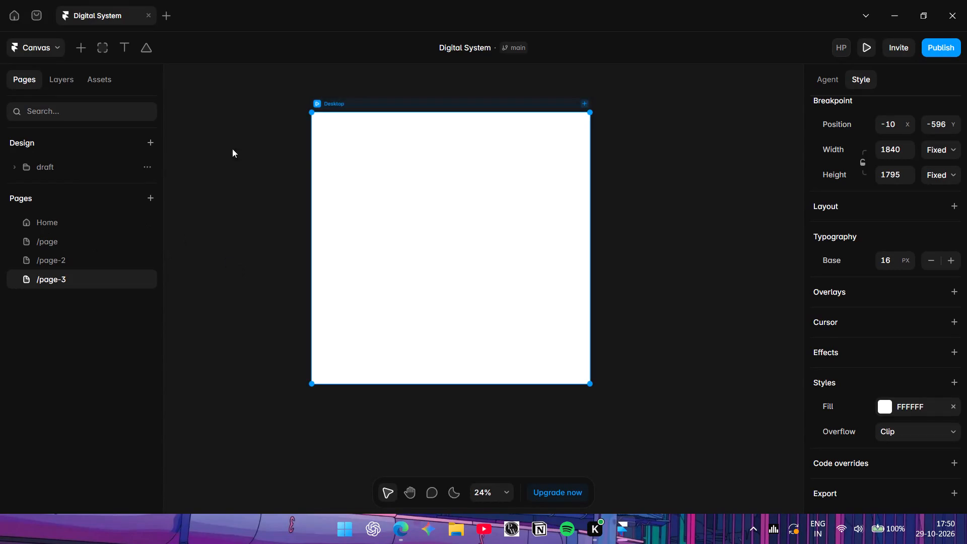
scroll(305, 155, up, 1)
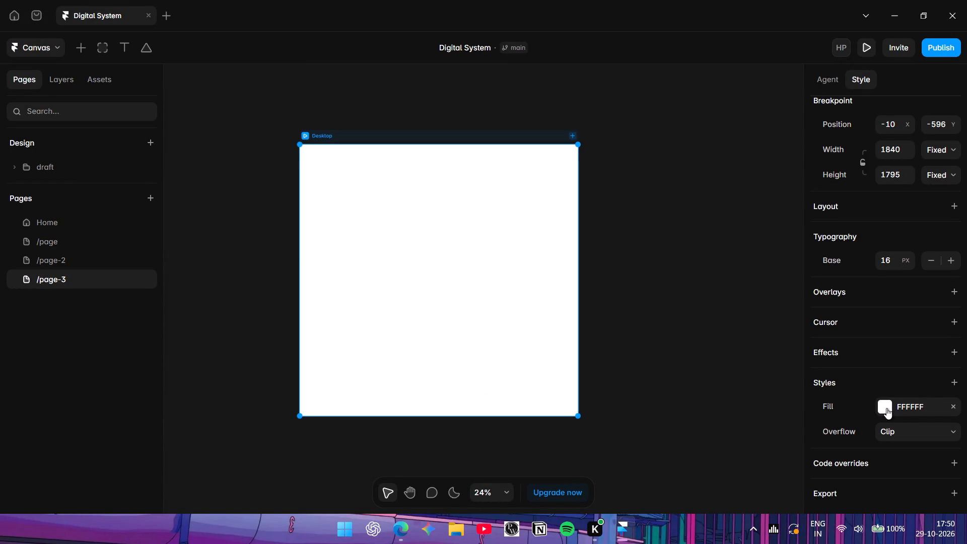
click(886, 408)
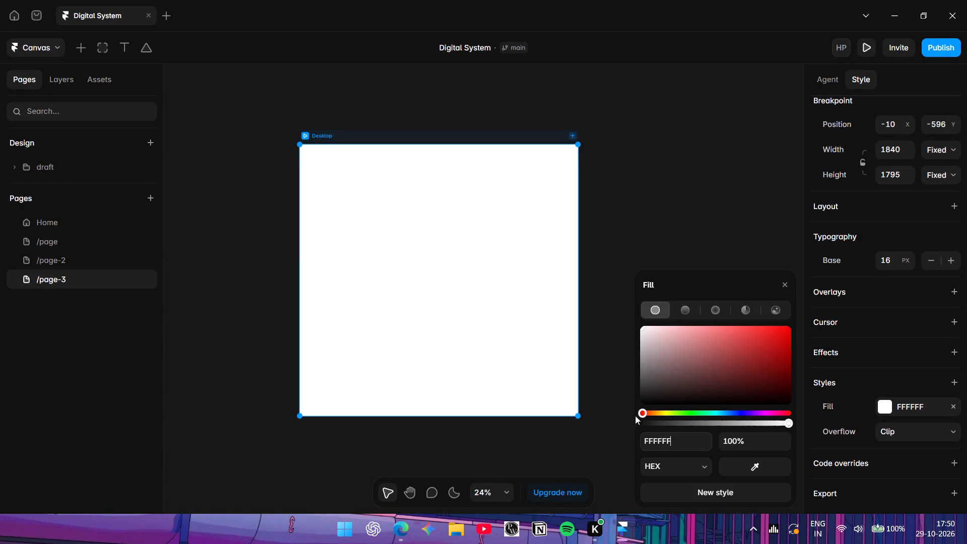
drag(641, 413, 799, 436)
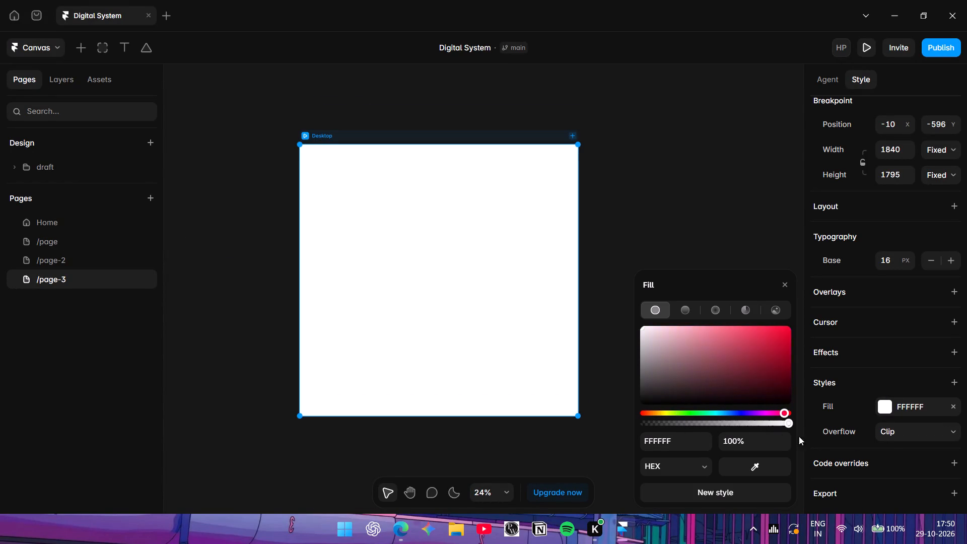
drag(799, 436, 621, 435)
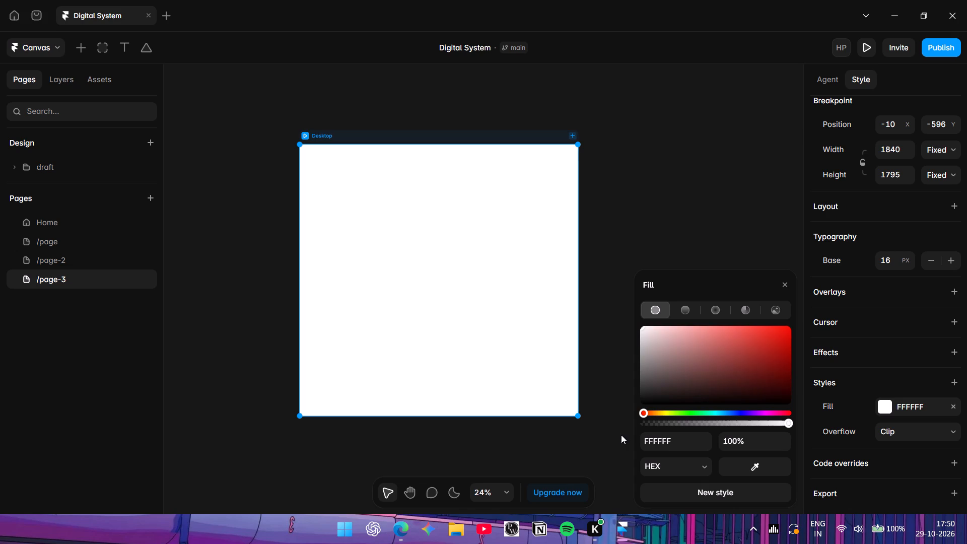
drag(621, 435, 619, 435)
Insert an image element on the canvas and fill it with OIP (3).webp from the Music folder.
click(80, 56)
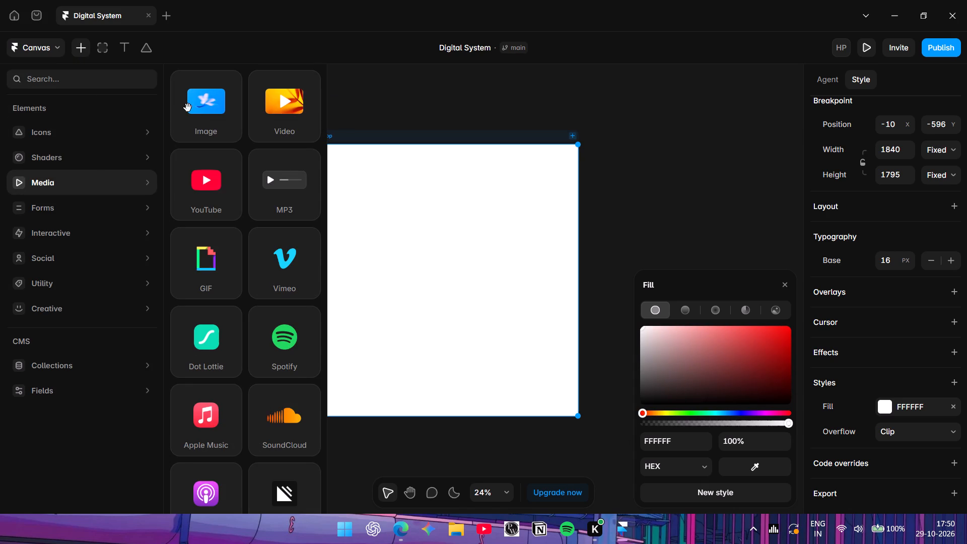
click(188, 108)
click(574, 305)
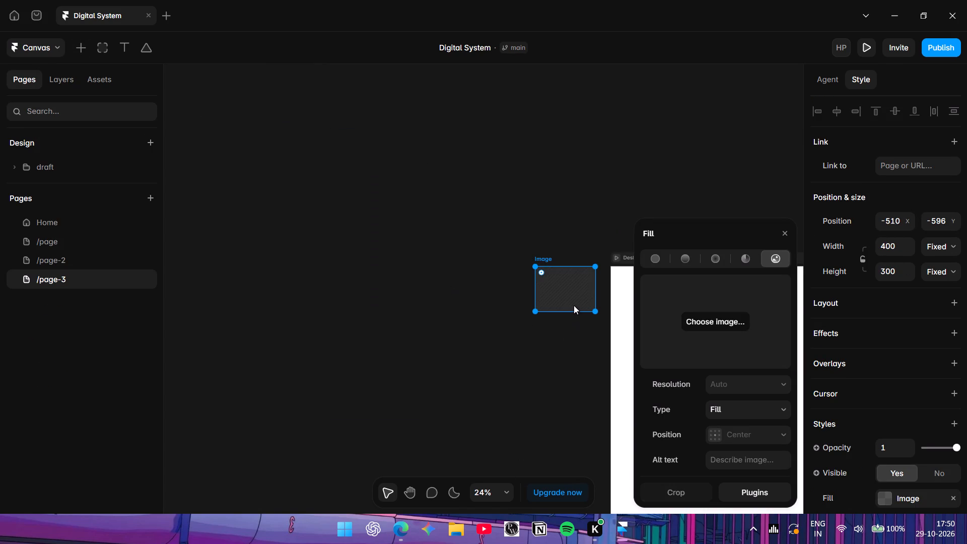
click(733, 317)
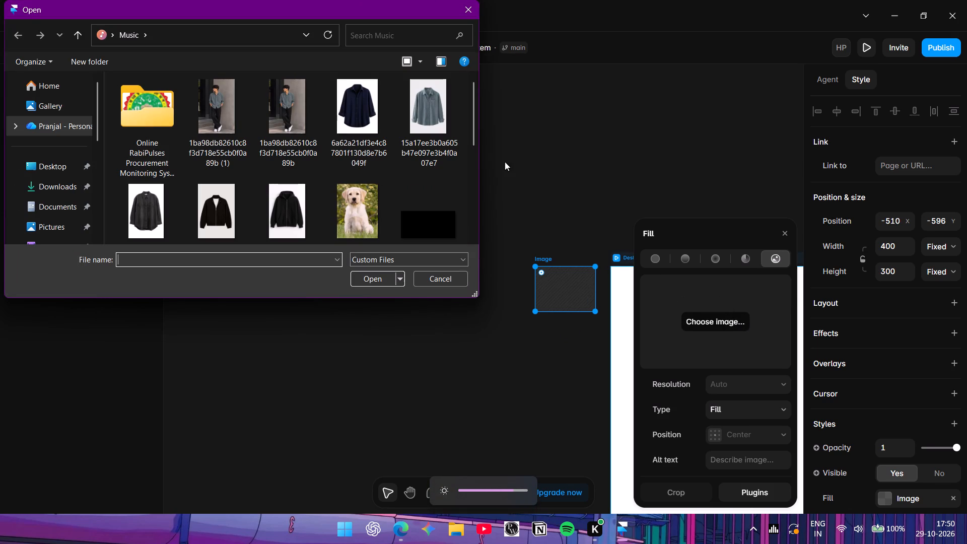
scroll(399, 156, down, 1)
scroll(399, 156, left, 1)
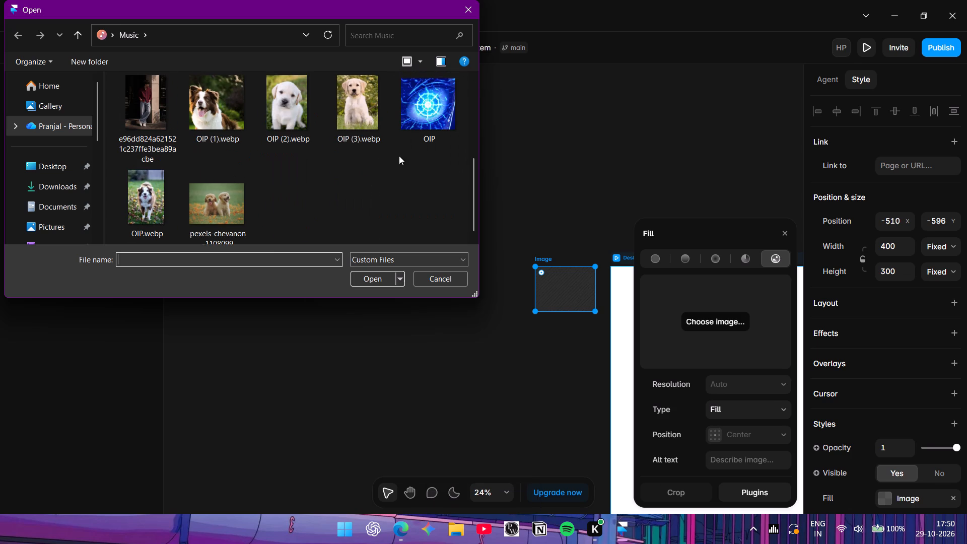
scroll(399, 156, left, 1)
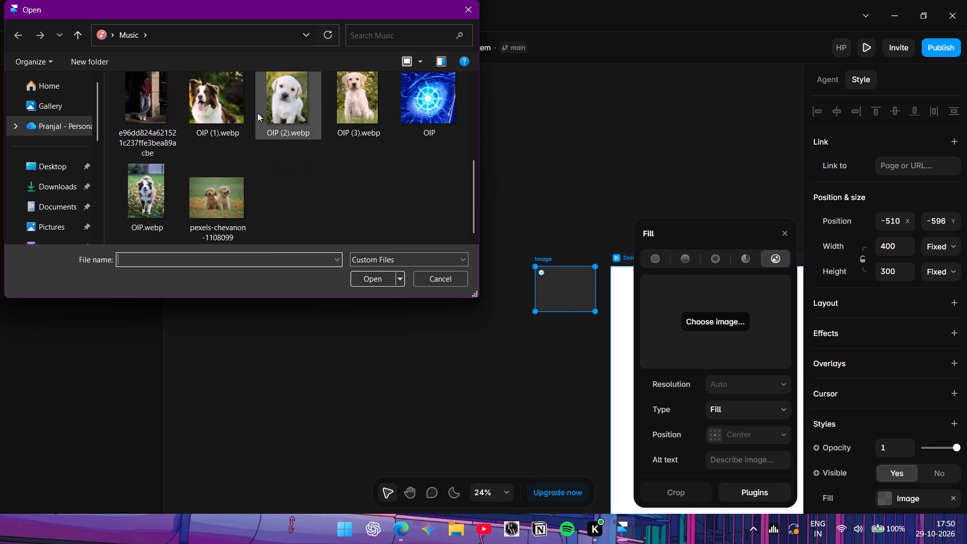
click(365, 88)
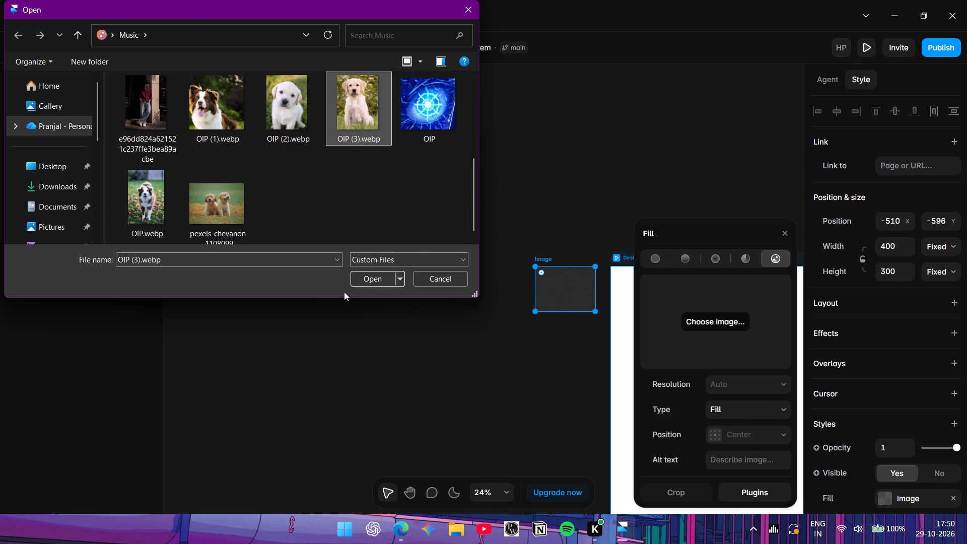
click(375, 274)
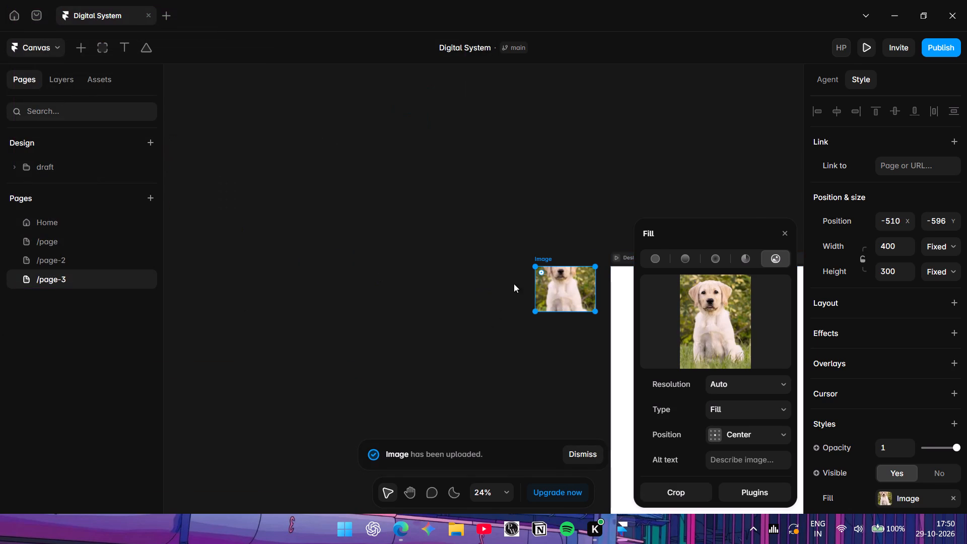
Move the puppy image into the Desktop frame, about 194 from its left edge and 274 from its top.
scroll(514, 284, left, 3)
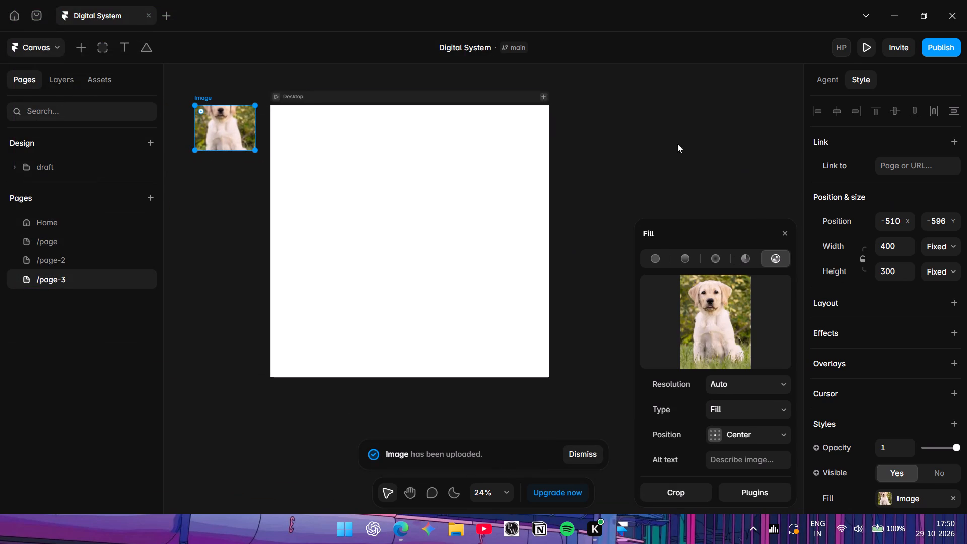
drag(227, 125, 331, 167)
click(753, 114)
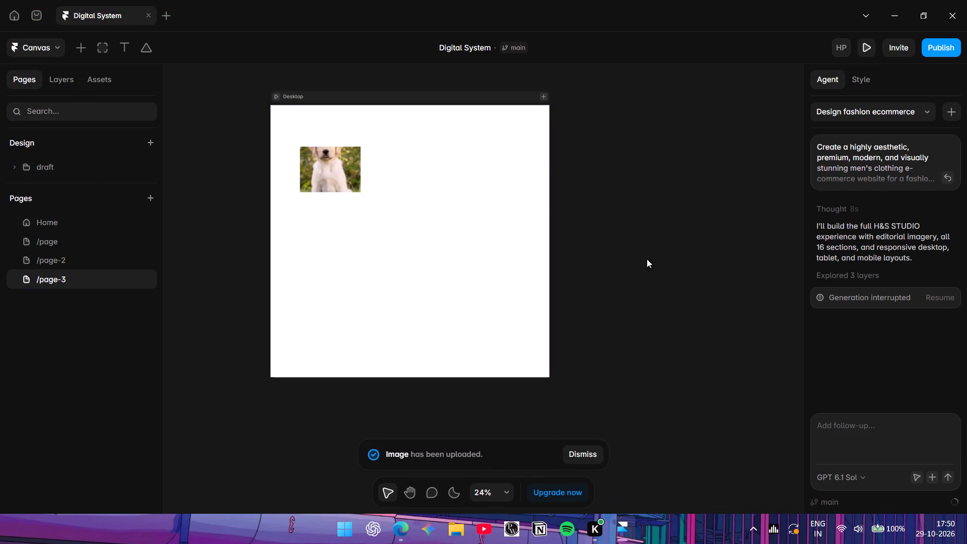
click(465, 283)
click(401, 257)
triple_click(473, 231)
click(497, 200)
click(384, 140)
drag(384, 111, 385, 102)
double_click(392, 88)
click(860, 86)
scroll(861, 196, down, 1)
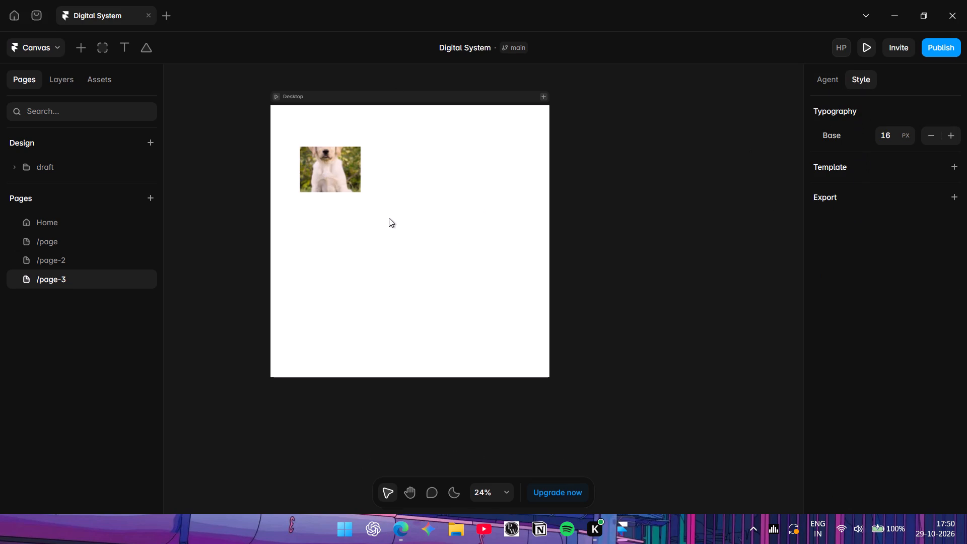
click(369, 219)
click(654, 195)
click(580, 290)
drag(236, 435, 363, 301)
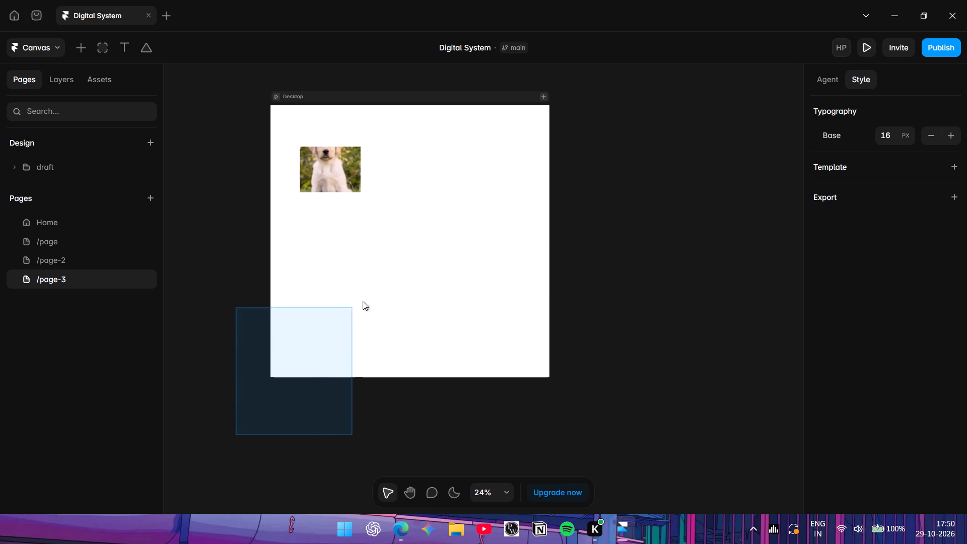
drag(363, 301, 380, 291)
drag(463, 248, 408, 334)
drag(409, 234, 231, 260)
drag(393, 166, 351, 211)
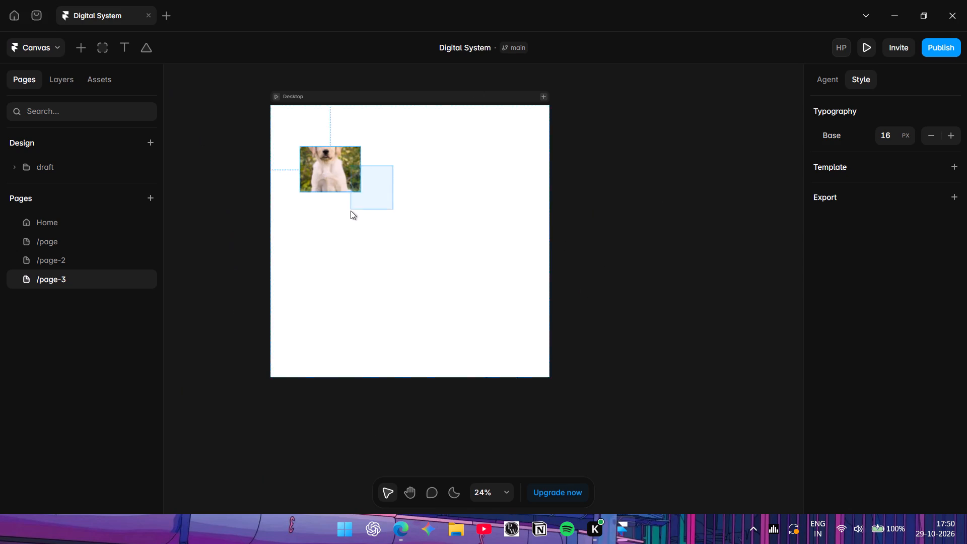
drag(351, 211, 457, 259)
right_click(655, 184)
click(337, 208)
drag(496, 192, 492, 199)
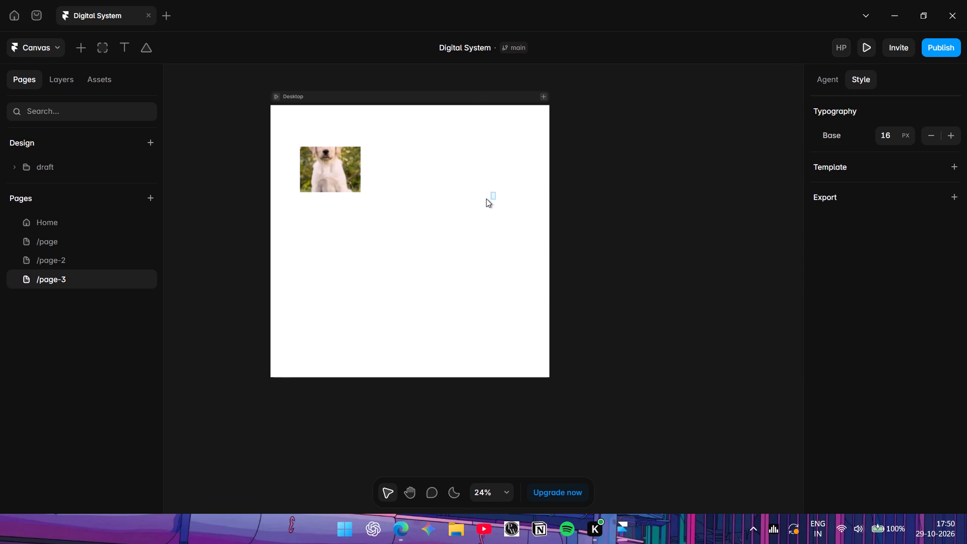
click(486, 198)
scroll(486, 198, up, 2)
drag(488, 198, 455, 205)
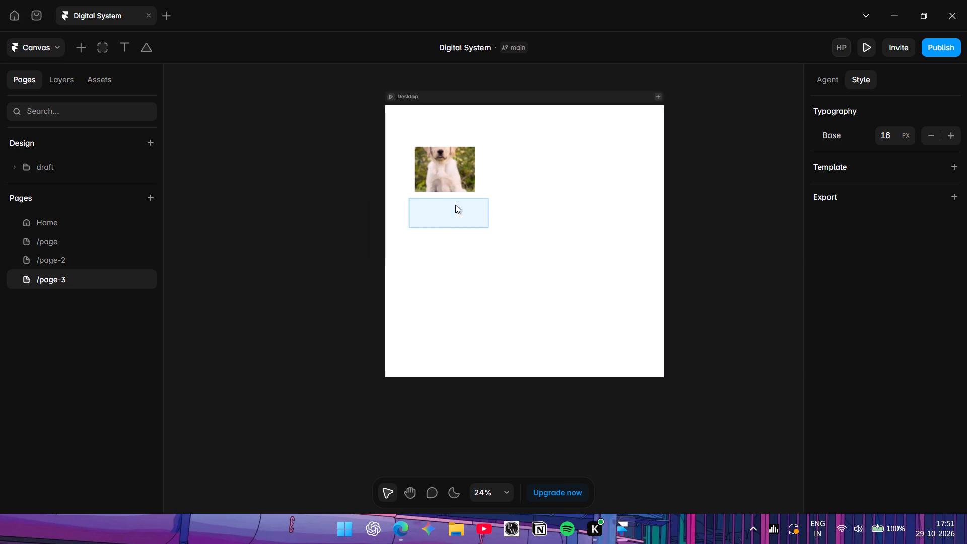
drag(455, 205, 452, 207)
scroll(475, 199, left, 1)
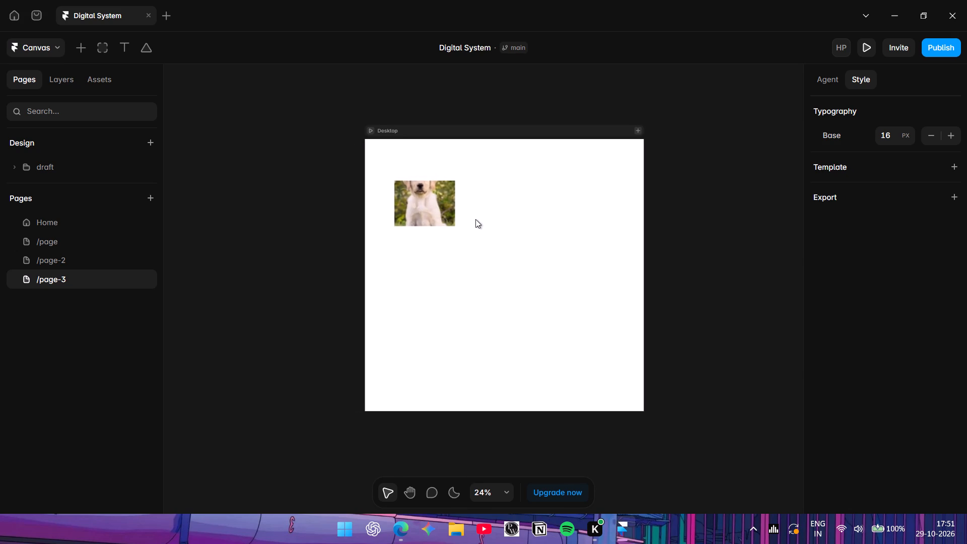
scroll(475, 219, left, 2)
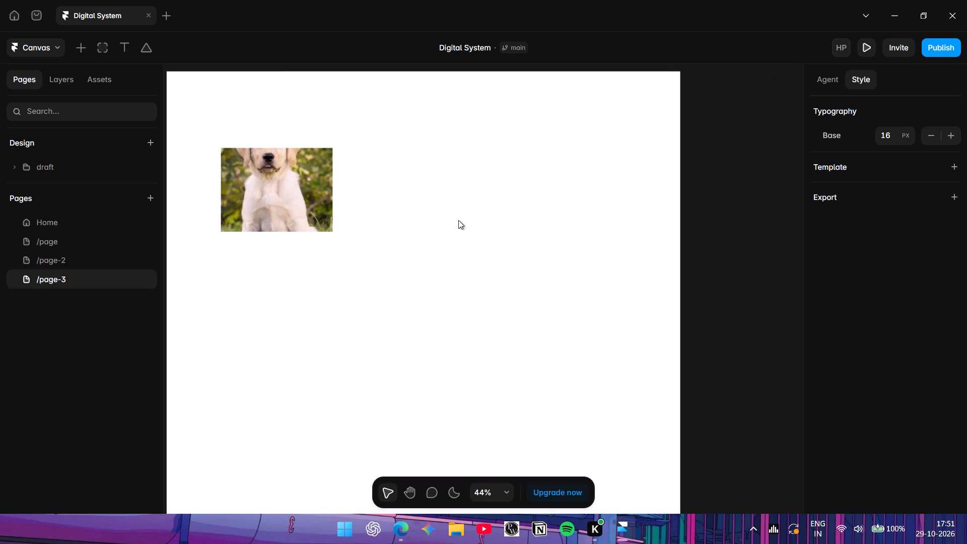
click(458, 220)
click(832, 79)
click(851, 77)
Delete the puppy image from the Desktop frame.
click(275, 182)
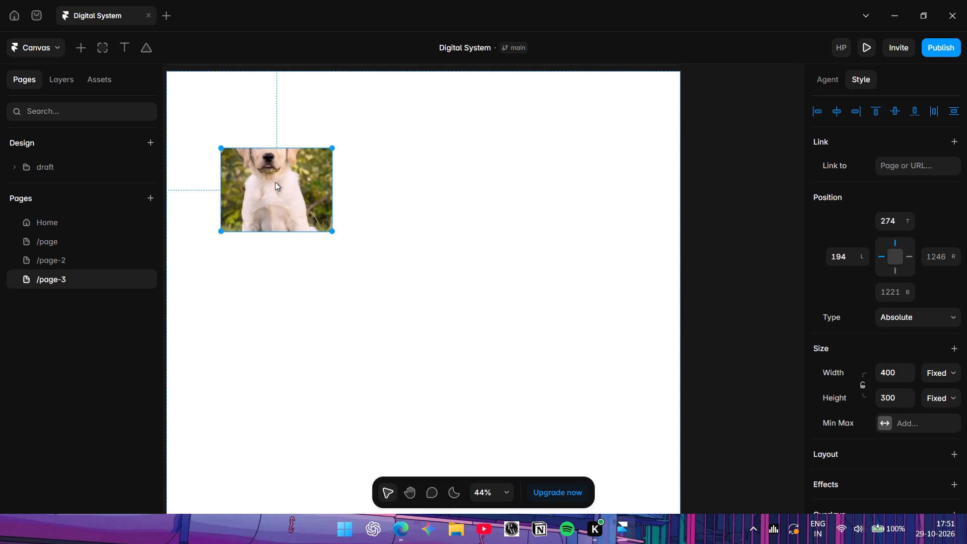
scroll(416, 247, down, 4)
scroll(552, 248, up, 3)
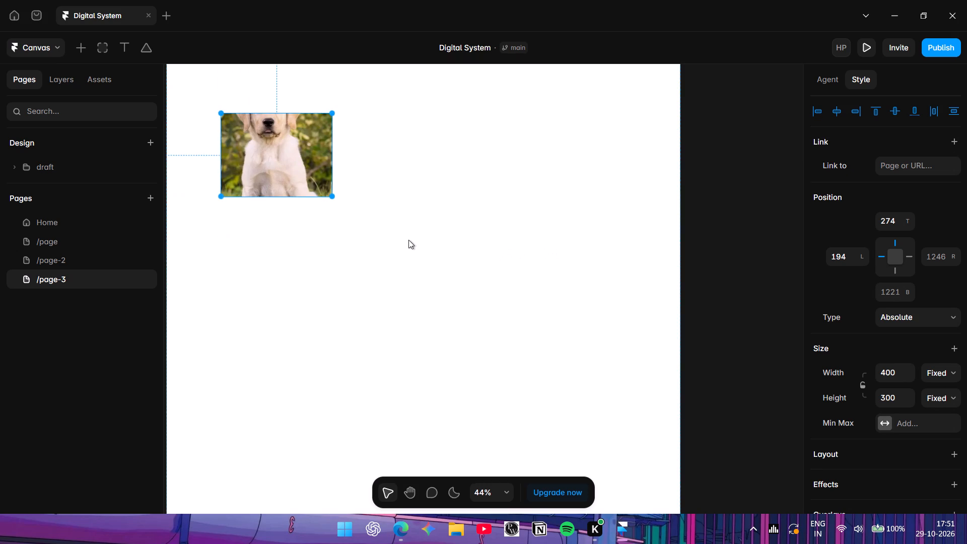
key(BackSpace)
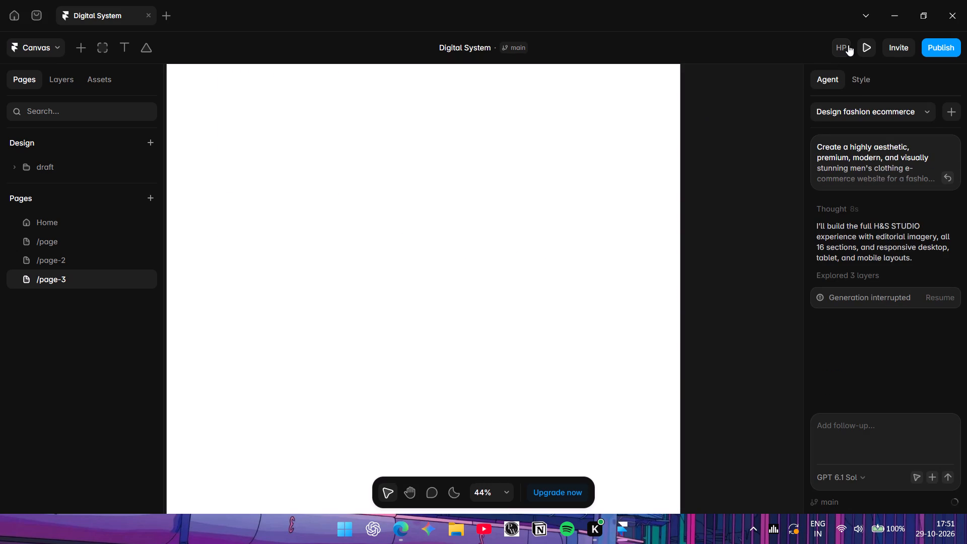
Change the Desktop frame's solid fill to a pale cream yellow, about FAECB6, at 100% opacity.
click(857, 85)
click(423, 223)
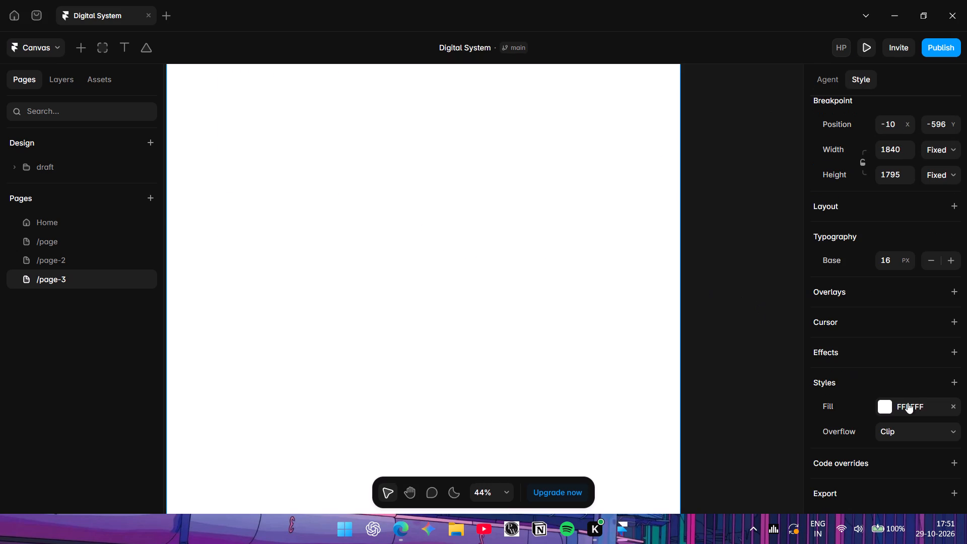
click(879, 405)
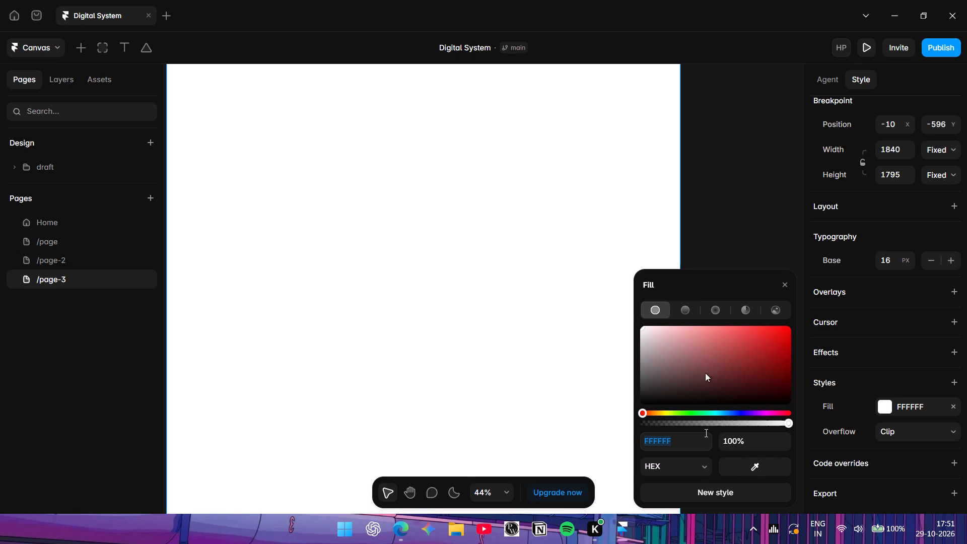
click(661, 416)
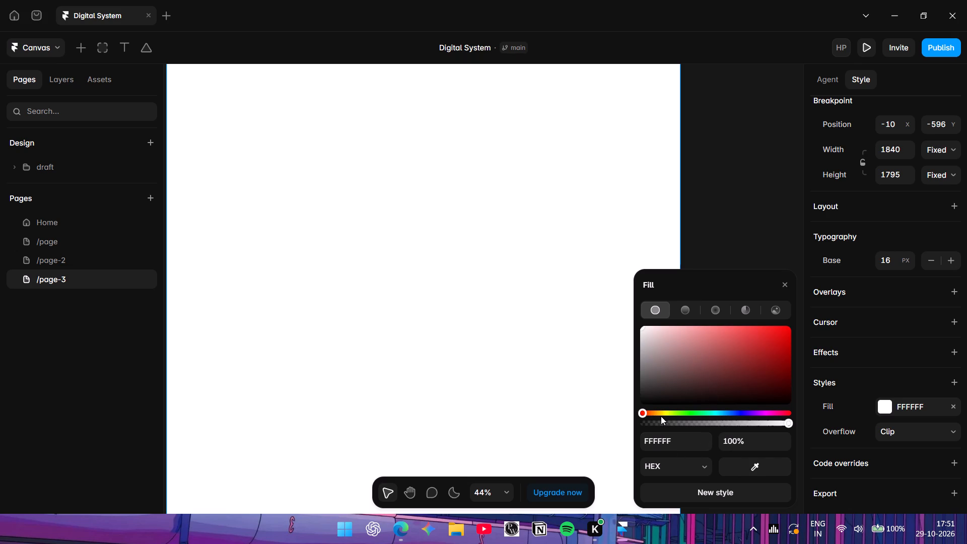
double_click(661, 416)
click(660, 411)
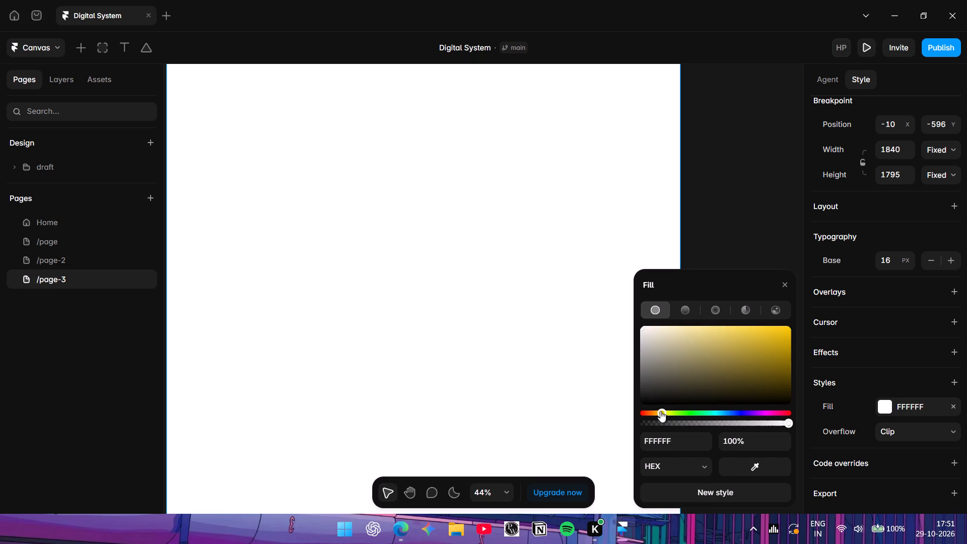
triple_click(660, 418)
click(664, 406)
drag(696, 380, 687, 347)
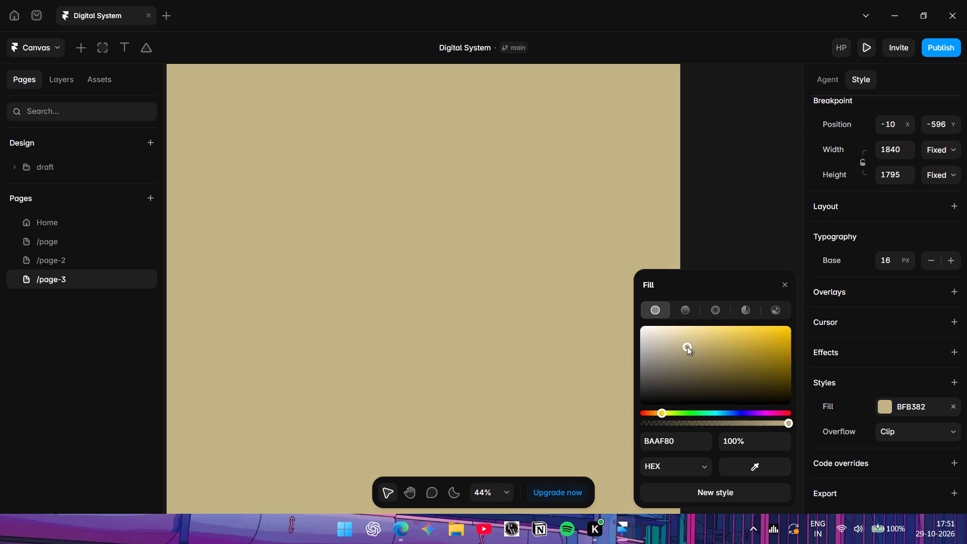
drag(687, 347, 680, 325)
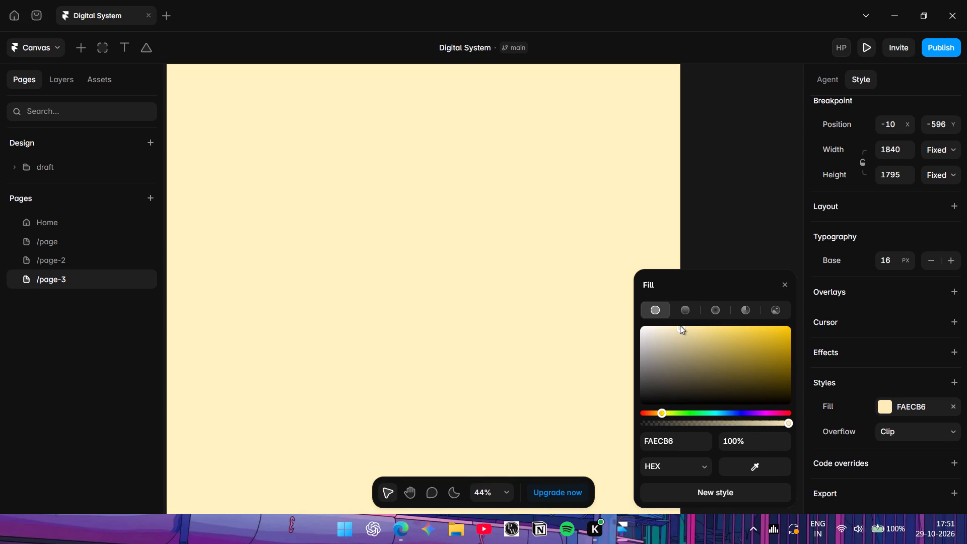
Refine the Desktop frame's solid fill to a slightly warmer light yellow, about FFF0B5, at 100% opacity.
drag(680, 325, 704, 320)
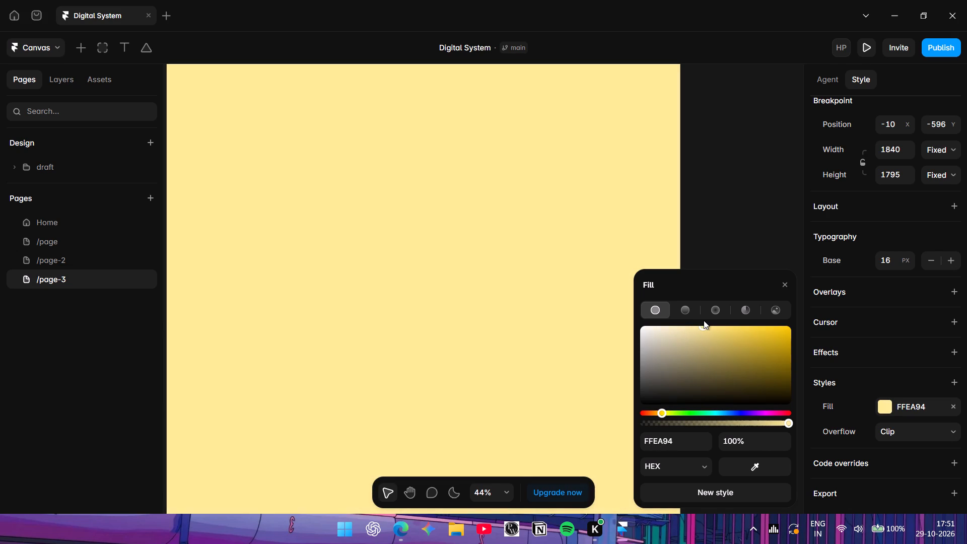
drag(704, 320, 675, 316)
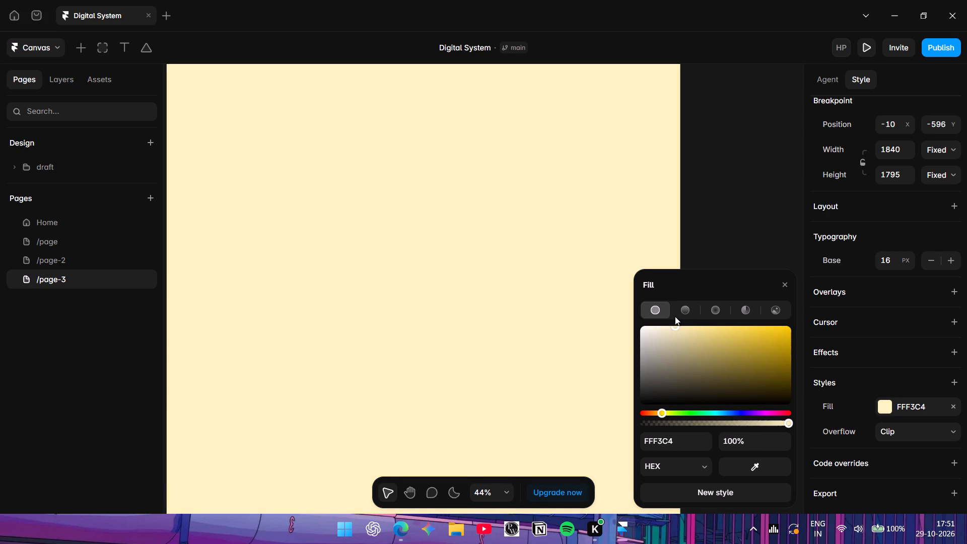
drag(675, 316, 680, 318)
drag(680, 318, 684, 319)
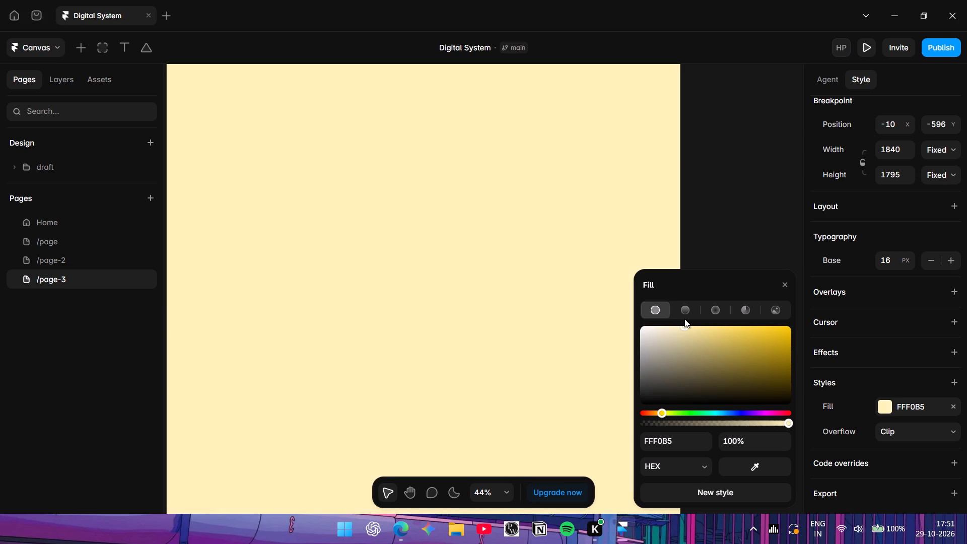
drag(684, 319, 686, 319)
drag(686, 319, 678, 325)
drag(678, 325, 708, 282)
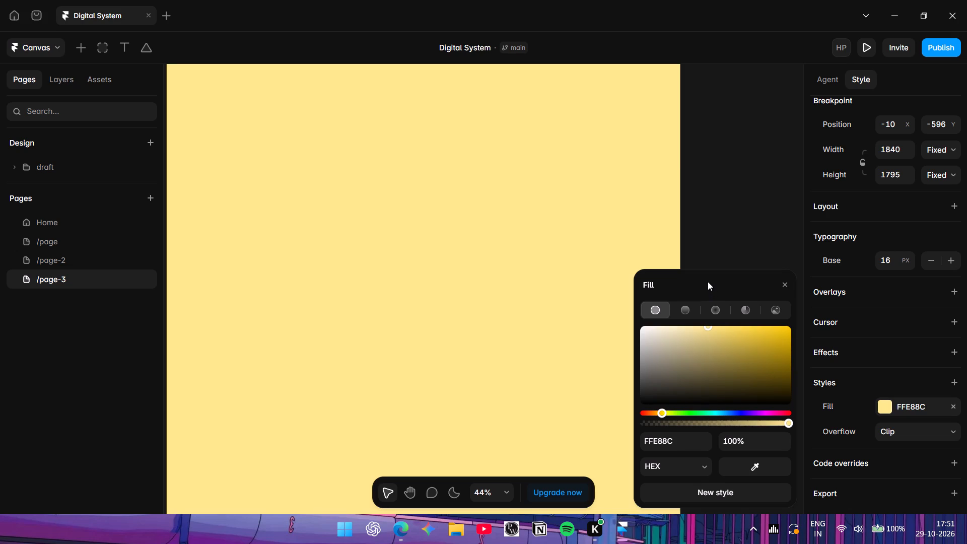
drag(708, 282, 687, 272)
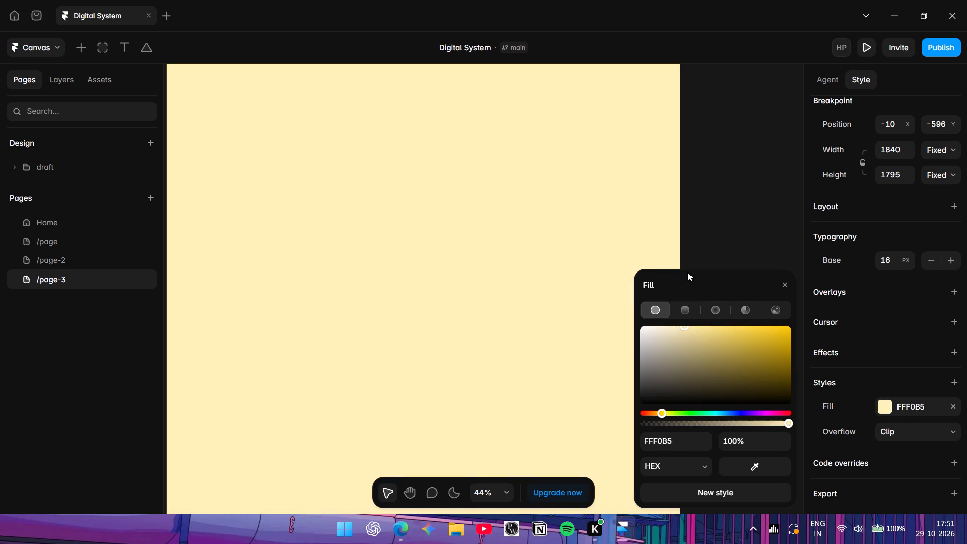
drag(687, 272, 689, 272)
click(713, 244)
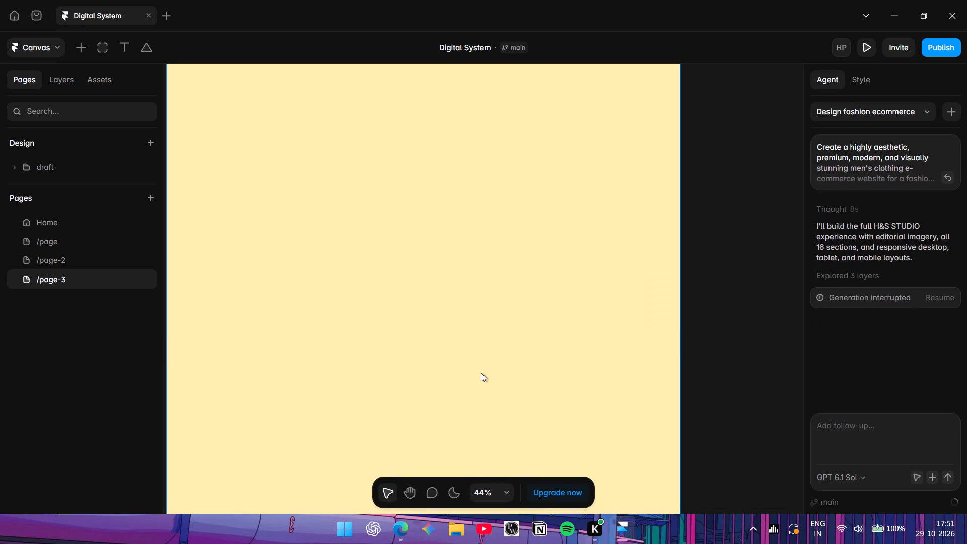
Insert a new empty image element on the canvas beside the Desktop frame.
scroll(318, 283, right, 1)
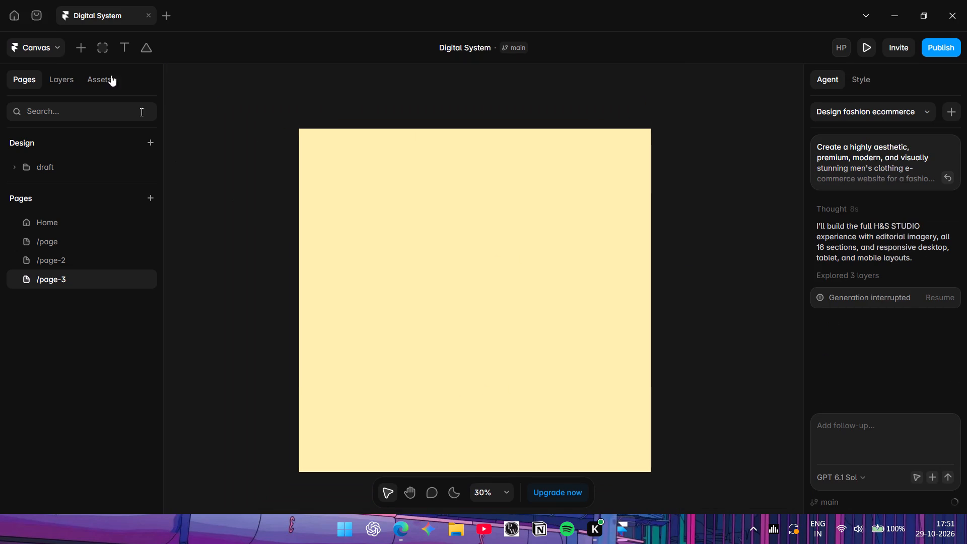
click(79, 43)
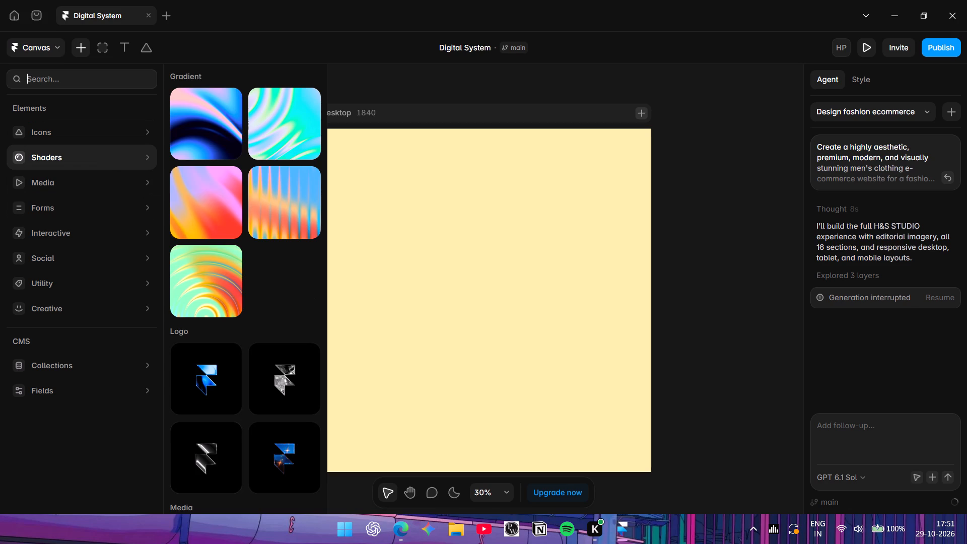
click(206, 108)
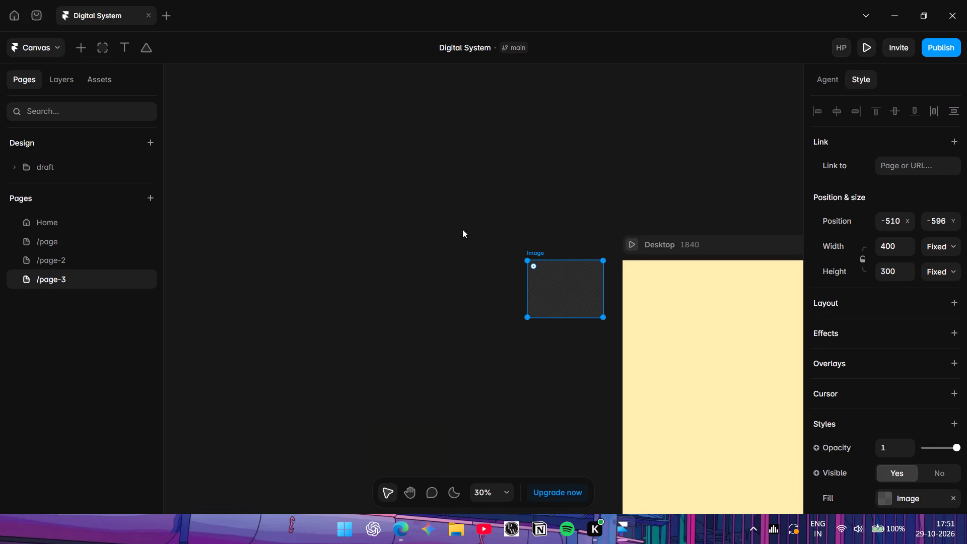
click(553, 288)
scroll(818, 261, left, 4)
scroll(699, 304, left, 4)
click(366, 186)
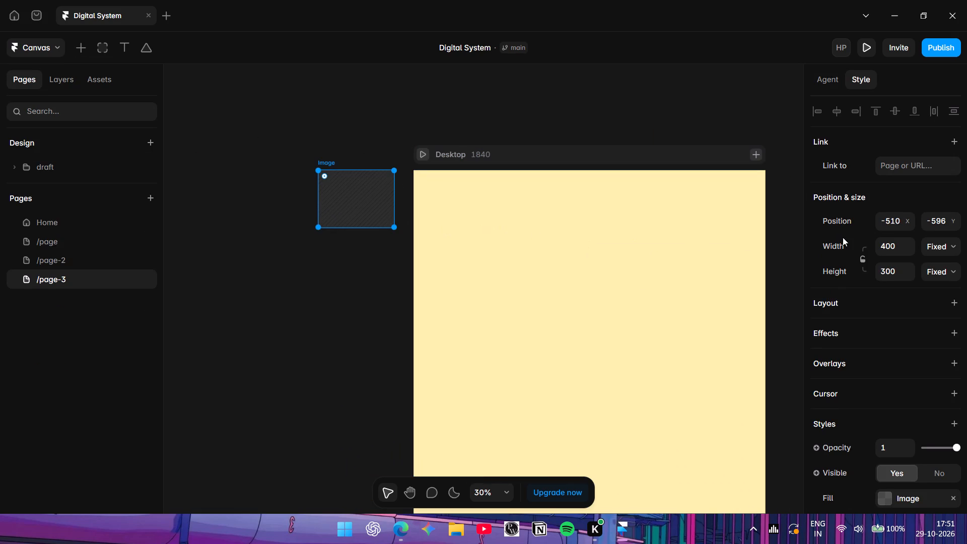
Fill the image element with the outfit photo 1ba98db82610c8f3d718e55cb0f0a89b from the Music folder.
scroll(843, 237, down, 2)
click(890, 285)
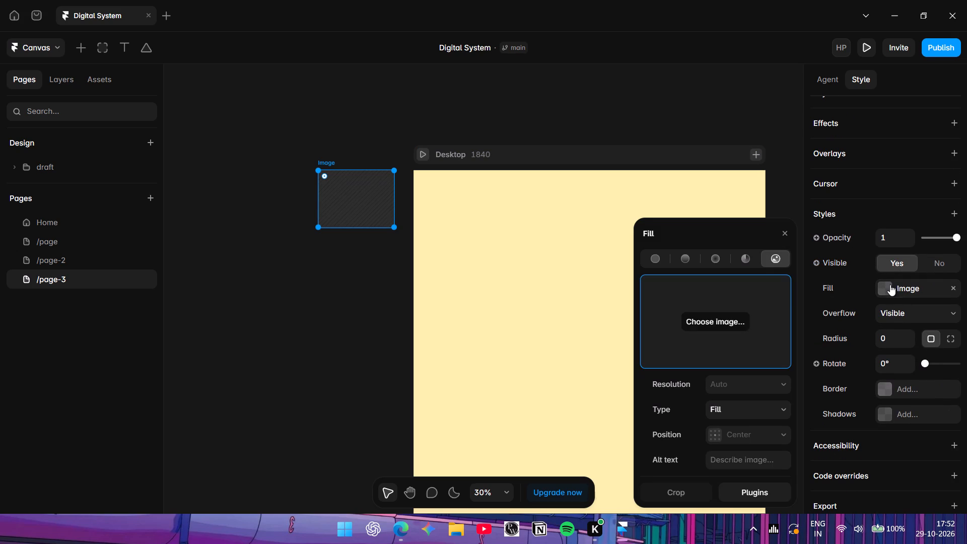
click(737, 316)
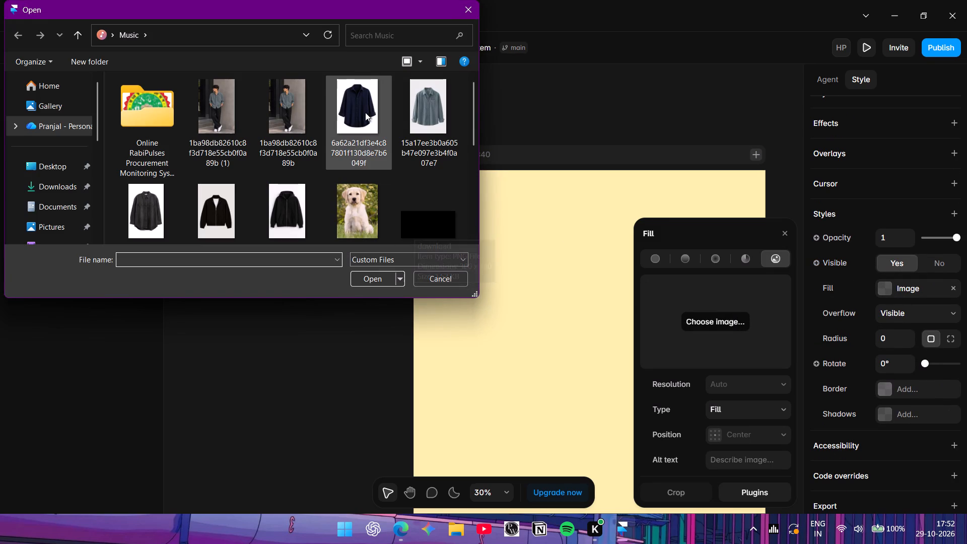
scroll(337, 138, down, 3)
scroll(331, 151, up, 3)
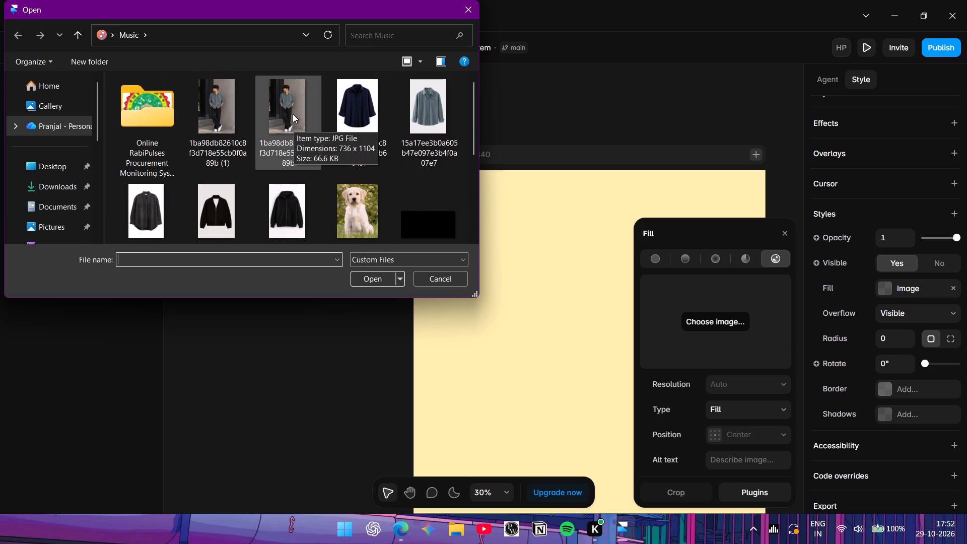
click(292, 102)
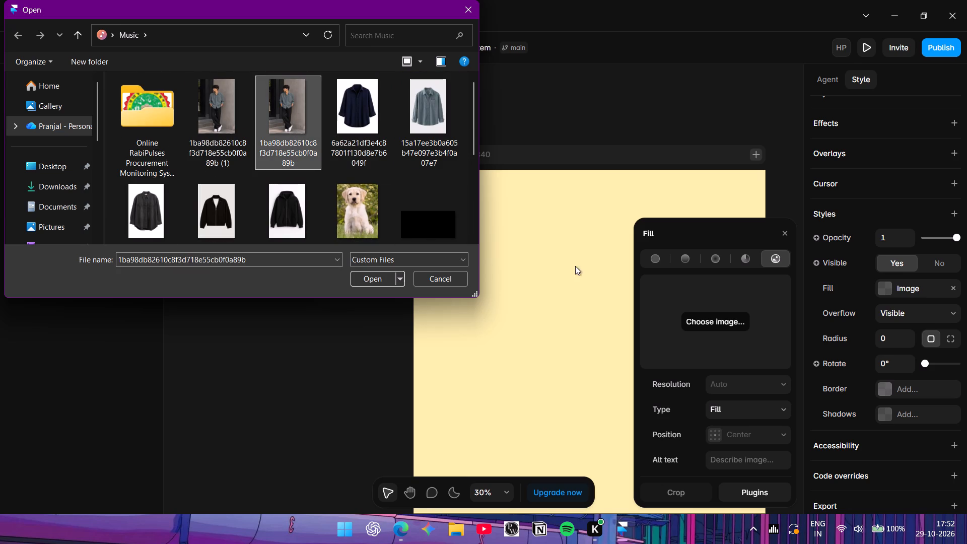
click(291, 98)
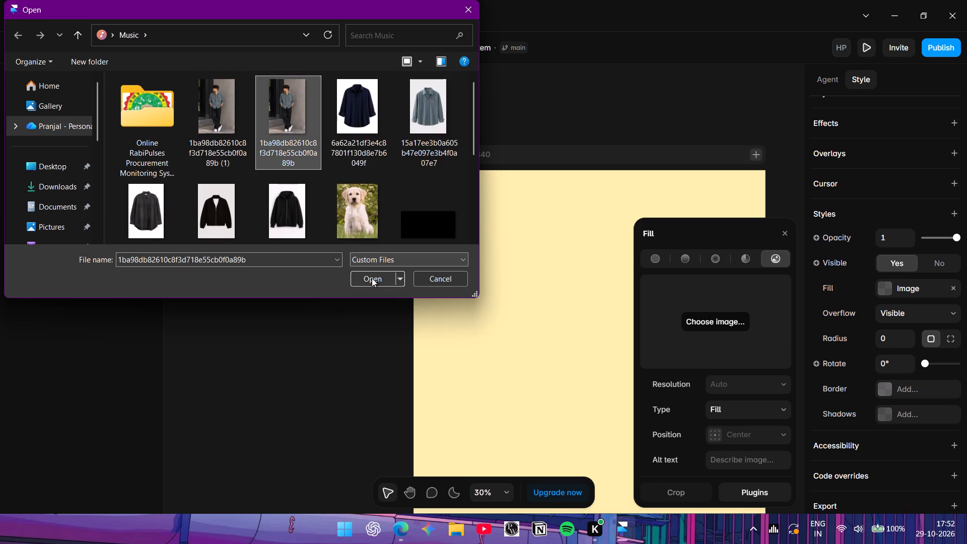
click(373, 279)
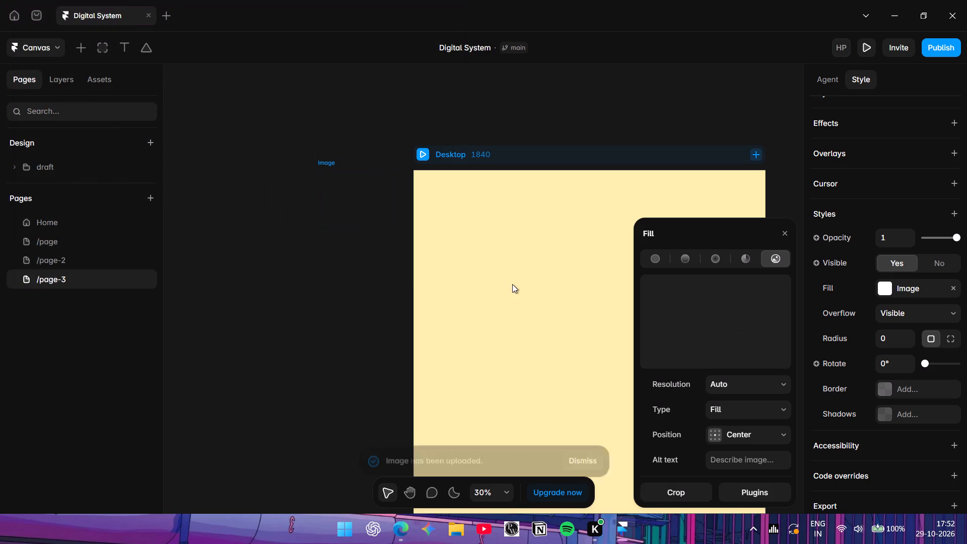
Move the outfit photo into the upper-right area of the Desktop frame.
scroll(513, 288, left, 3)
drag(223, 201, 534, 238)
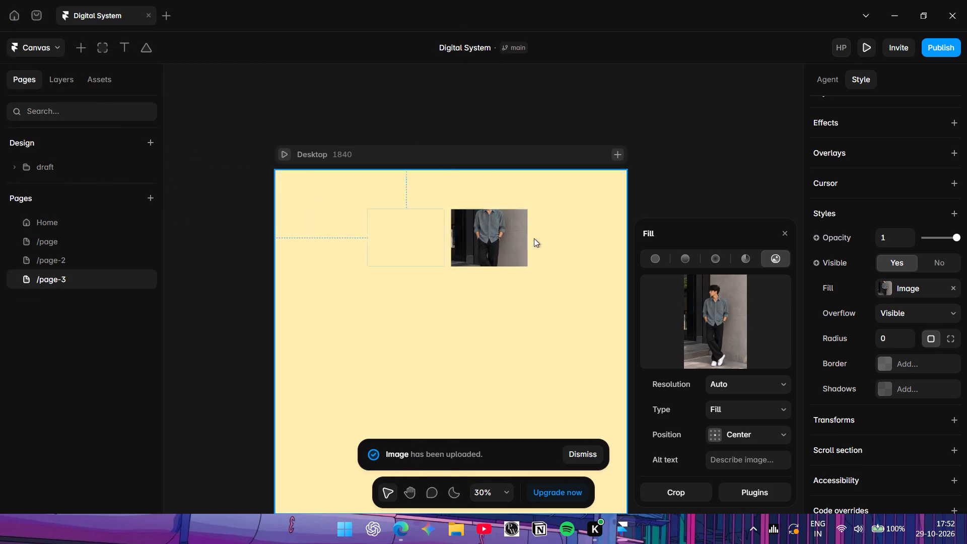
drag(534, 238, 585, 227)
Enlarge the outfit photo so the man shows head to shoes, widening it leftward and extending it downward to a height of about 1137.
drag(584, 249, 583, 266)
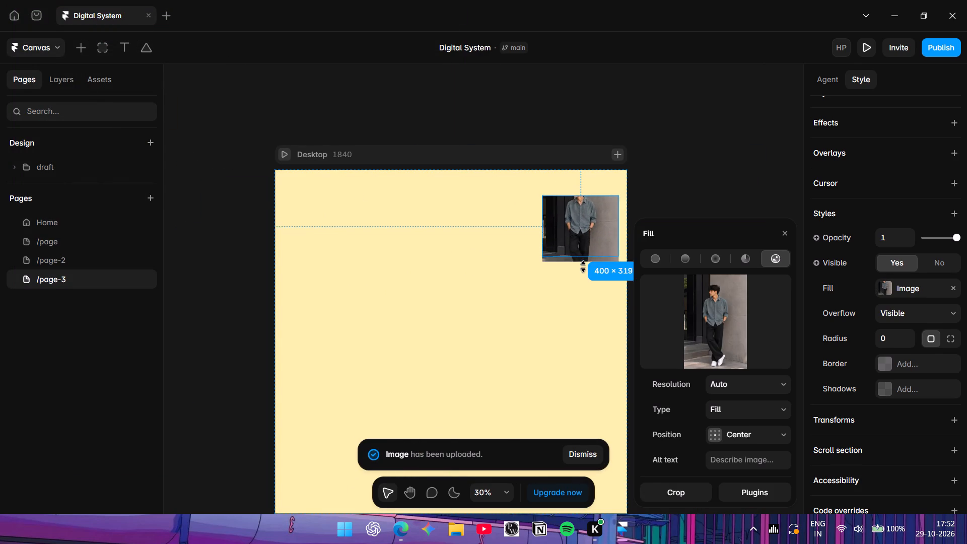
drag(583, 266, 565, 287)
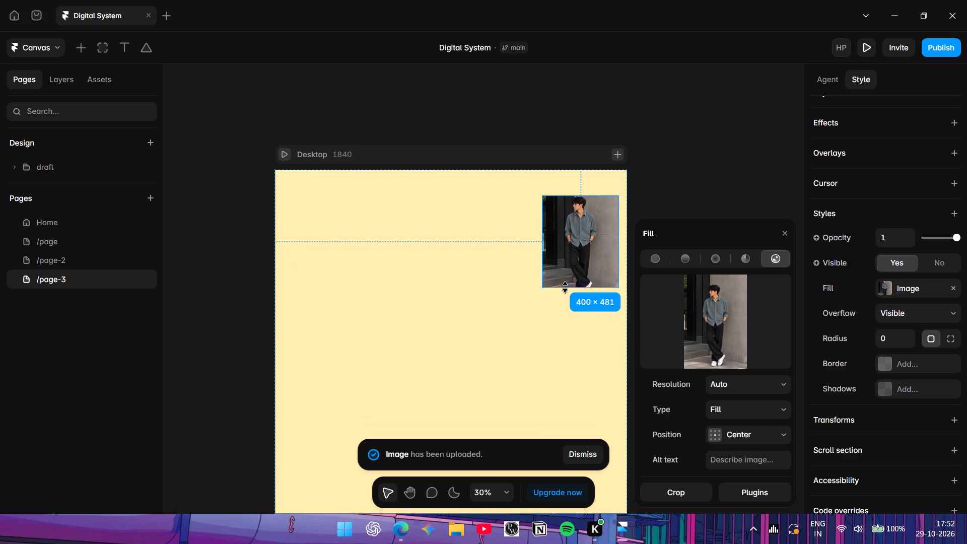
drag(565, 287, 562, 367)
scroll(508, 241, down, 1)
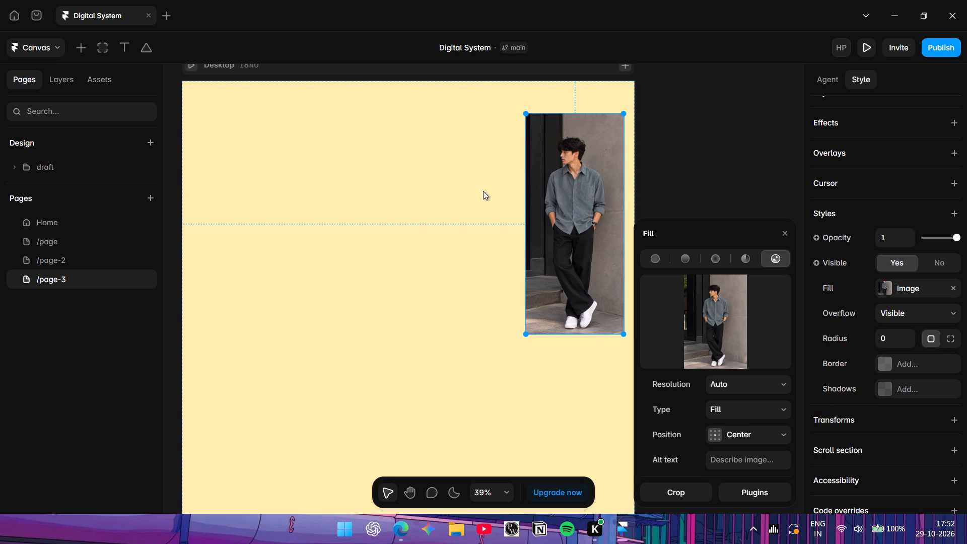
drag(527, 192, 483, 173)
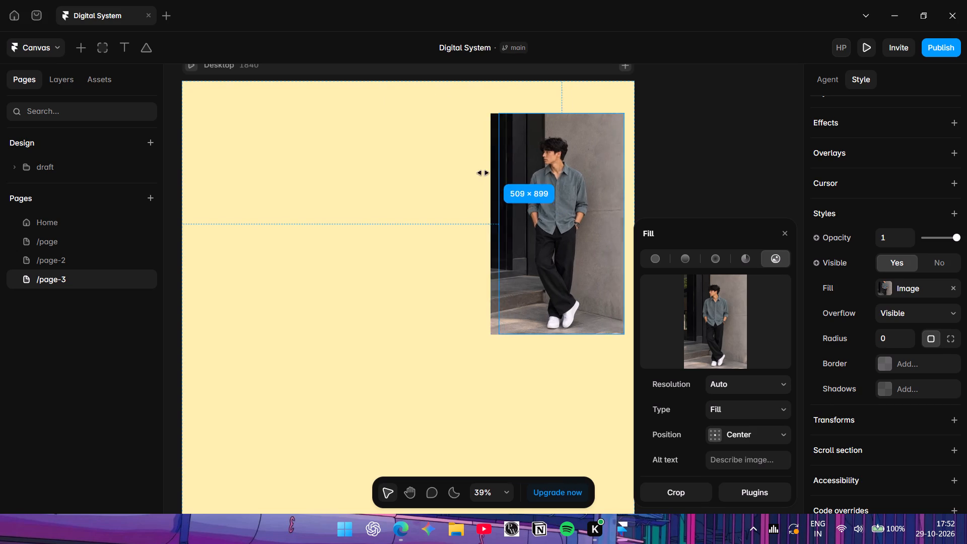
drag(483, 173, 429, 210)
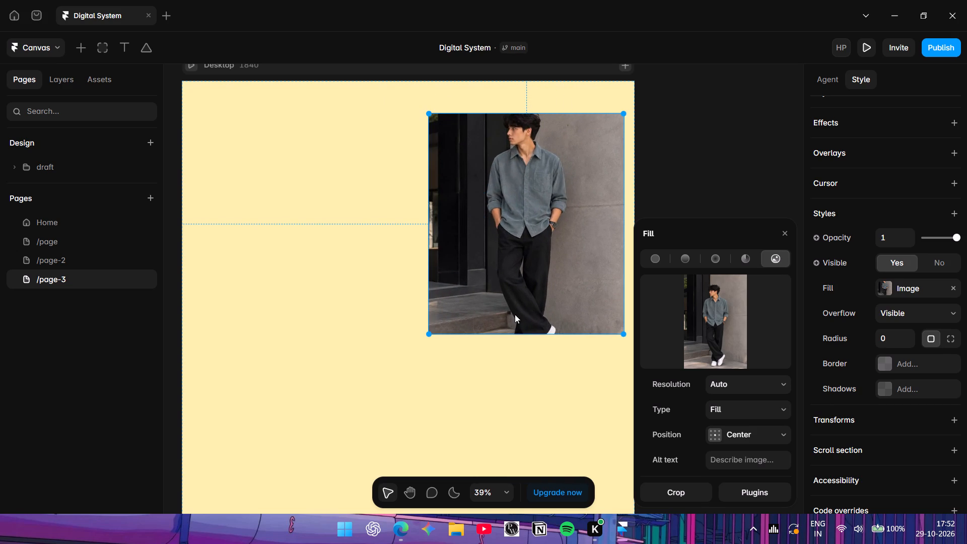
drag(519, 332, 529, 393)
Move the outfit photo up near the Desktop frame's top-right corner, leaving narrow margins at the top and right.
drag(548, 192, 555, 162)
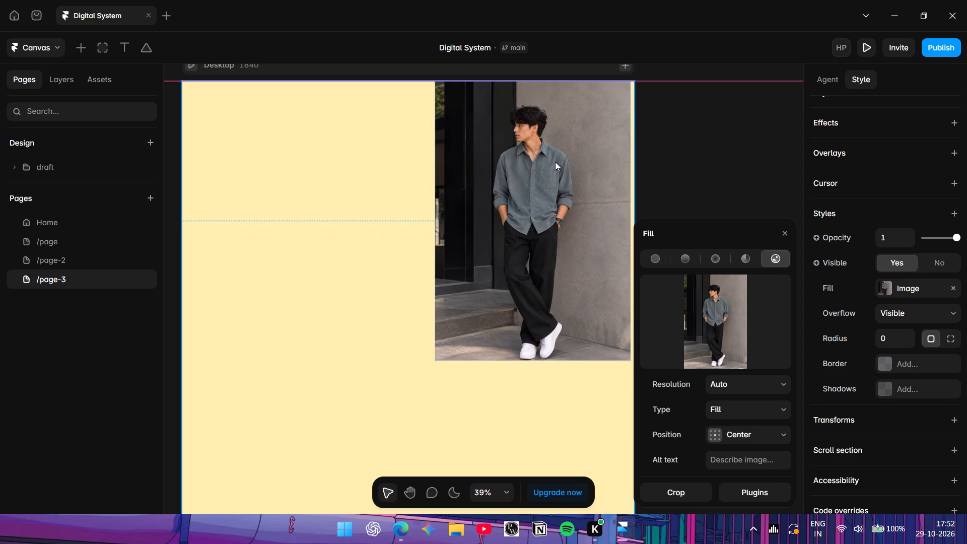
drag(555, 162, 553, 168)
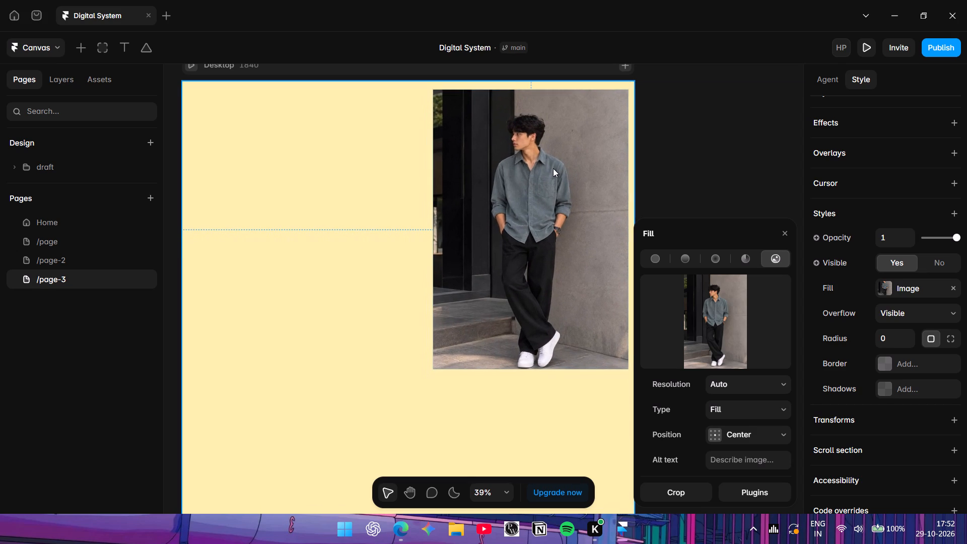
drag(553, 168, 553, 168)
click(553, 168)
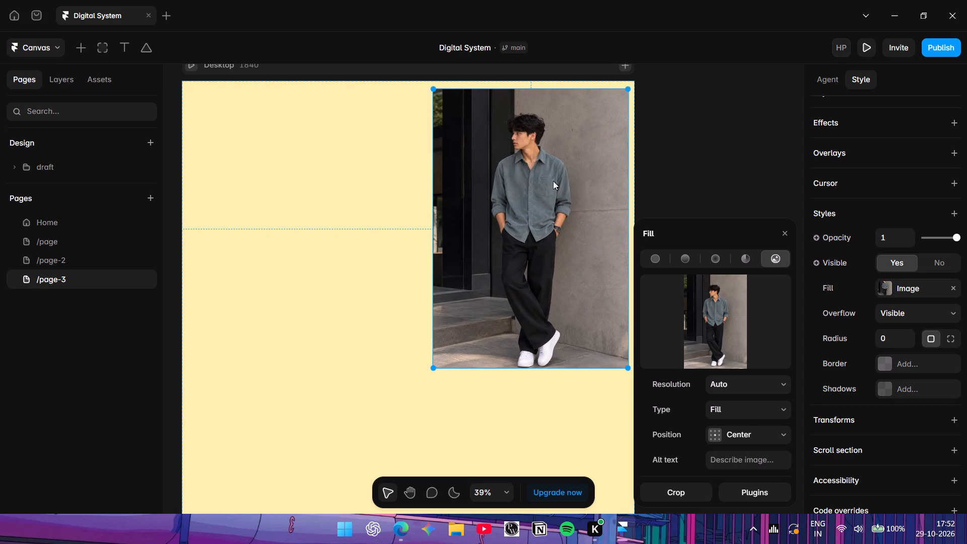
Nudge the outfit photo left by 21 px to widen its margin from the Desktop frame's right edge.
key(Left)
key(Left)
key(Left)
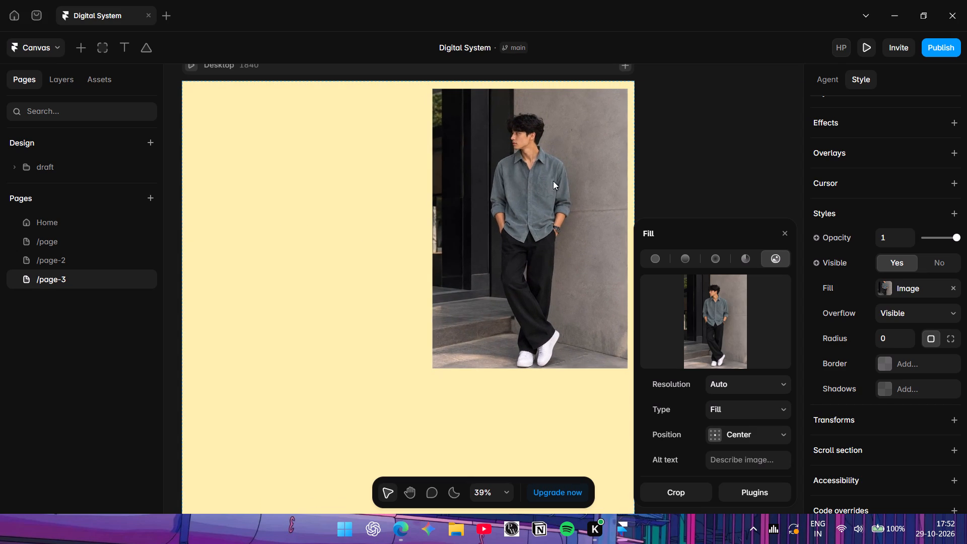
key(Left)
key(Left)
key(Left)
key(Left)
key(Left)
key(Left)
key(Left)
key(Left)
key(Left)
key(Left)
key(Left)
key(Left)
key(Left)
key(Left)
key(Left)
key(Left)
key(Left)
key(Left)
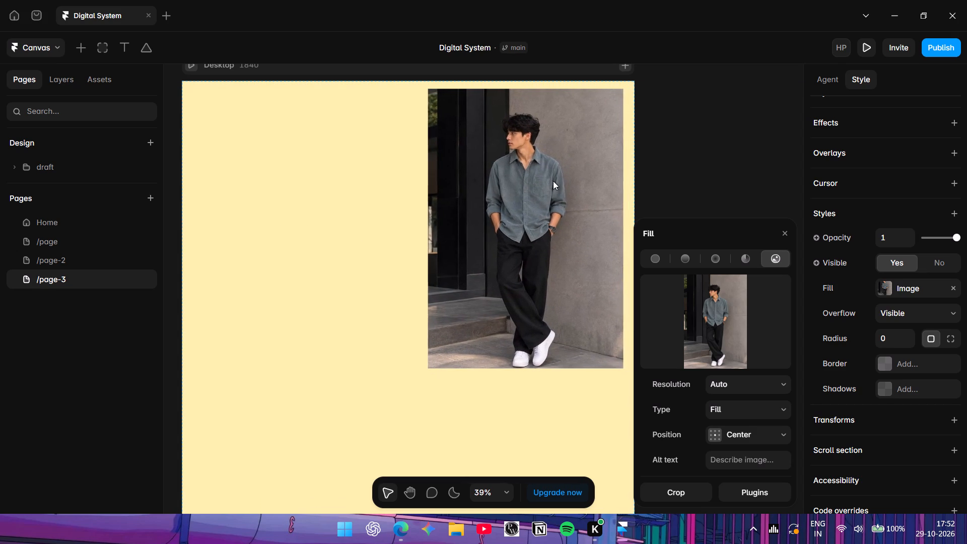
Narrow the outfit photo from its left edge to about 701 × 1137.
scroll(469, 223, down, 1)
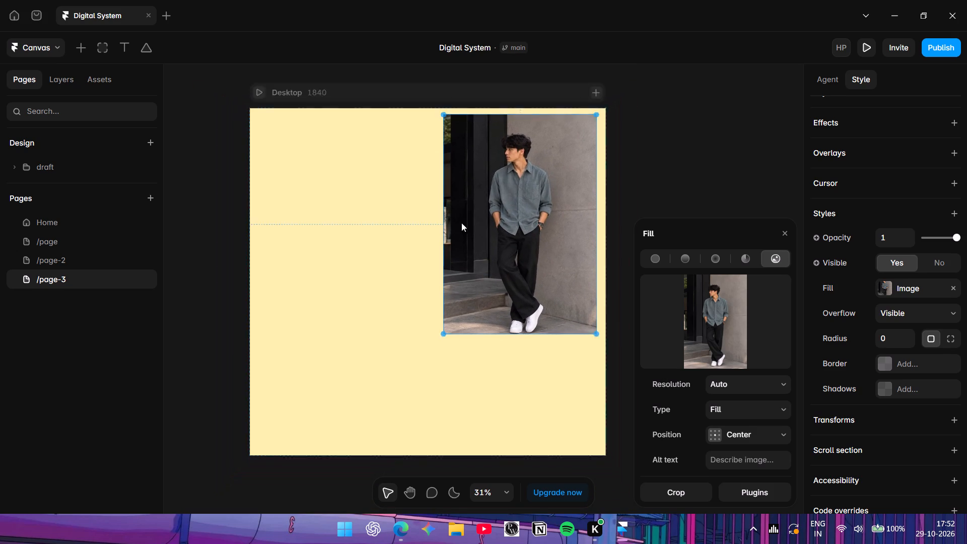
scroll(461, 223, down, 1)
click(438, 285)
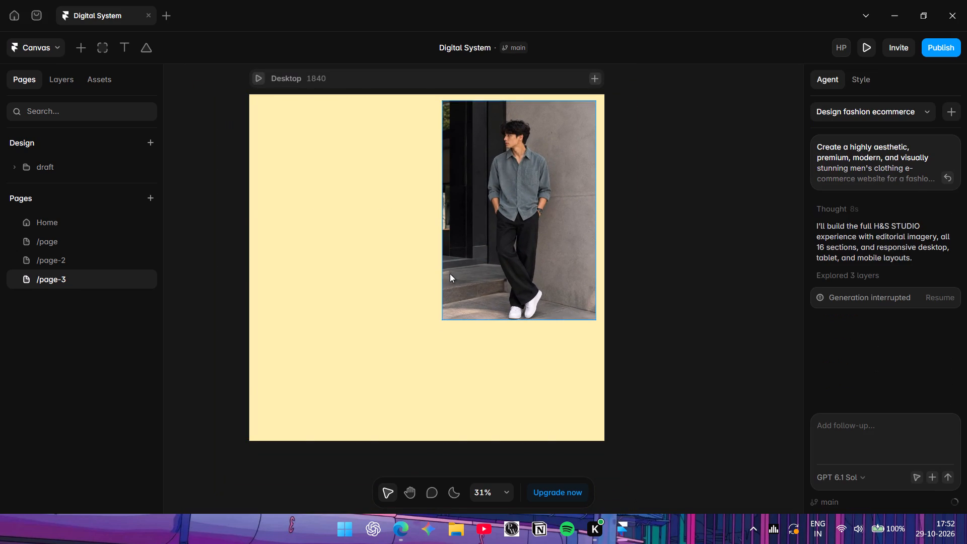
click(465, 266)
drag(443, 256, 453, 254)
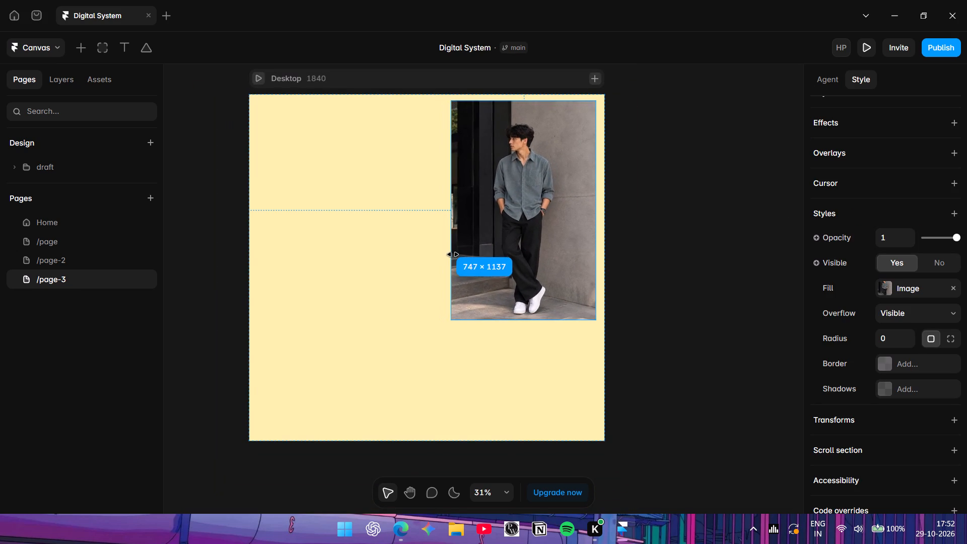
drag(453, 254, 460, 264)
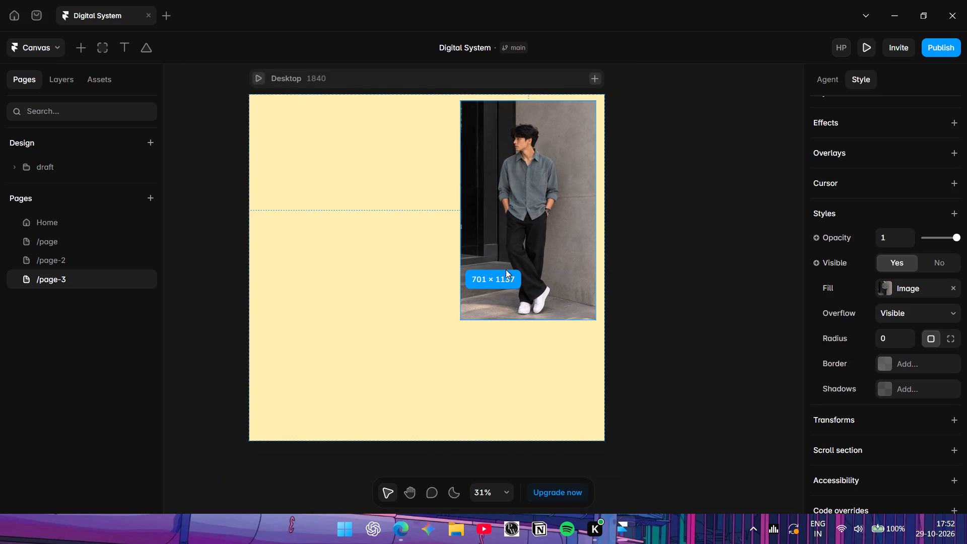
Reduce the outfit photo to about 675 × 1085 by raising its bottom edge and bringing its left edge inward.
click(518, 316)
click(518, 297)
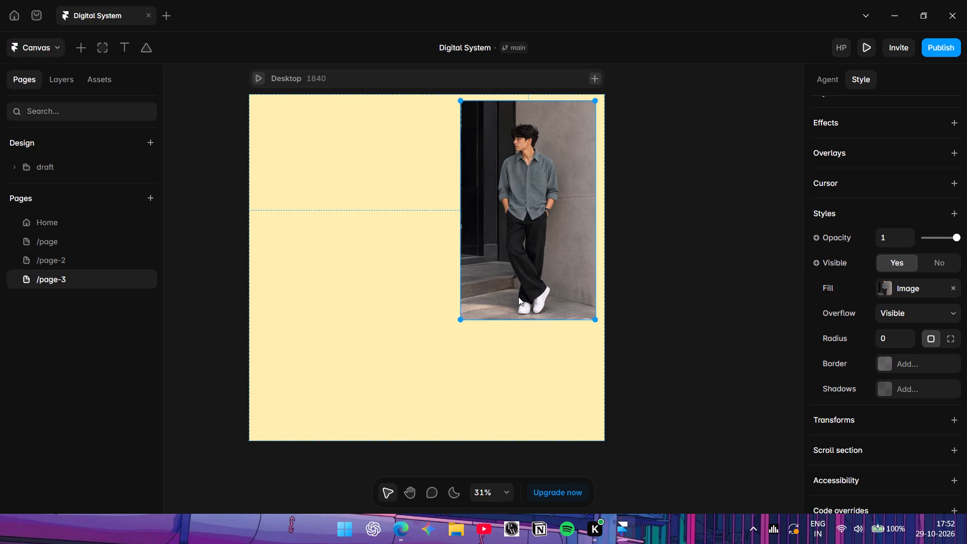
drag(519, 318, 519, 306)
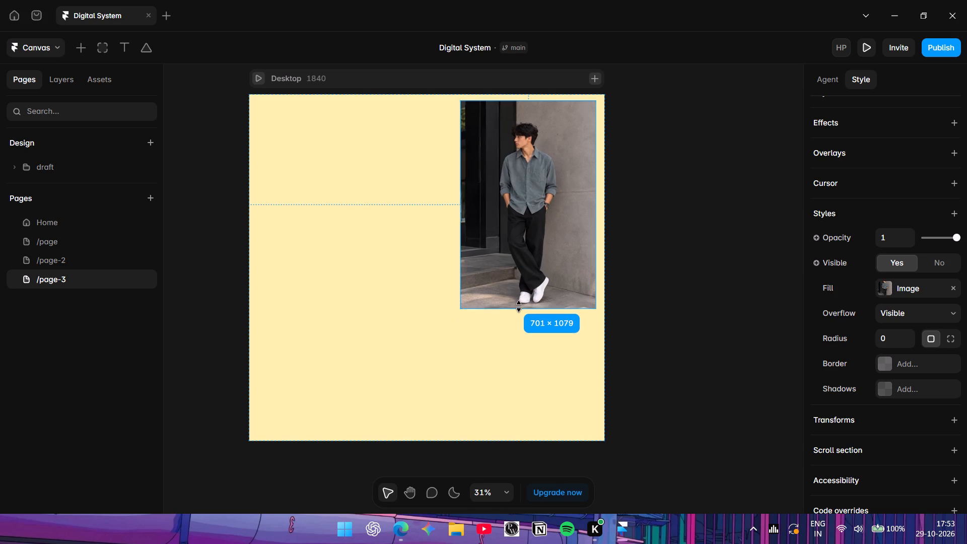
drag(519, 306, 515, 310)
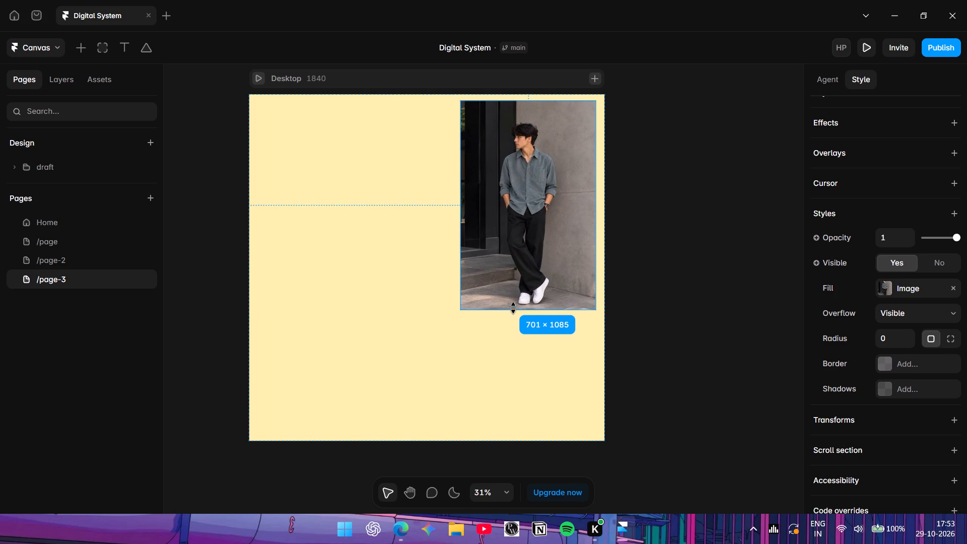
drag(458, 216, 465, 226)
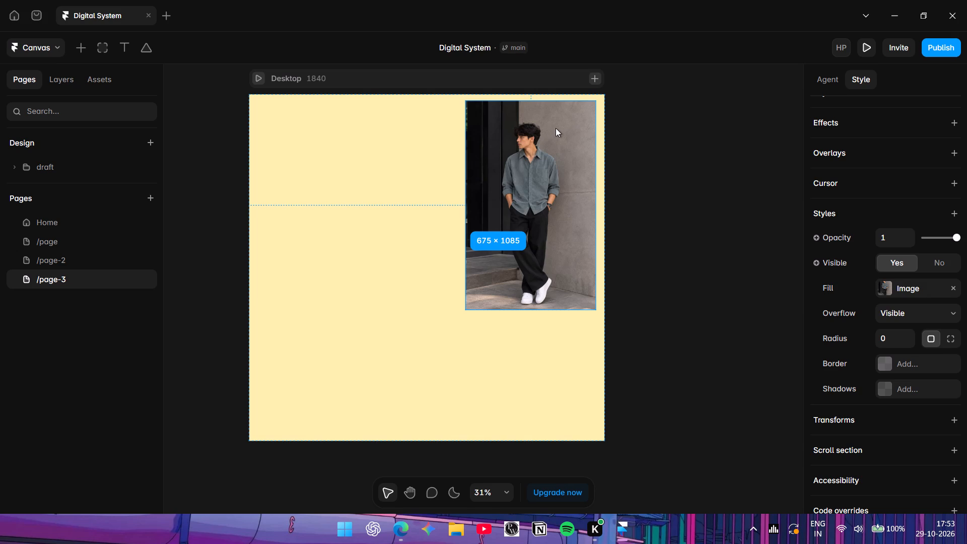
Nudge the outfit photo slightly right and move it down to widen its margin from the Desktop frame's top edge.
key(Up)
key(Right)
key(Up)
key(Right)
key(Right)
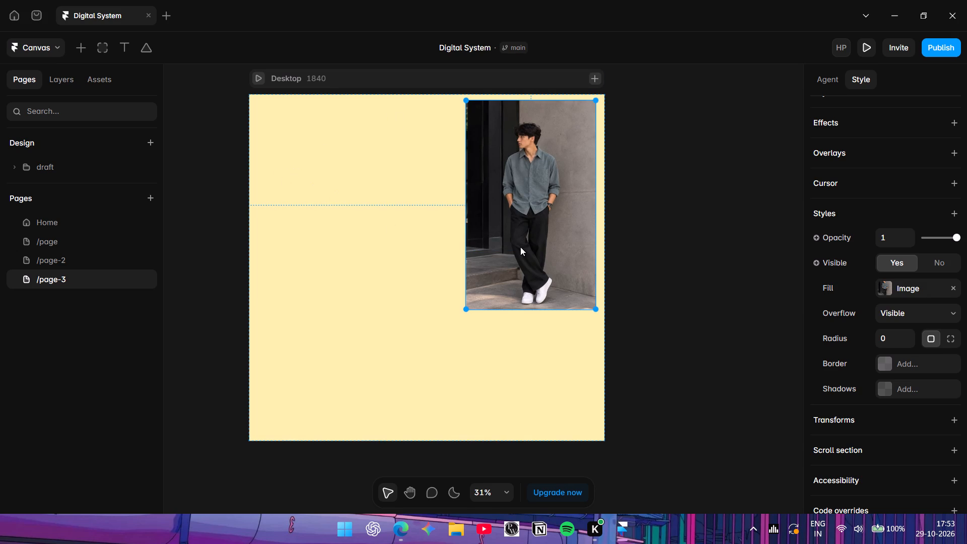
key(Down)
key(Down)
key(Down)
key(Down)
key(Down)
key(Down)
key(Down)
key(Down)
key(Down)
key(Down)
key(Down)
key(Down)
key(Down)
key(Down)
key(Down)
key(Down)
key(Down)
key(Down)
key(Down)
key(Down)
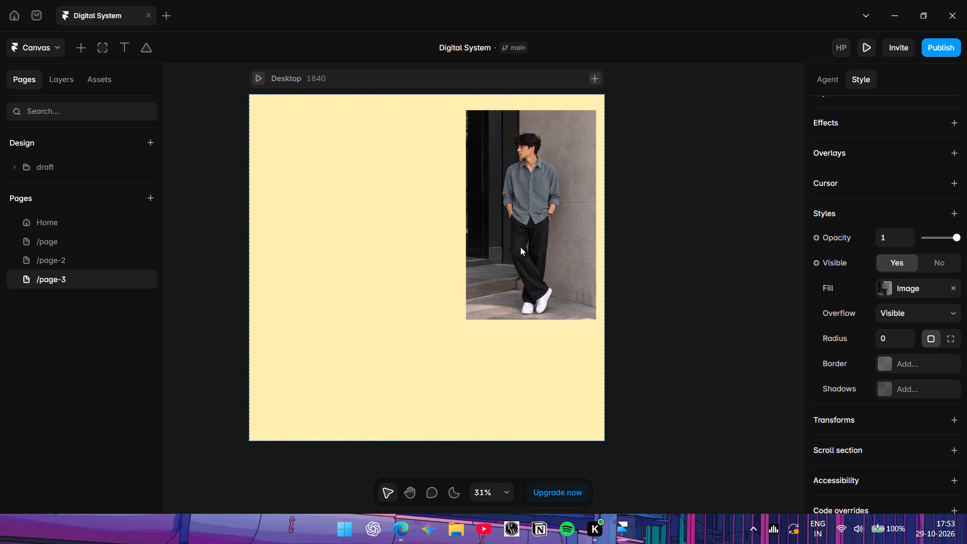
Shrink the outfit photo to about 593 × 955 from its bottom and left edges, keeping the man visible head to shoes.
drag(543, 319, 544, 299)
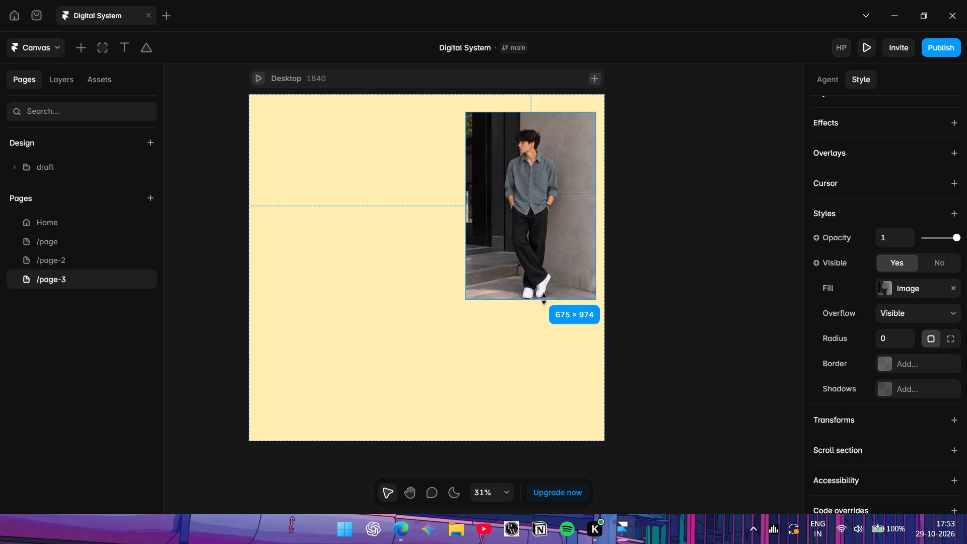
drag(544, 299, 544, 296)
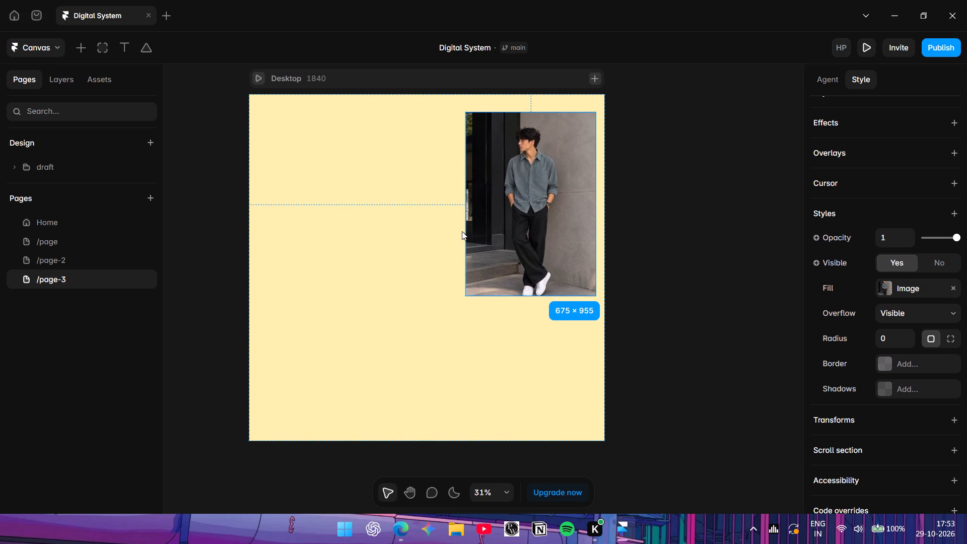
click(462, 231)
click(464, 223)
click(470, 209)
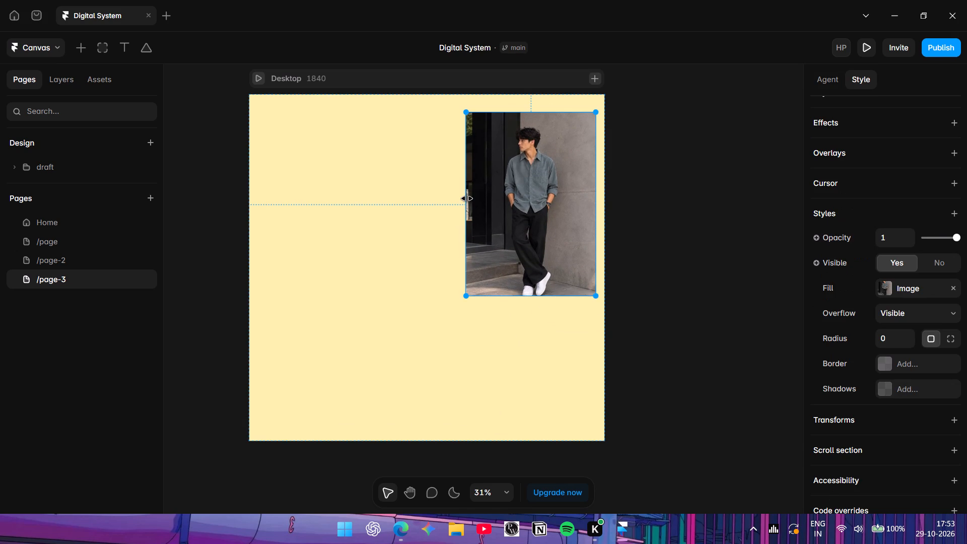
drag(467, 198, 482, 202)
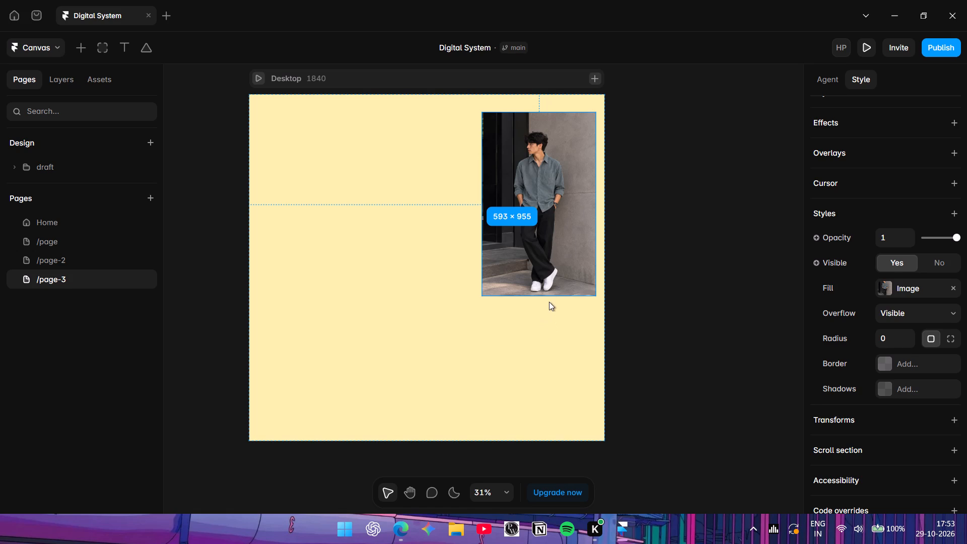
Nudge the outfit photo straight down to leave a larger gap below the Desktop frame's top edge.
key(Down)
key(Down)
key(Down)
key(Down)
key(Down)
key(Down)
key(Down)
key(Down)
key(Down)
key(Down)
key(Down)
key(Down)
key(Down)
key(Down)
key(Down)
key(Down)
key(Down)
key(Down)
key(Down)
key(Down)
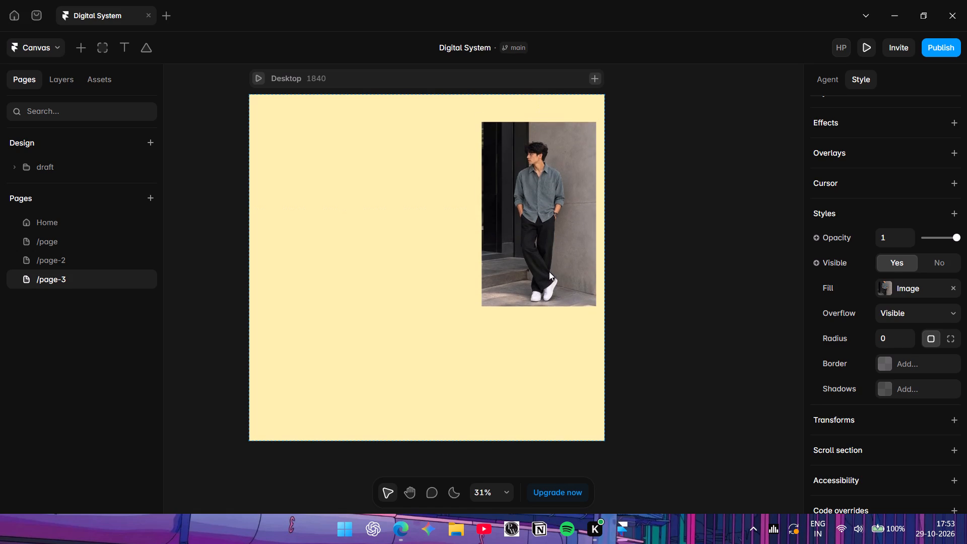
key(Down)
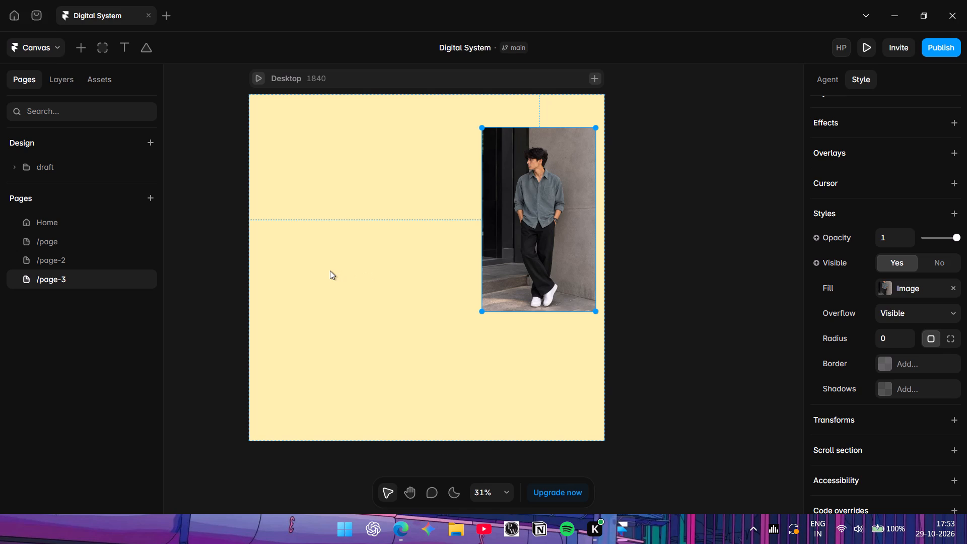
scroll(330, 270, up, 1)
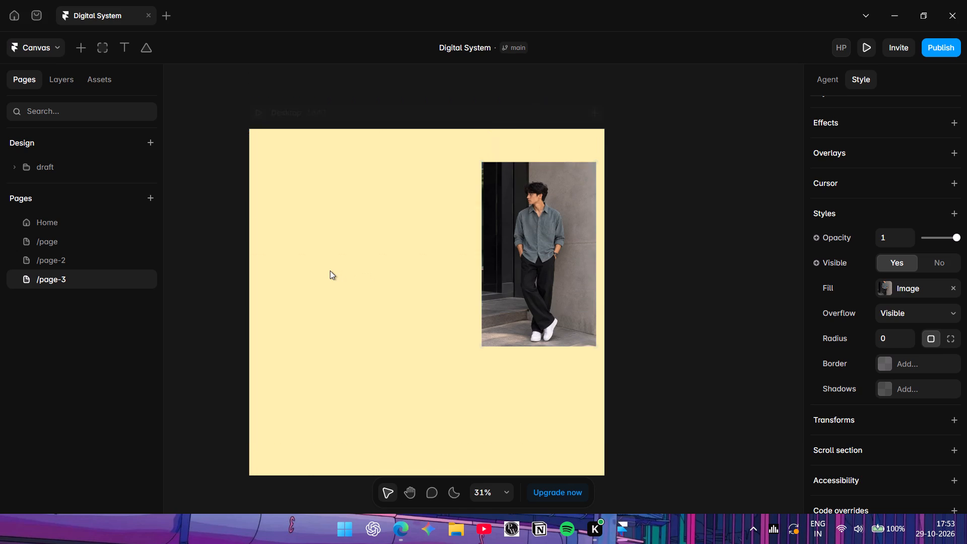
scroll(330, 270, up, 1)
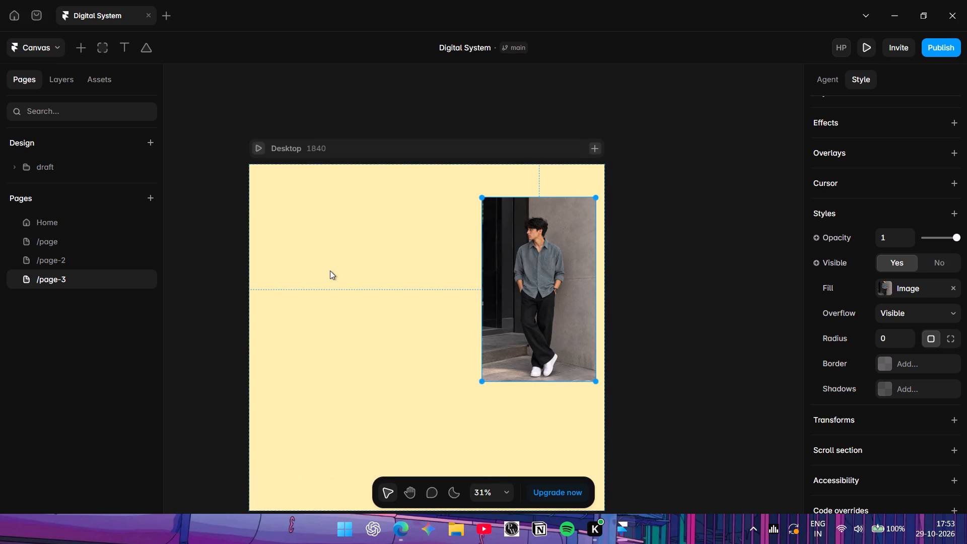
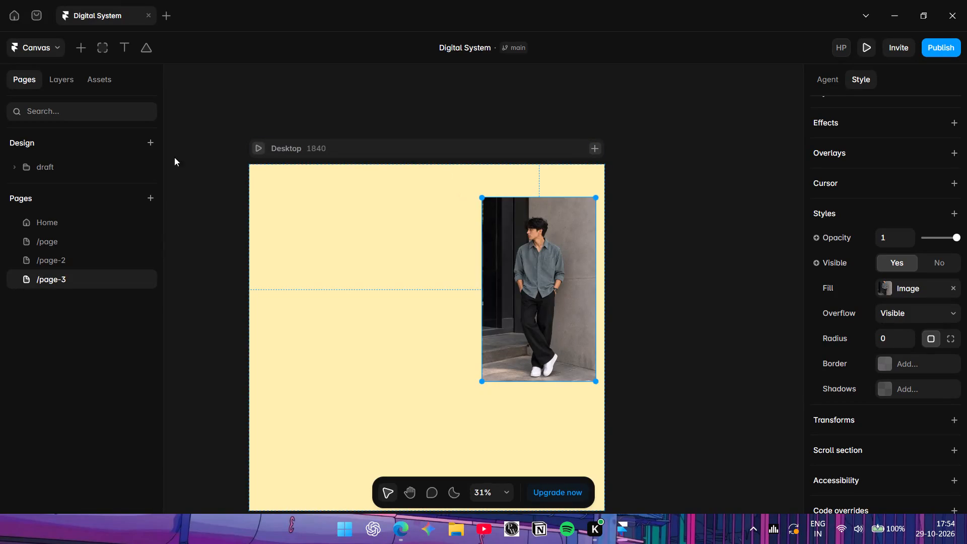
Add a text layer with placeholder "ffff" near the Desktop frame's upper-left corner, about 173 from its left and 126 from its top.
click(128, 38)
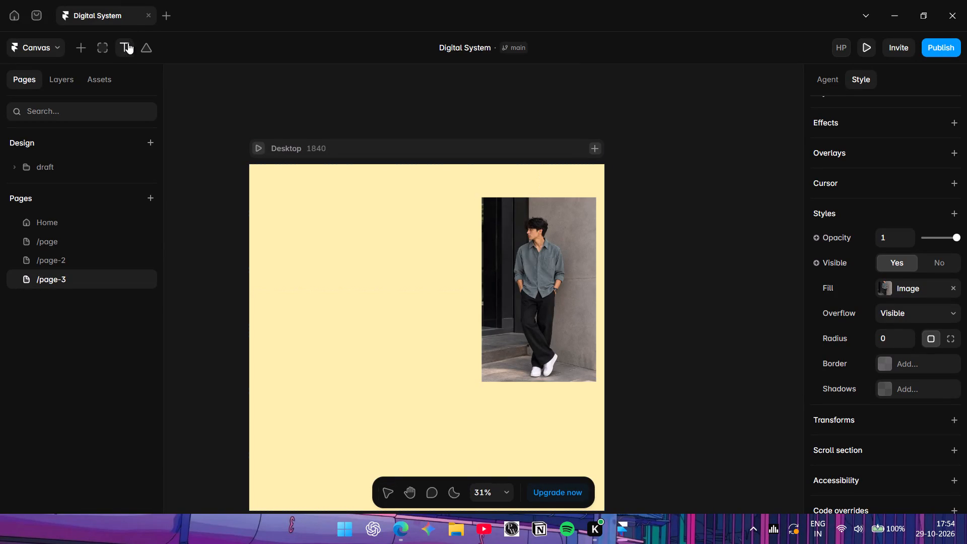
click(128, 43)
click(289, 179)
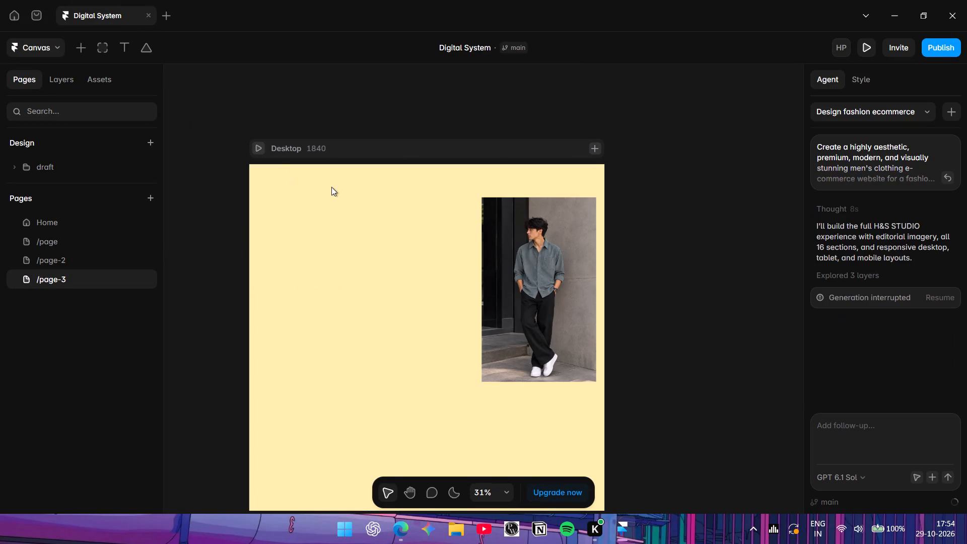
click(118, 42)
click(283, 188)
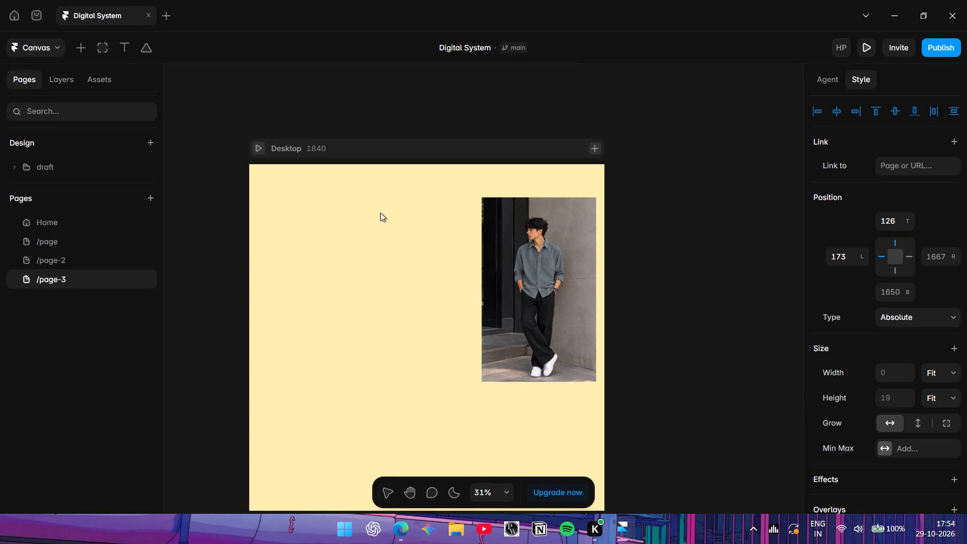
key(f)
key(f)
key(f)
key(f)
Set the placeholder text's font size to 63 px.
scroll(938, 378, down, 2)
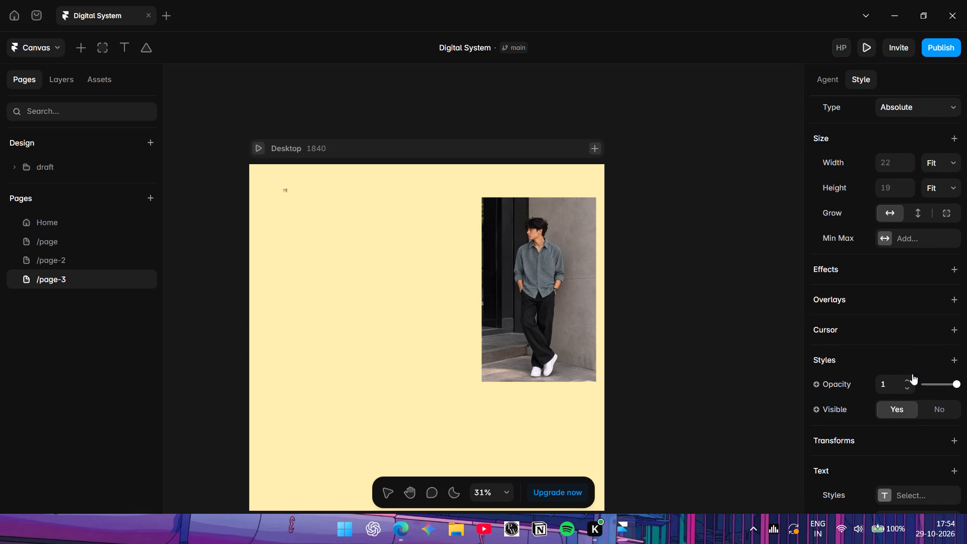
scroll(880, 363, up, 4)
scroll(881, 363, down, 3)
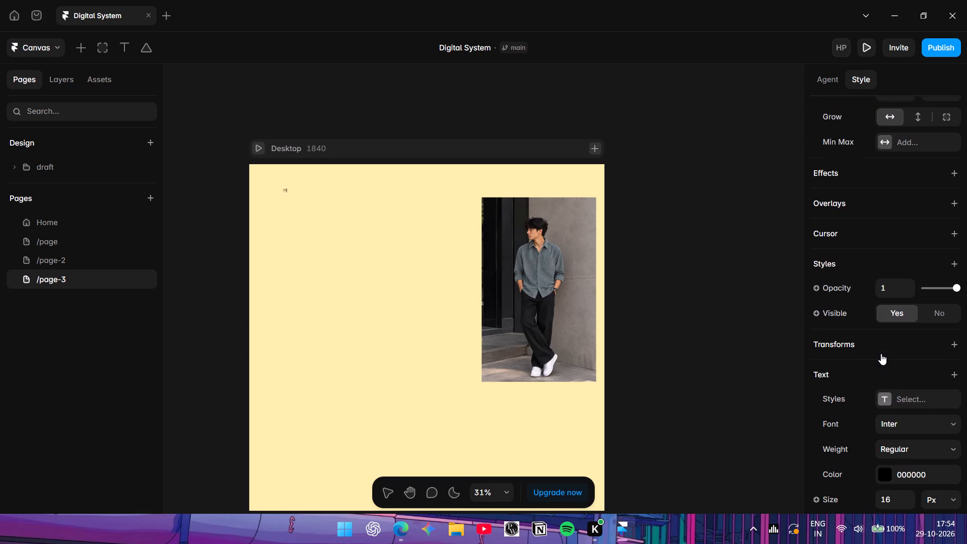
scroll(881, 353, down, 2)
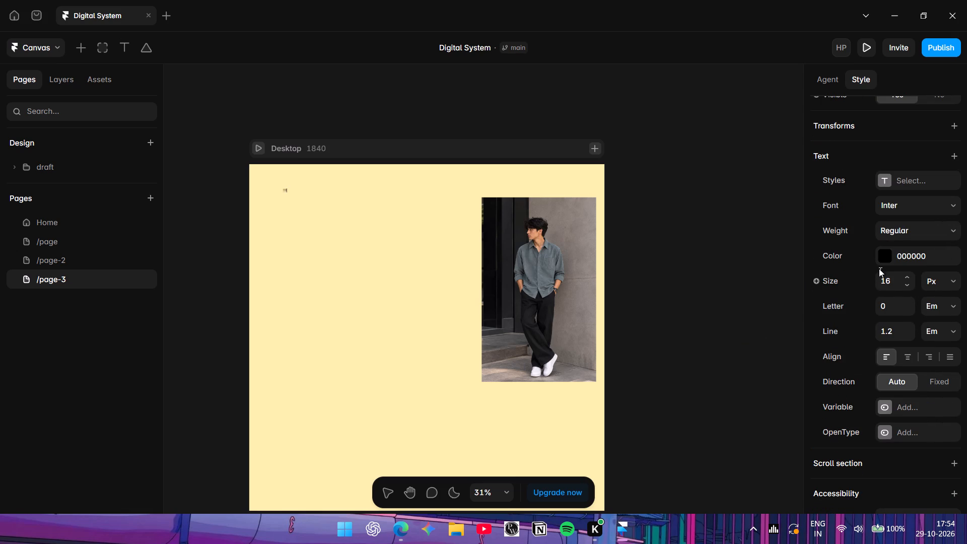
click(910, 278)
drag(318, 237, 272, 182)
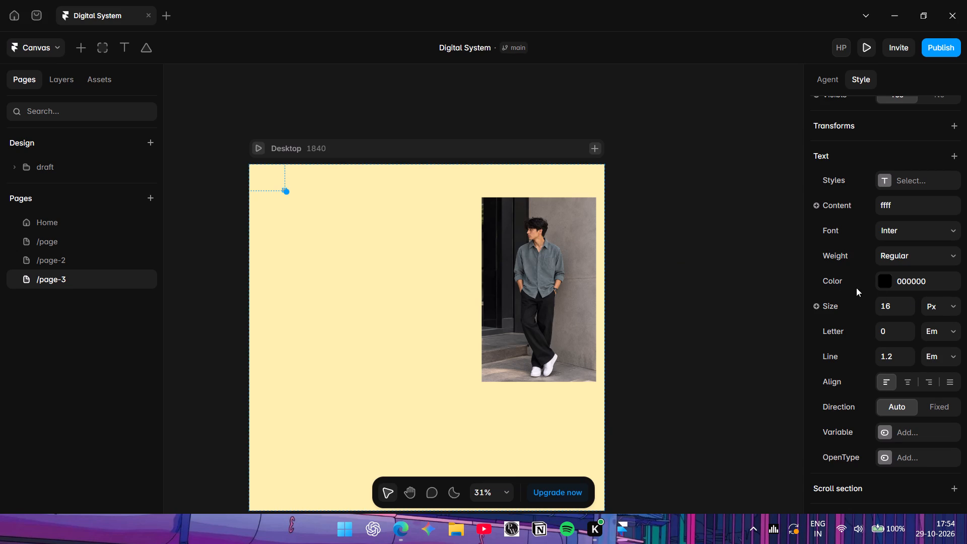
click(904, 302)
Replace the placeholder text "ffff" with "shop".
triple_click(292, 200)
click(292, 198)
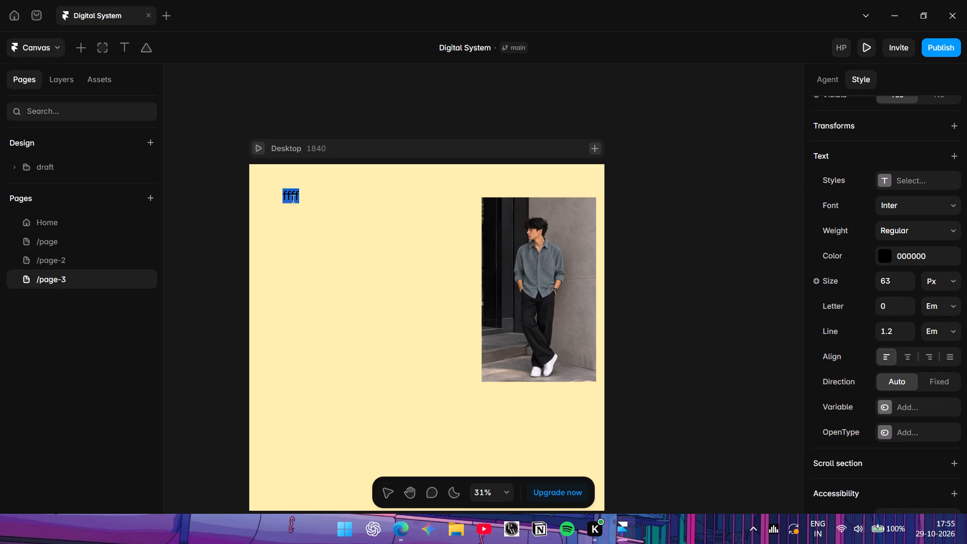
double_click(294, 192)
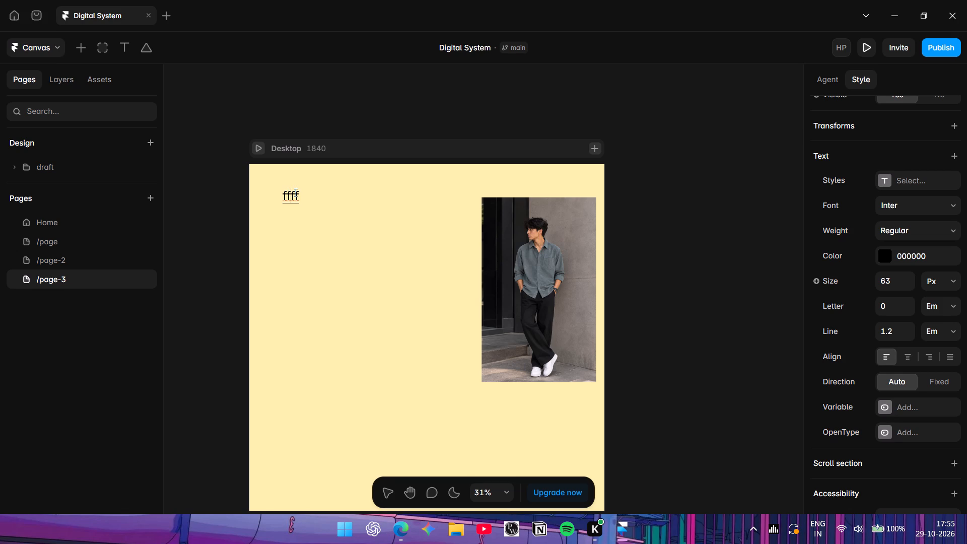
click(294, 194)
double_click(299, 195)
click(299, 195)
key(BackSpace)
key(BackSpace)
key(BackSpace)
key(BackSpace)
text(shor)
key(BackSpace)
text(p)
key(space)
click(314, 230)
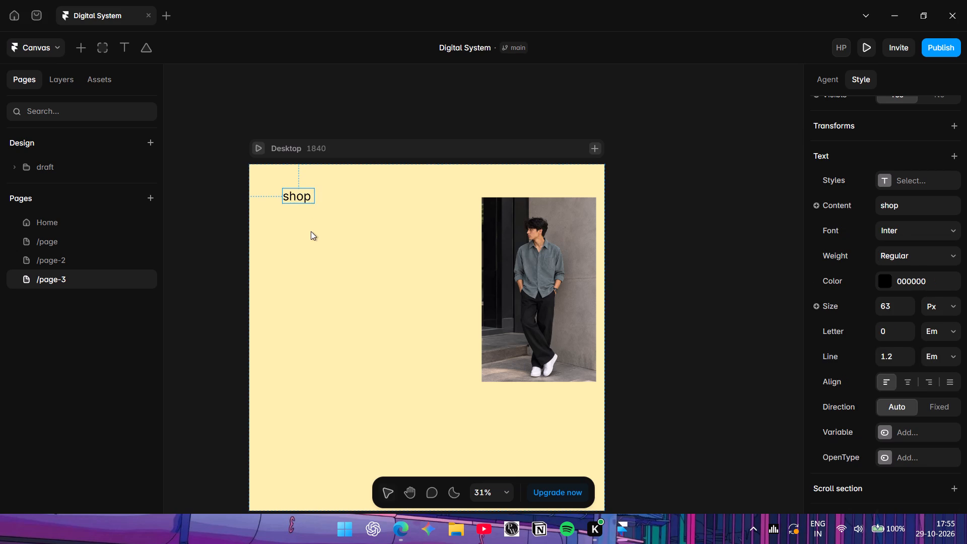
click(309, 307)
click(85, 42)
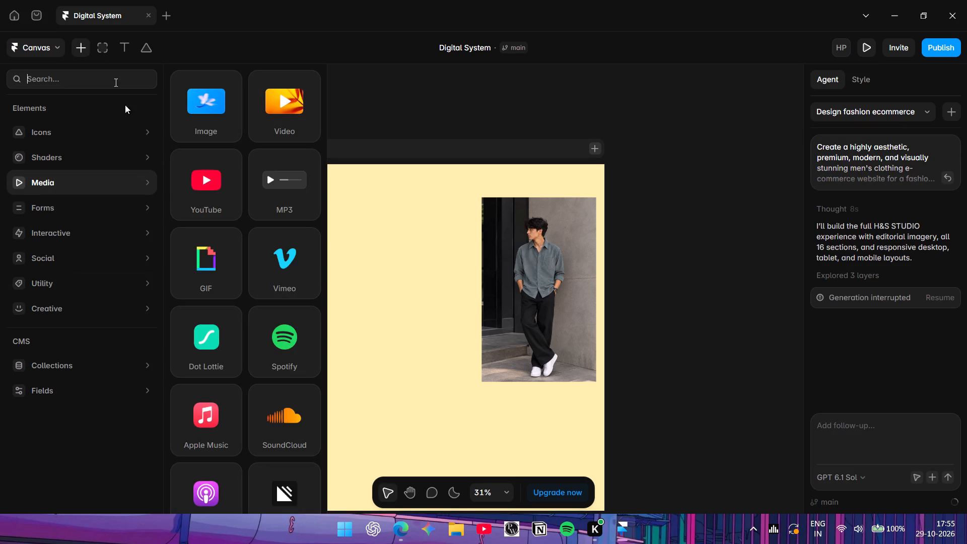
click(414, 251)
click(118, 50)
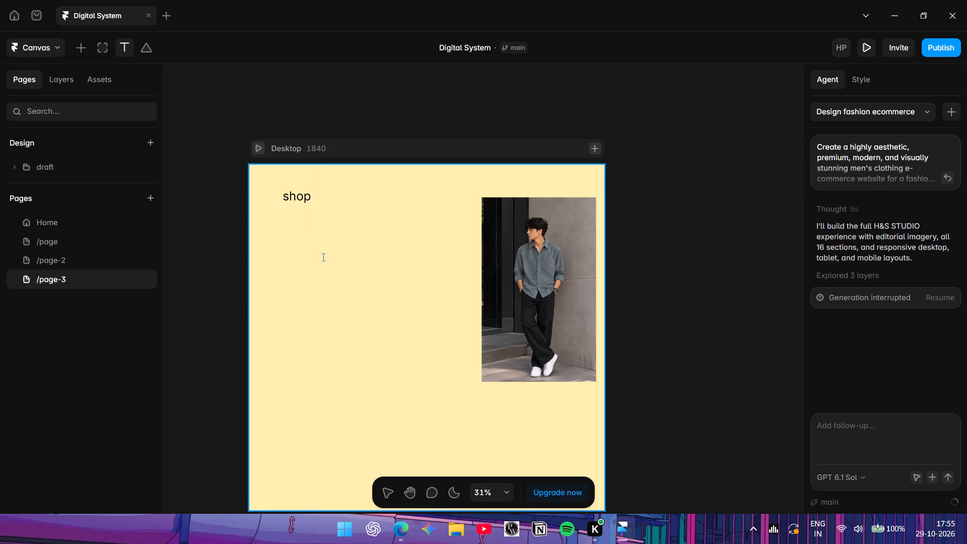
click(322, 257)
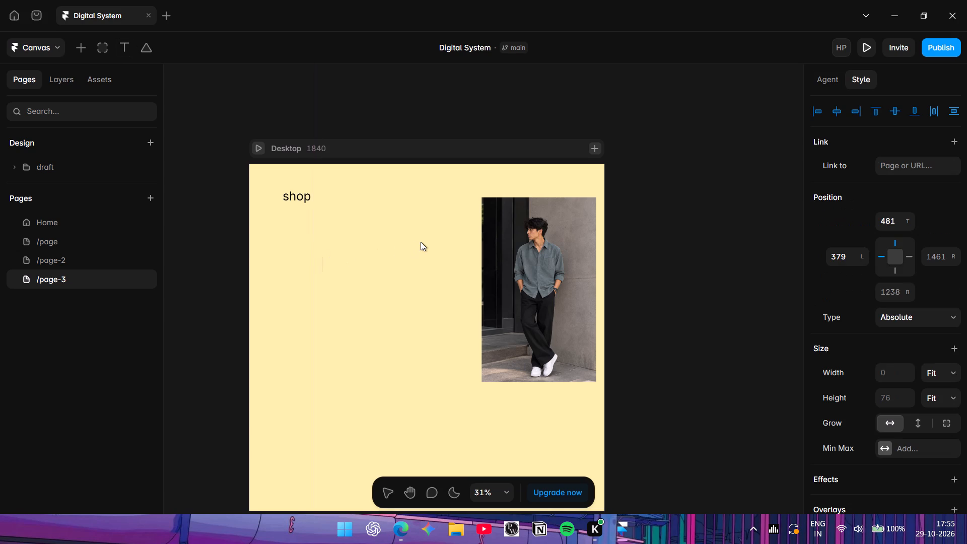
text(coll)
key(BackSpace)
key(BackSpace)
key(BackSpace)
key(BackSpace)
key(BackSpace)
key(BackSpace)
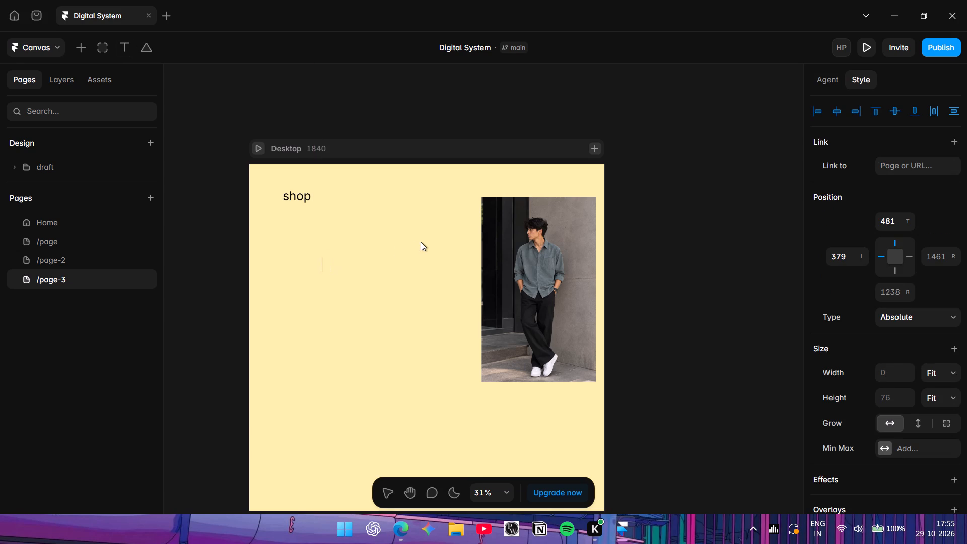
Capitalise the first letter of the "shop" text so it reads "Shop".
click(288, 201)
click(285, 199)
double_click(285, 193)
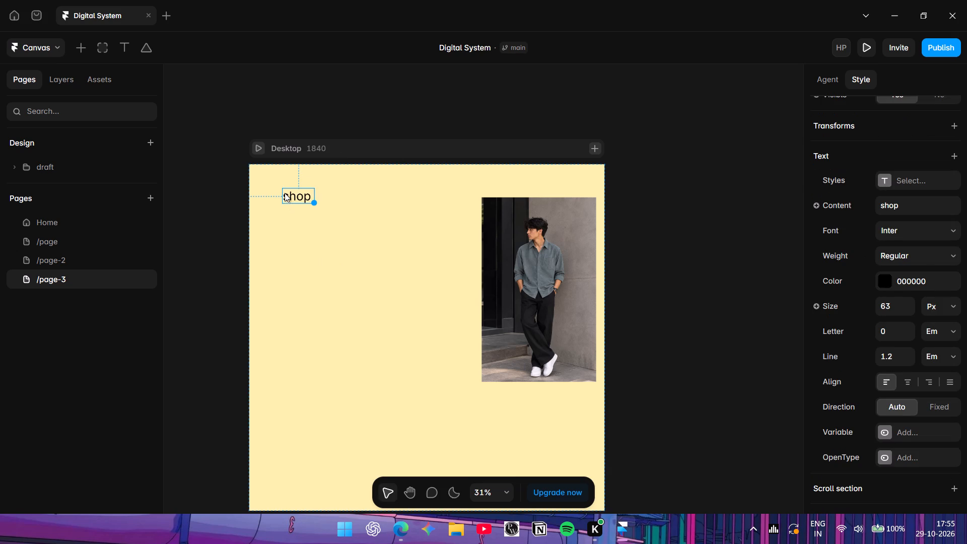
click(285, 193)
click(289, 193)
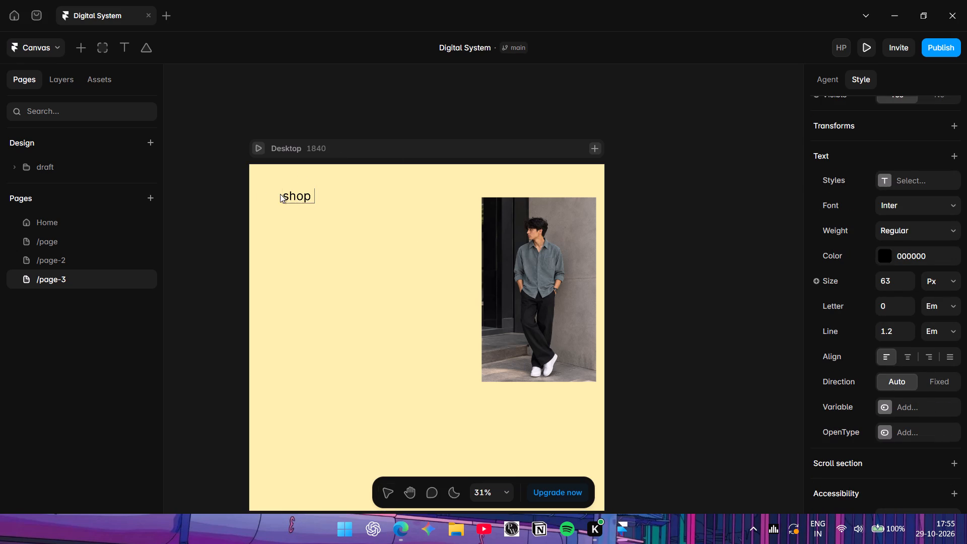
key(BackSpace)
key(c)
key(BackSpace)
key(shift+s)
click(293, 257)
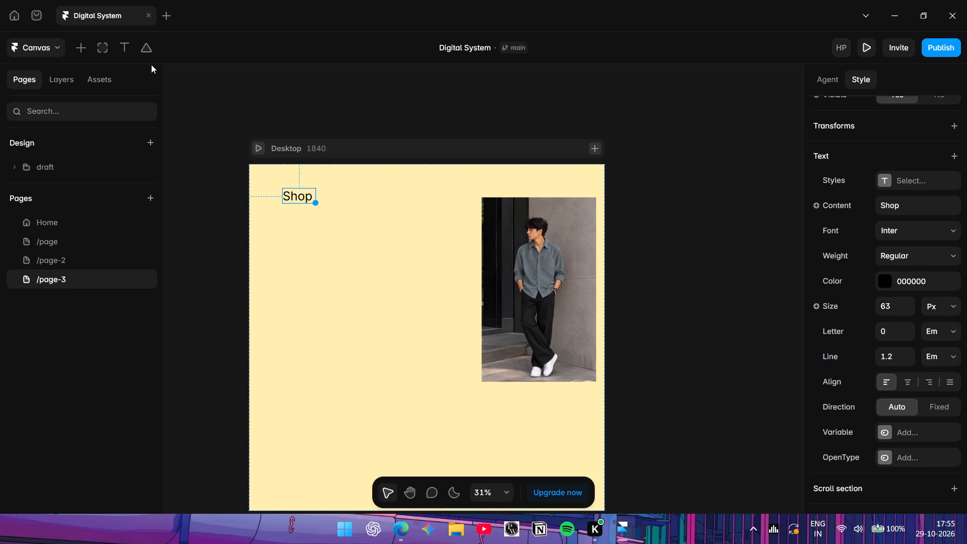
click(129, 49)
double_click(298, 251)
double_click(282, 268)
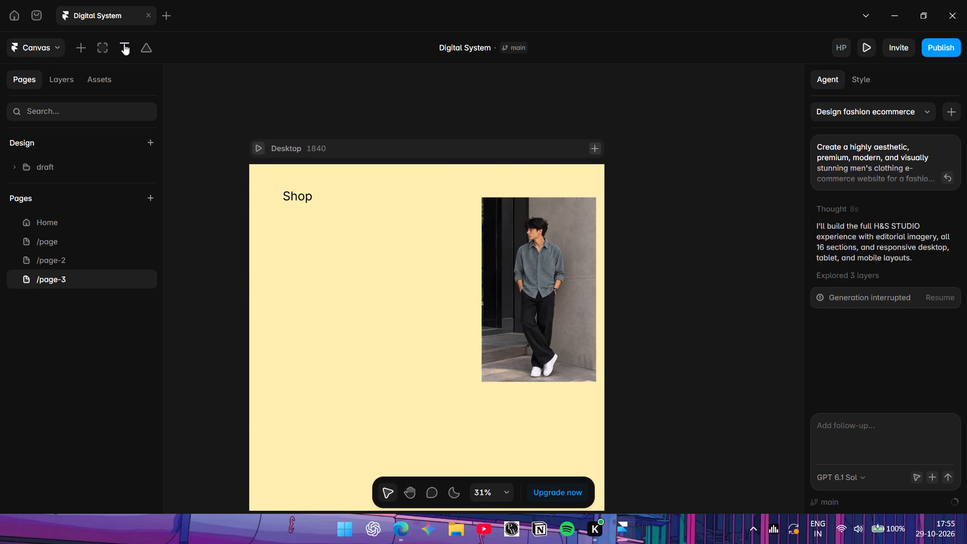
Add a text layer reading "Collections" on the Desktop frame, about 460 from its left and 508 from its top.
click(124, 44)
click(338, 262)
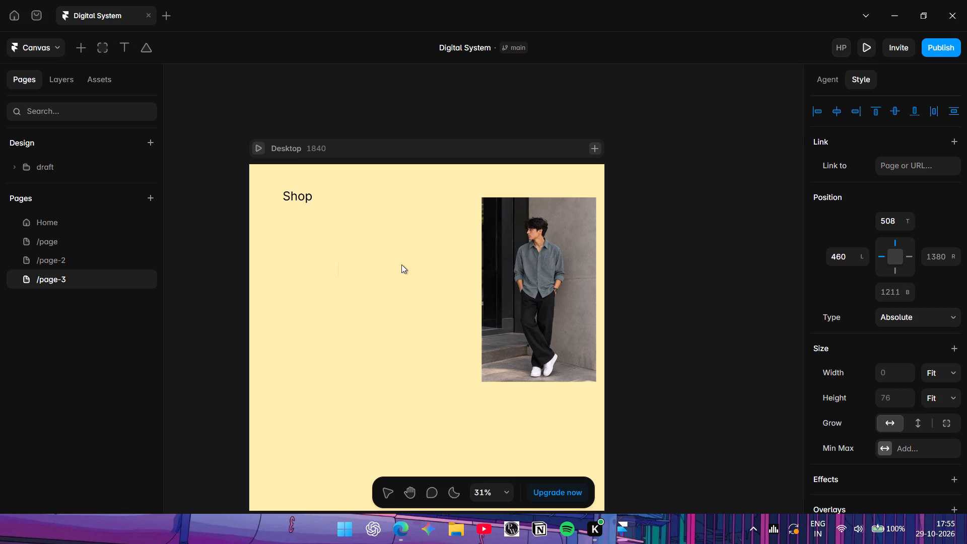
key(shift+c)
key(c)
text(oo)
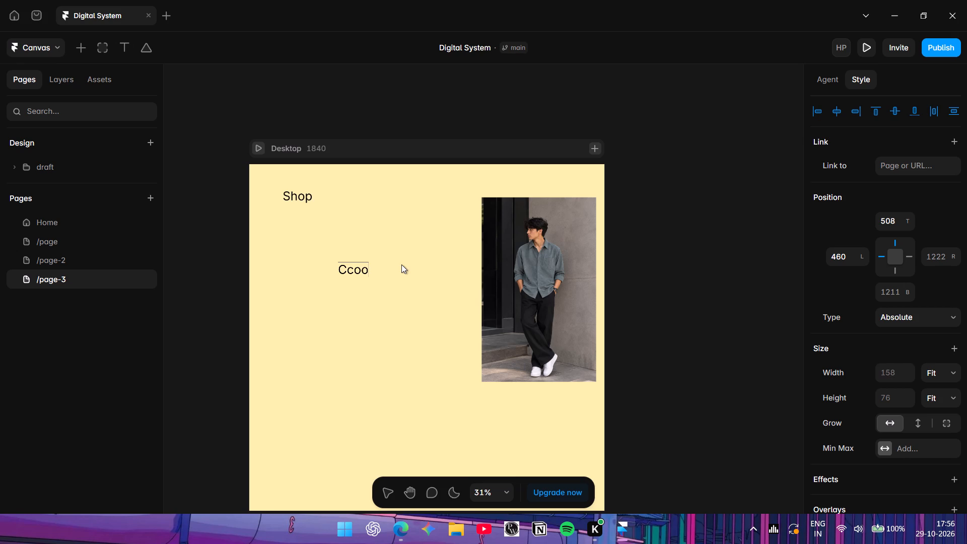
key(BackSpace)
key(BackSpace)
key(BackSpace)
text(oll)
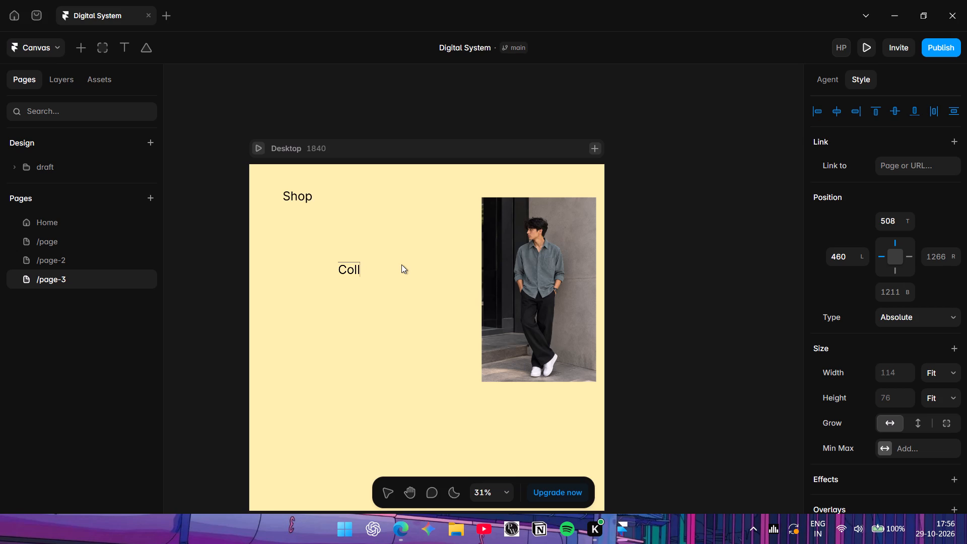
key(e)
text(ct)
text(iond)
key(space)
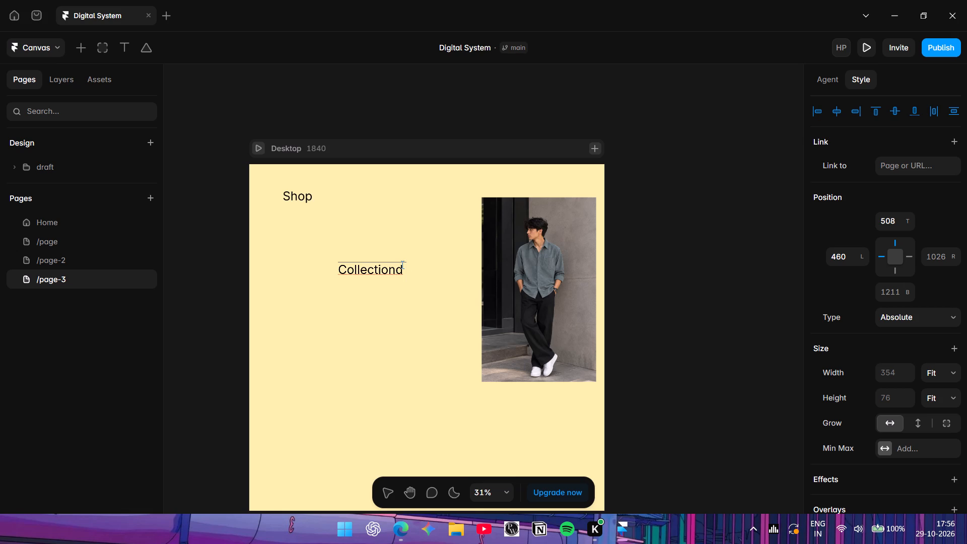
key(BackSpace)
key(BackSpace)
text(s)
key(space)
Add a text layer reading "About" between "Shop" and "Collections", about 212 from the frame's left and 364 from its top.
click(124, 48)
click(291, 235)
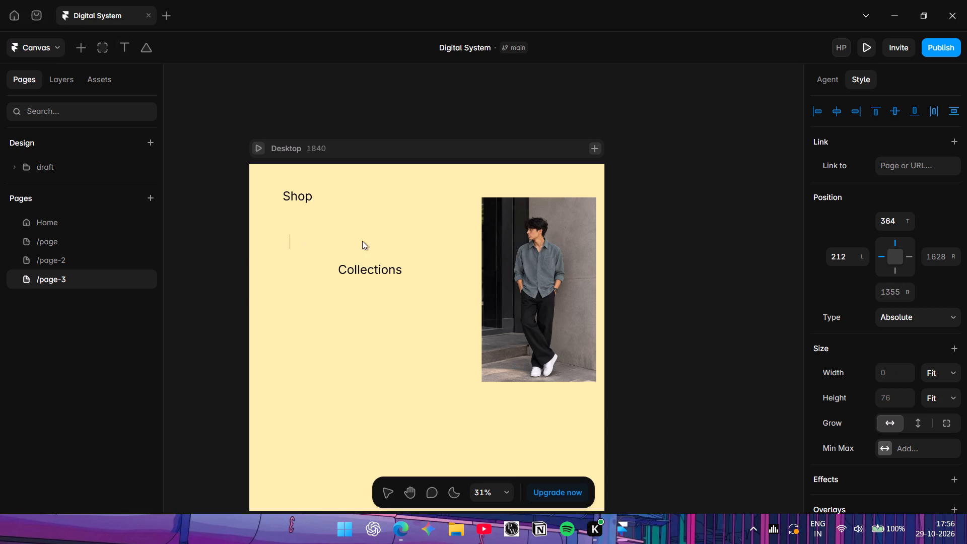
key(shift+a)
text(bout)
key(space)
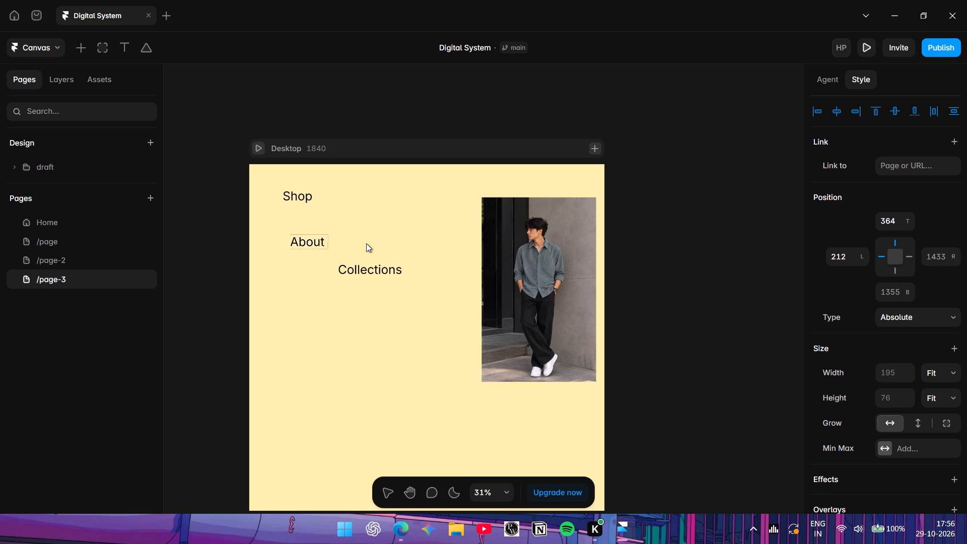
Add a text layer reading "H and M" below "Collections", about 265 from the frame's left and 693 from its top.
click(131, 41)
click(301, 298)
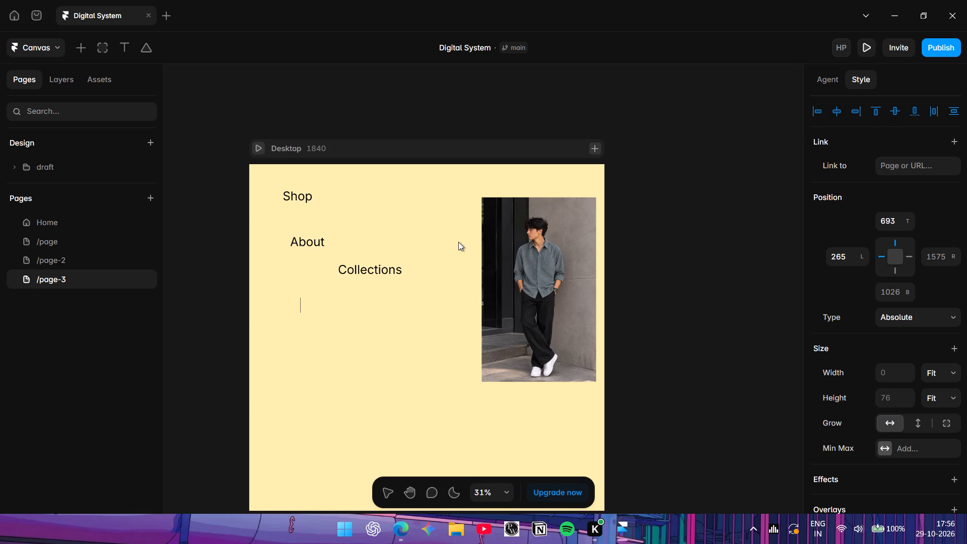
key(shift+h)
key(space)
text(an)
text(d)
key(space)
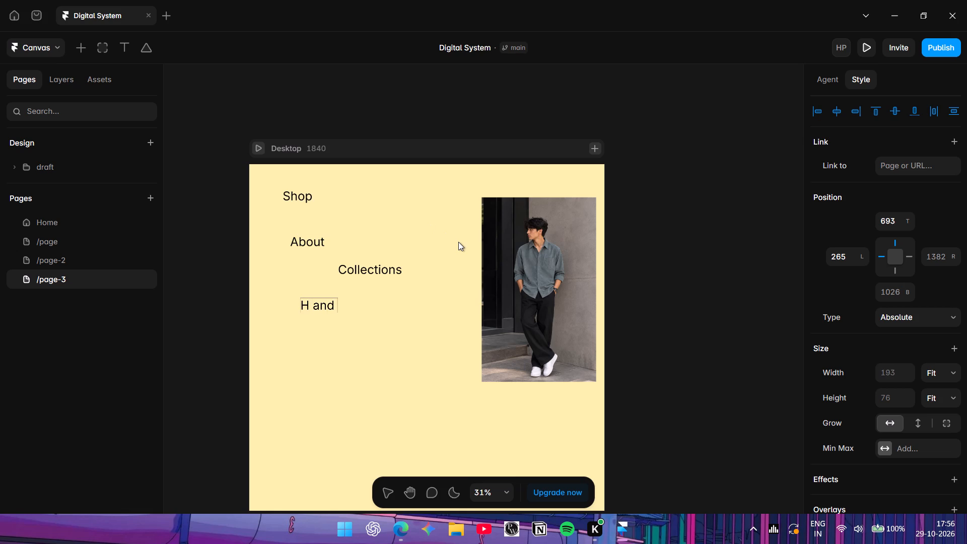
key(shift+m)
key(space)
Replace the "H and M" text with "Studio".
key(BackSpace)
key(BackSpace)
key(BackSpace)
key(BackSpace)
key(BackSpace)
key(BackSpace)
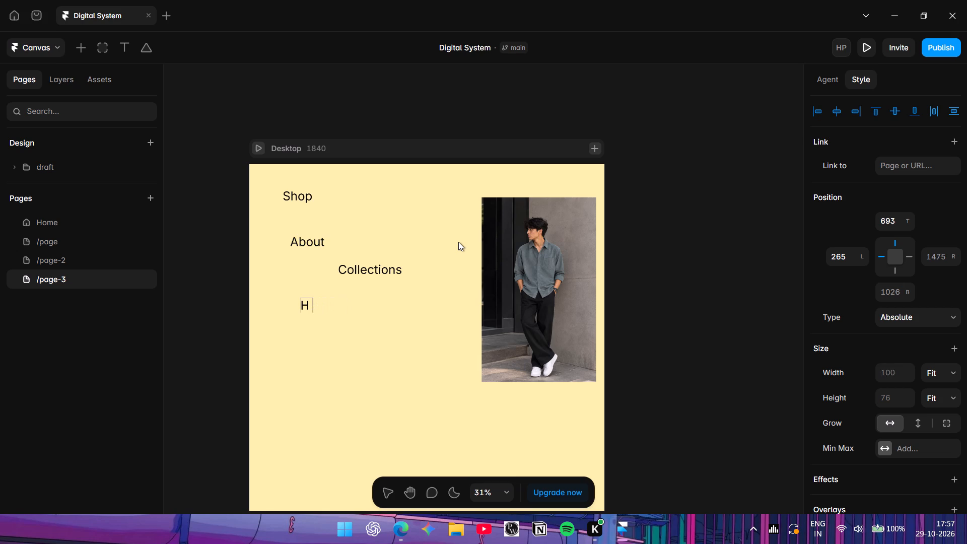
key(BackSpace)
key(BackSpace)
text(St)
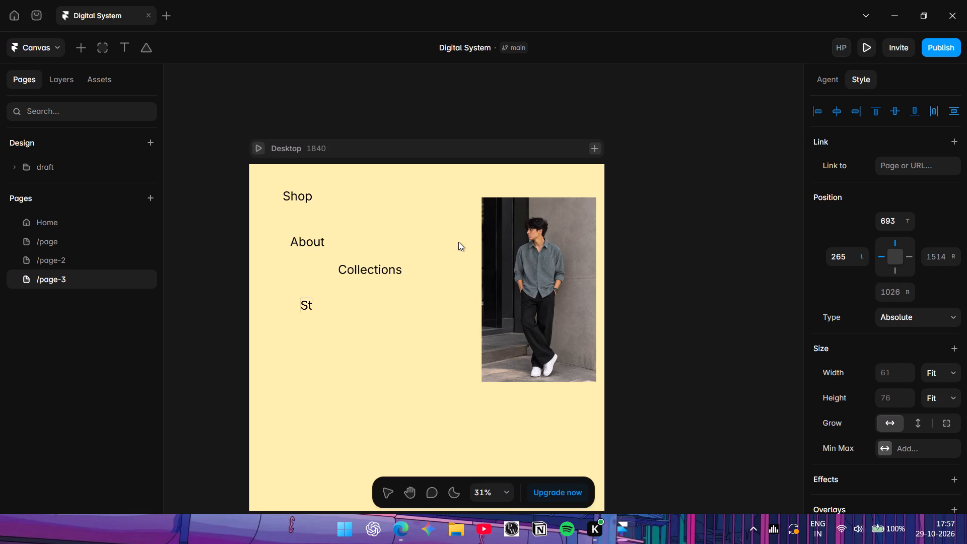
key(u)
text(dio)
key(space)
Move the "Shop" text up and slightly left, close to the Desktop frame's top edge.
click(308, 198)
click(307, 198)
drag(304, 197, 302, 185)
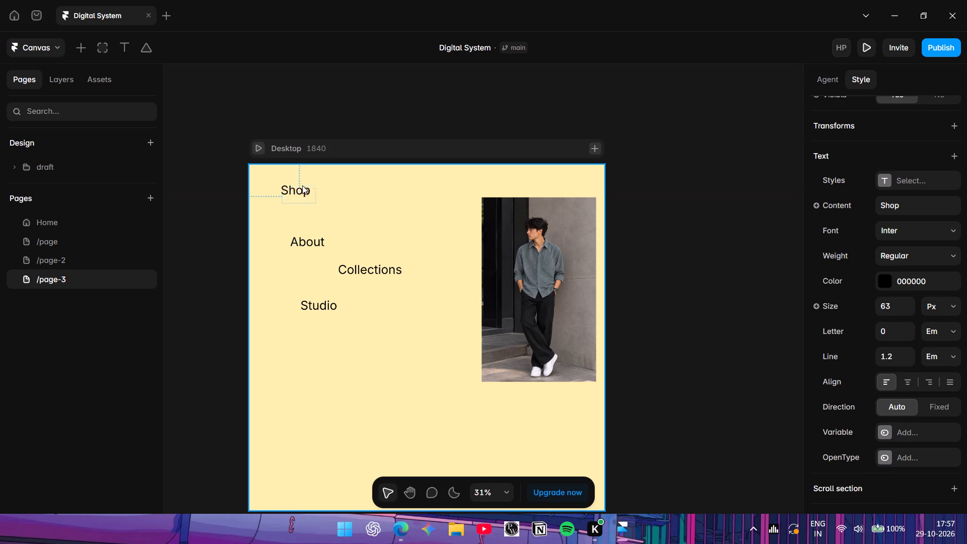
drag(302, 185, 299, 176)
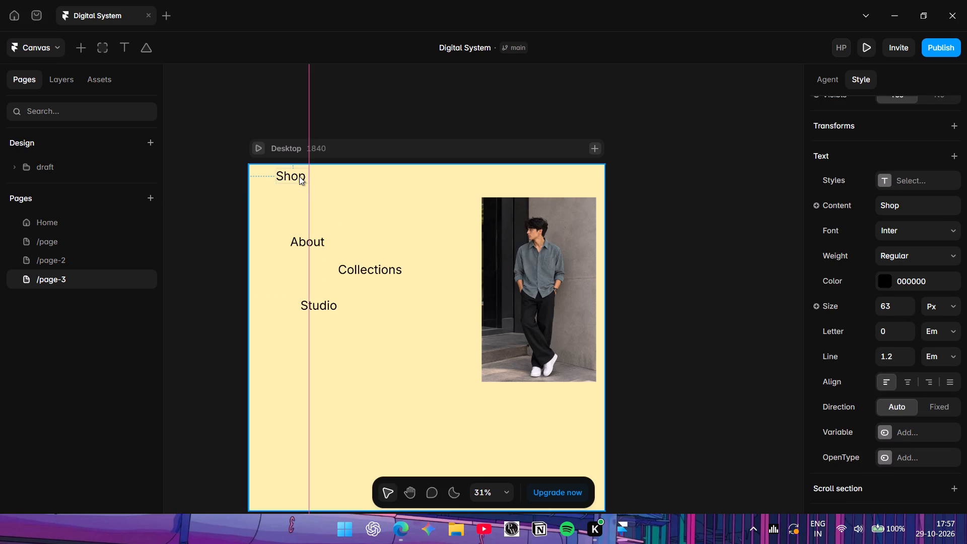
drag(299, 176, 297, 173)
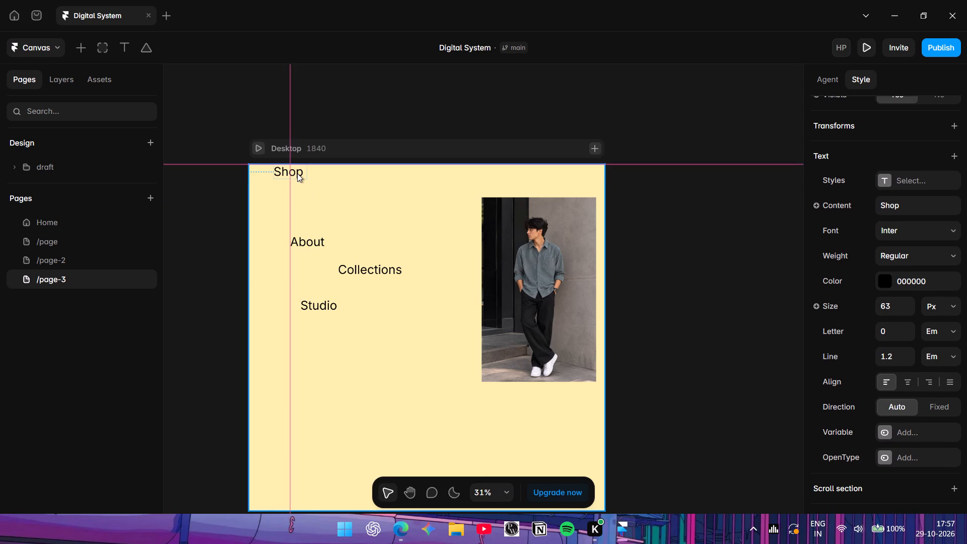
drag(297, 173, 297, 178)
Line up the "Collections", "About" and "Studio" texts in that order beside "Shop", about 28 from the Desktop frame's top.
click(309, 245)
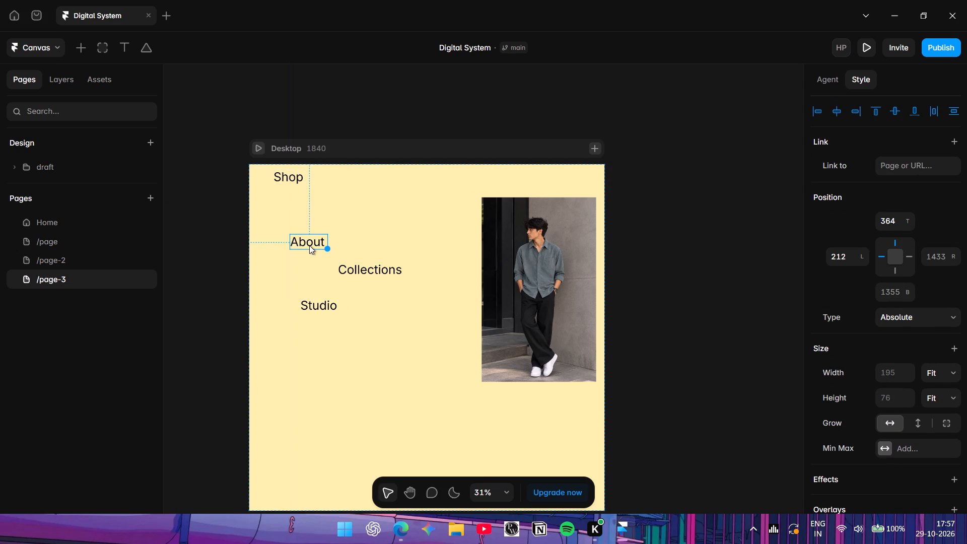
drag(359, 273, 352, 174)
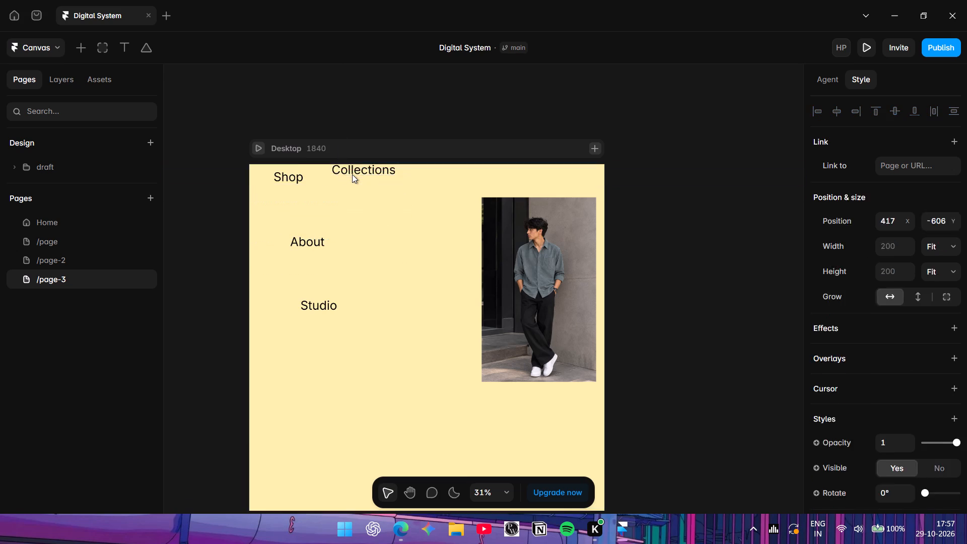
drag(352, 174, 350, 180)
drag(323, 242, 448, 179)
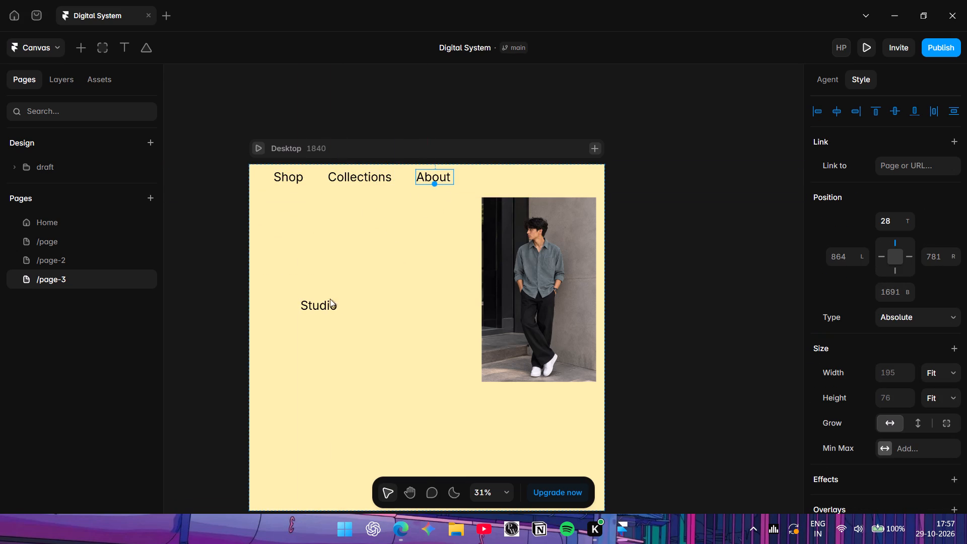
drag(325, 308, 395, 264)
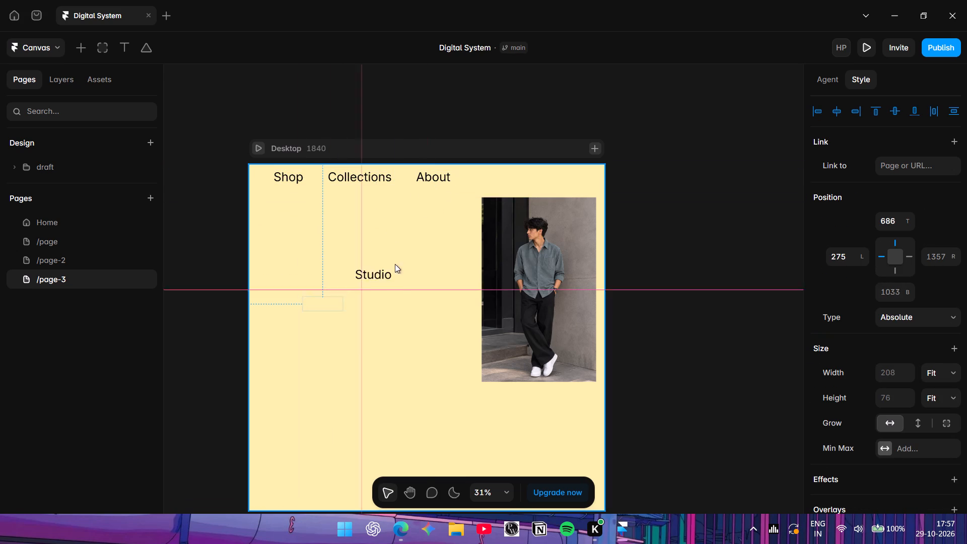
drag(395, 264, 495, 180)
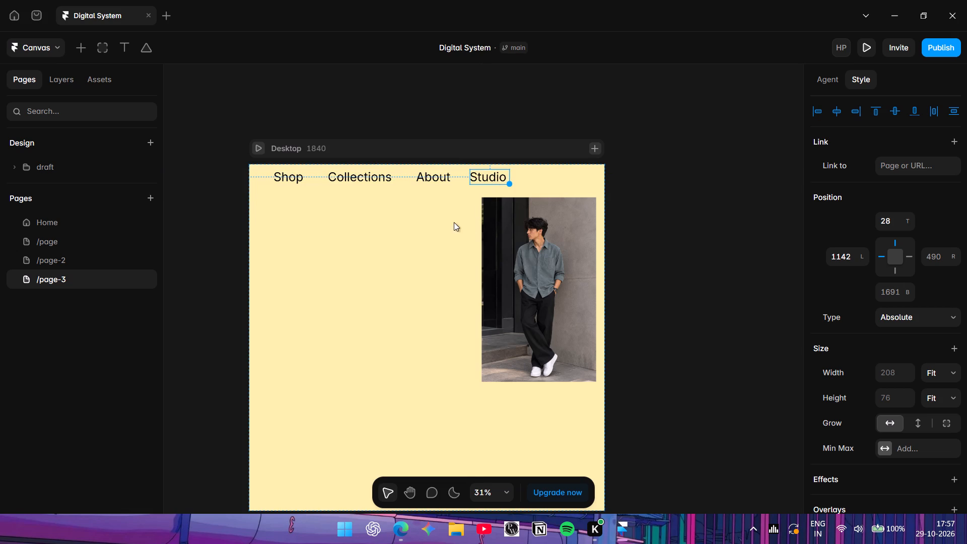
click(294, 236)
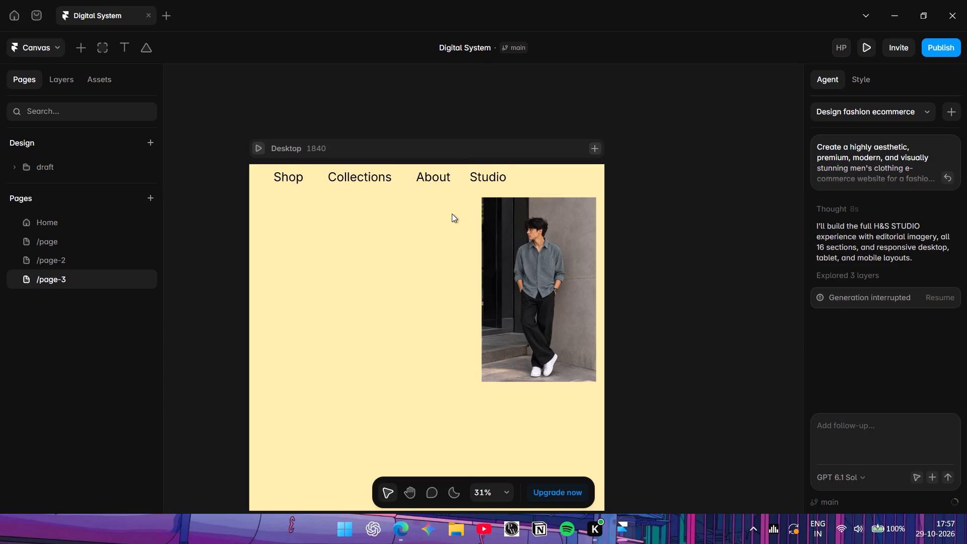
Reduce the font size of the "Shop", "Collections", "About" and "Studio" texts together to about 38 px.
drag(452, 214, 465, 184)
drag(536, 183, 441, 181)
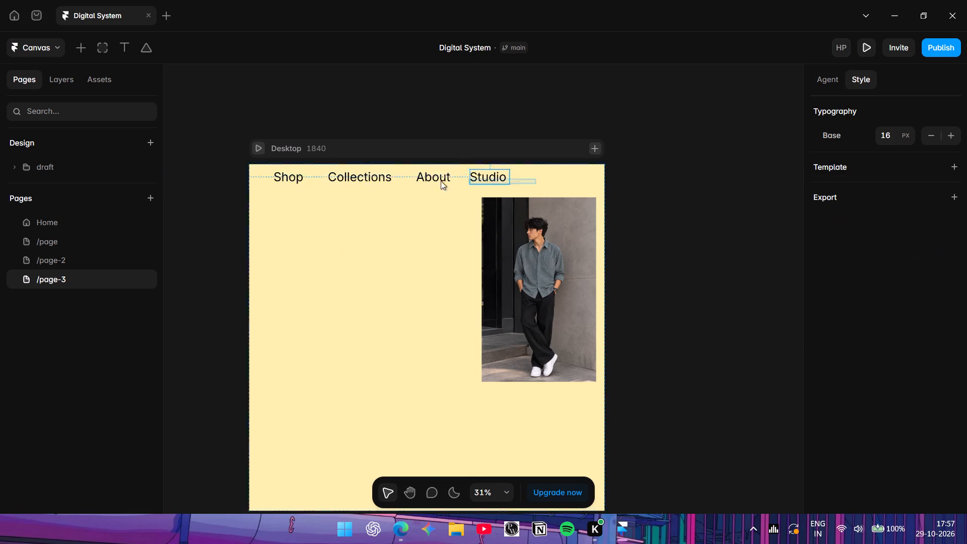
drag(441, 181, 250, 174)
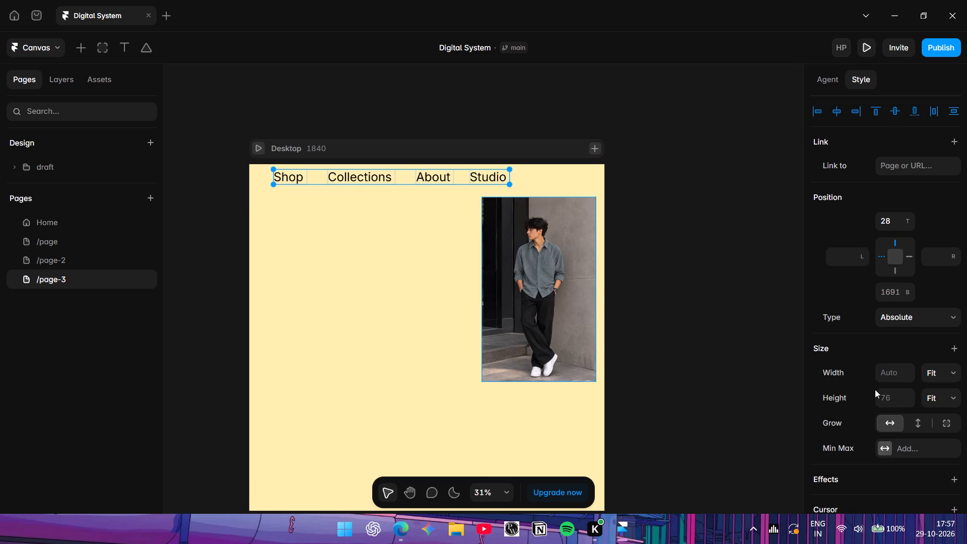
scroll(889, 382, down, 4)
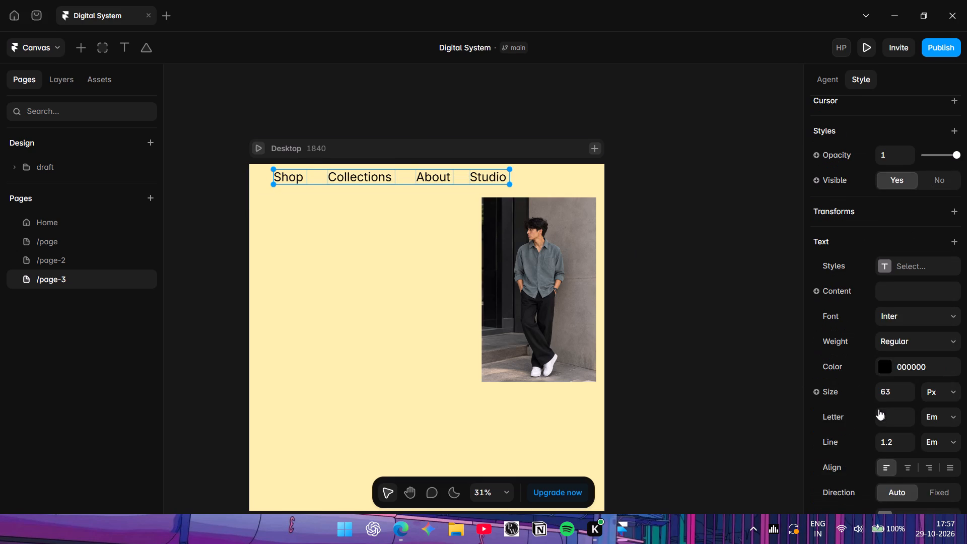
click(910, 386)
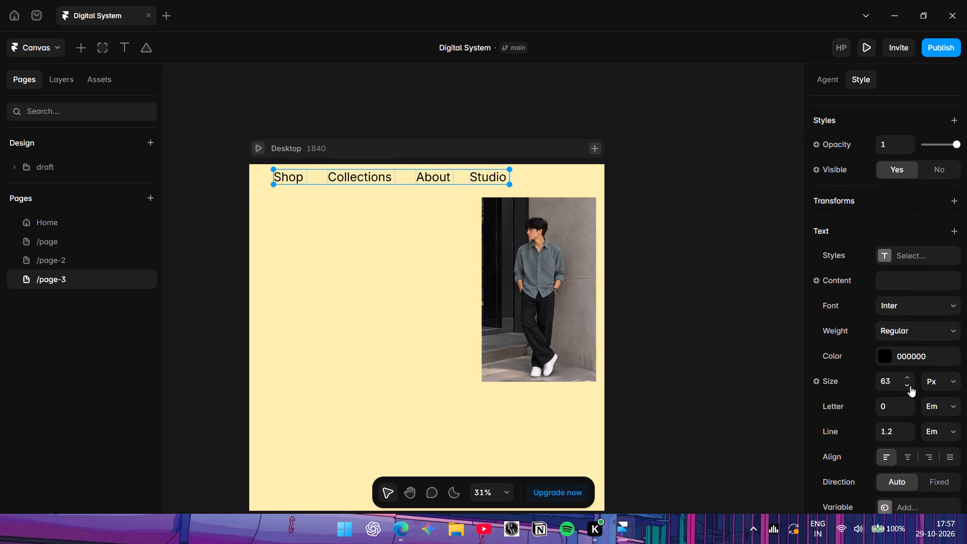
click(910, 386)
triple_click(910, 386)
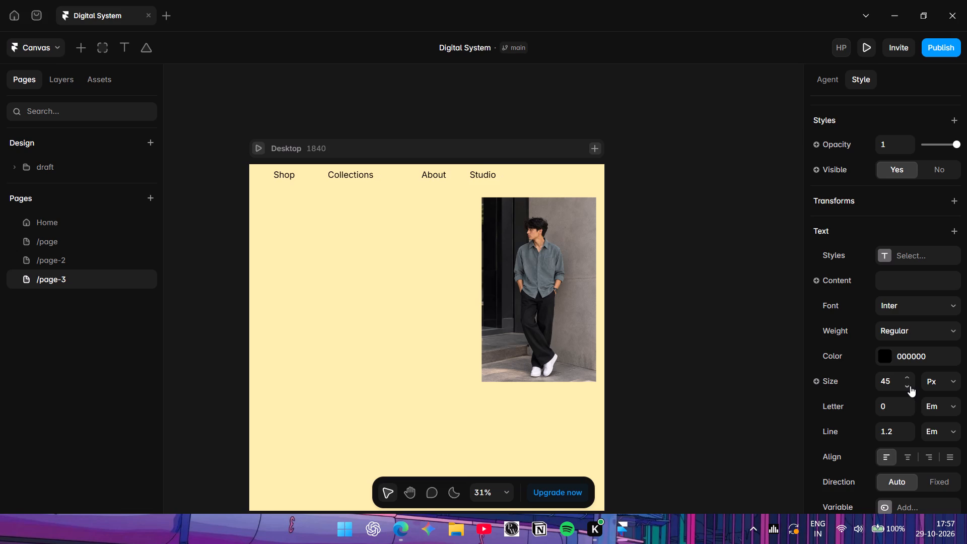
triple_click(910, 386)
triple_click(910, 386)
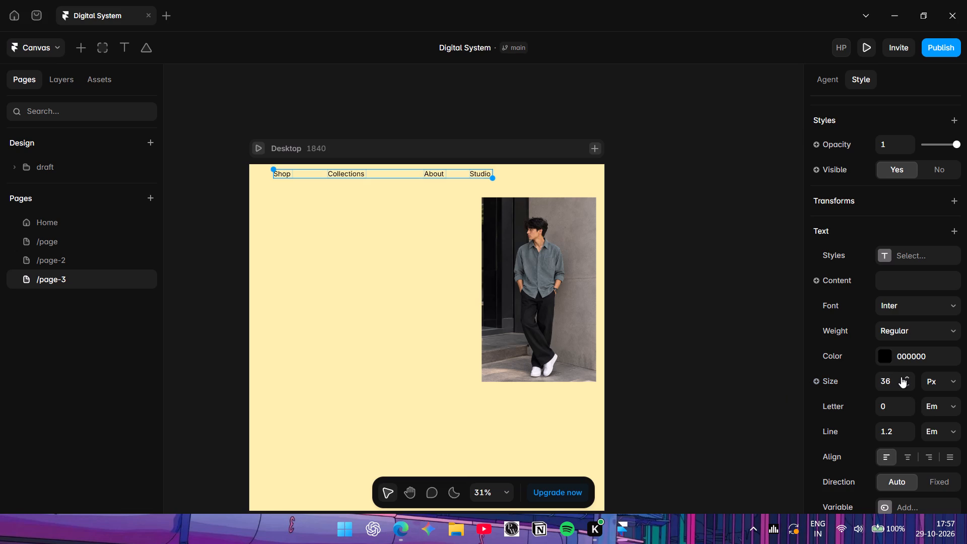
double_click(901, 377)
click(275, 405)
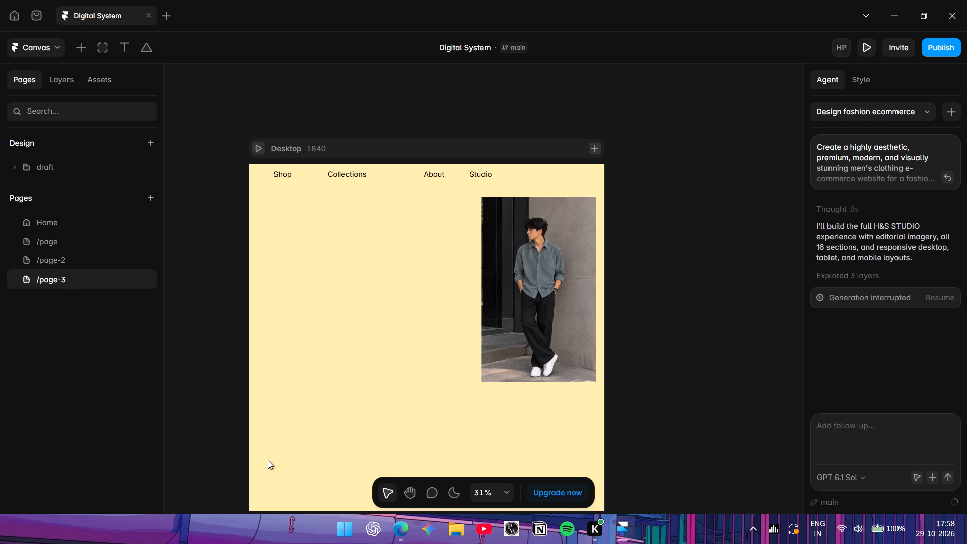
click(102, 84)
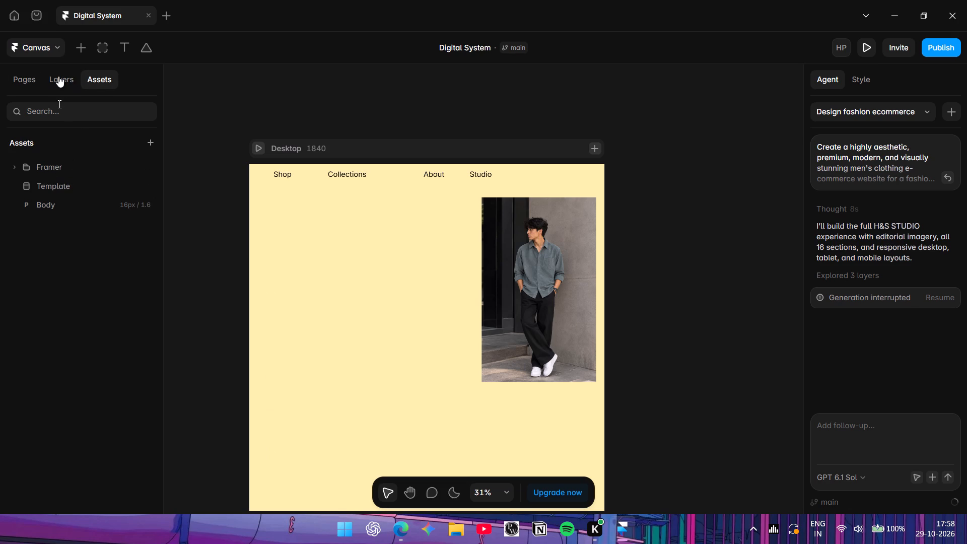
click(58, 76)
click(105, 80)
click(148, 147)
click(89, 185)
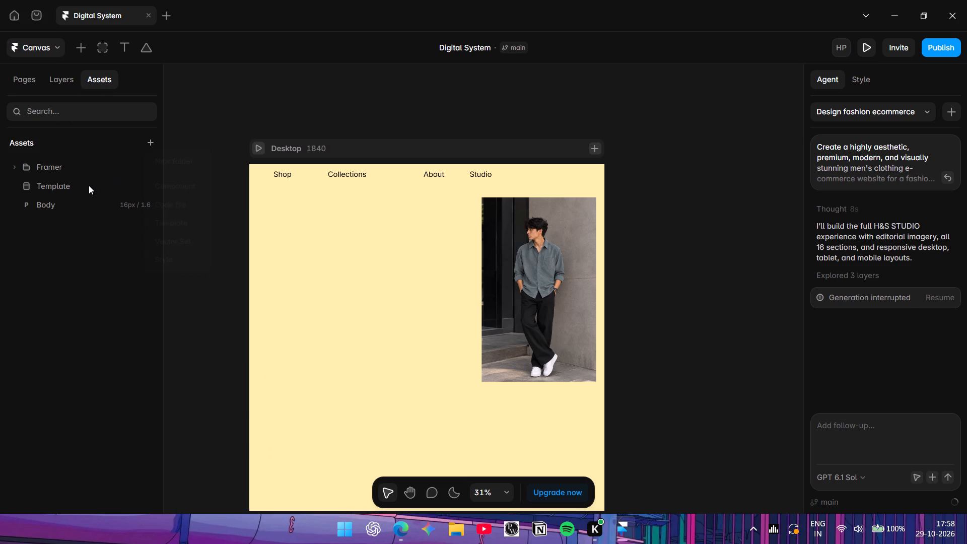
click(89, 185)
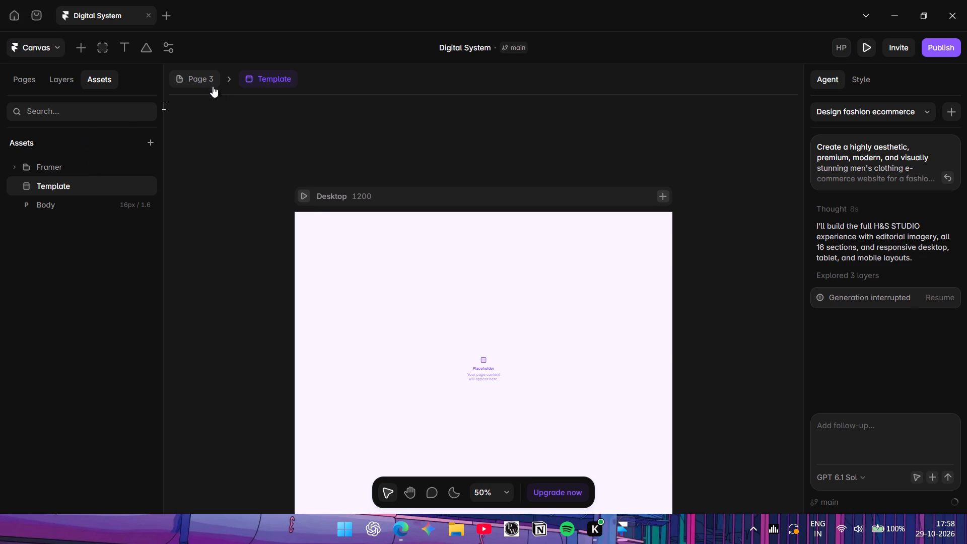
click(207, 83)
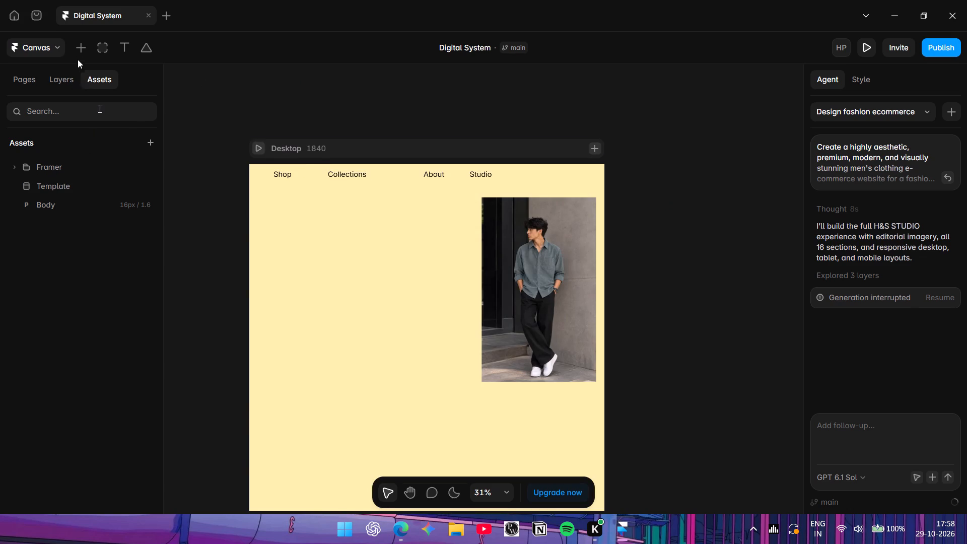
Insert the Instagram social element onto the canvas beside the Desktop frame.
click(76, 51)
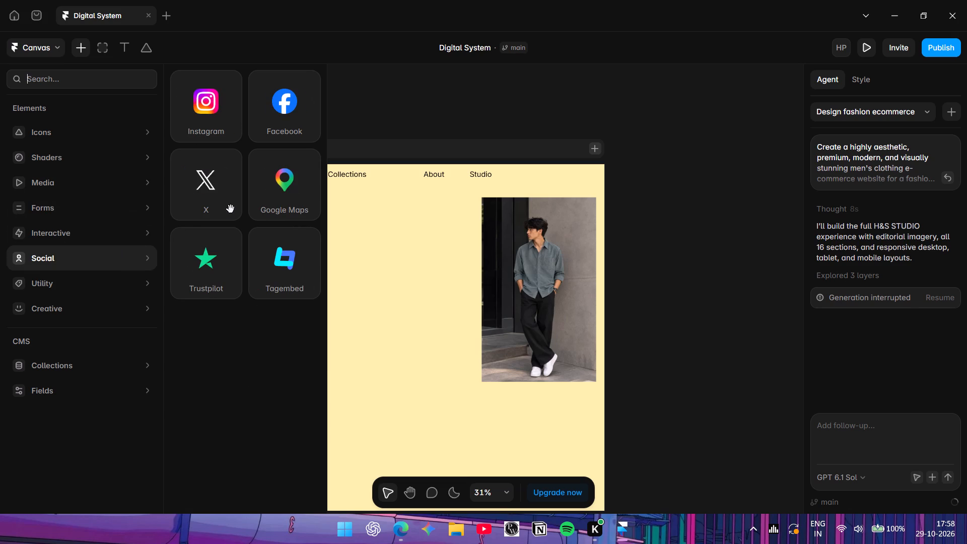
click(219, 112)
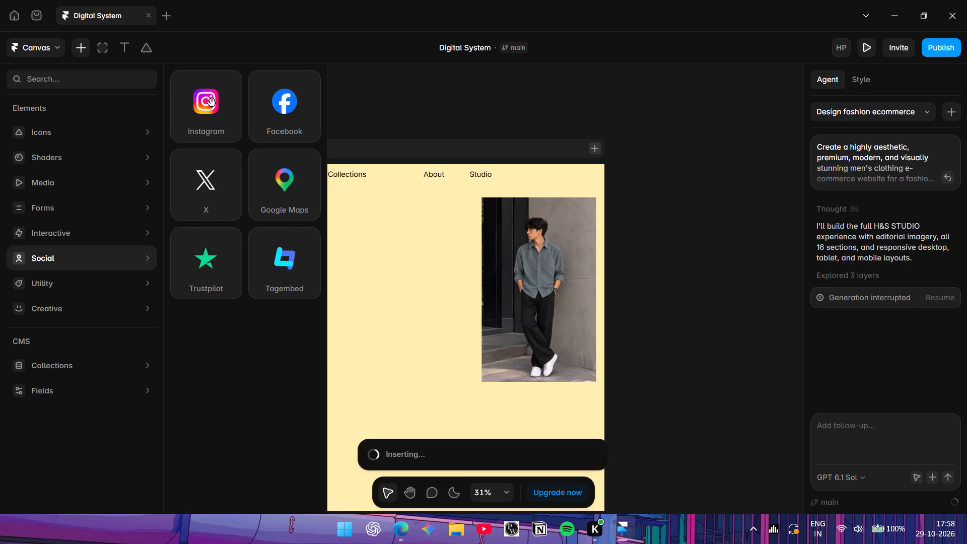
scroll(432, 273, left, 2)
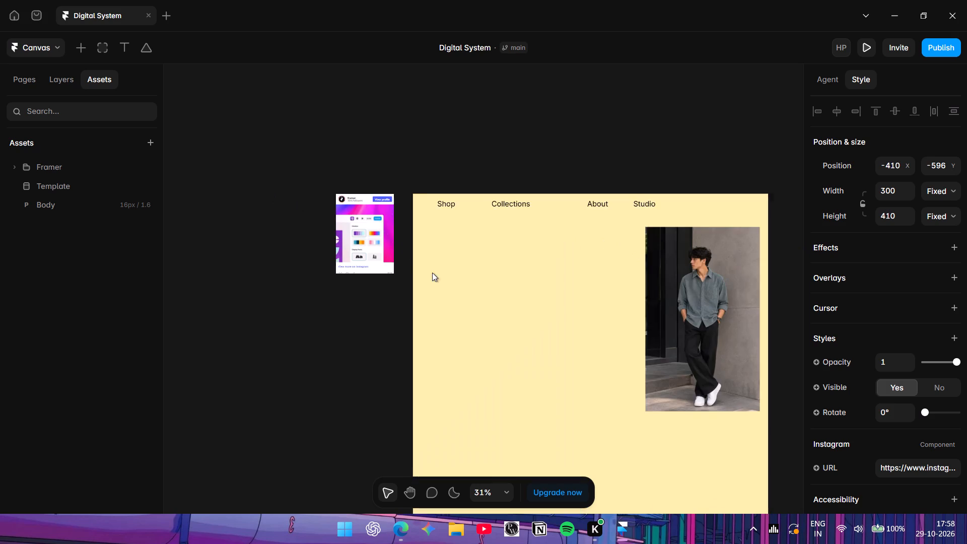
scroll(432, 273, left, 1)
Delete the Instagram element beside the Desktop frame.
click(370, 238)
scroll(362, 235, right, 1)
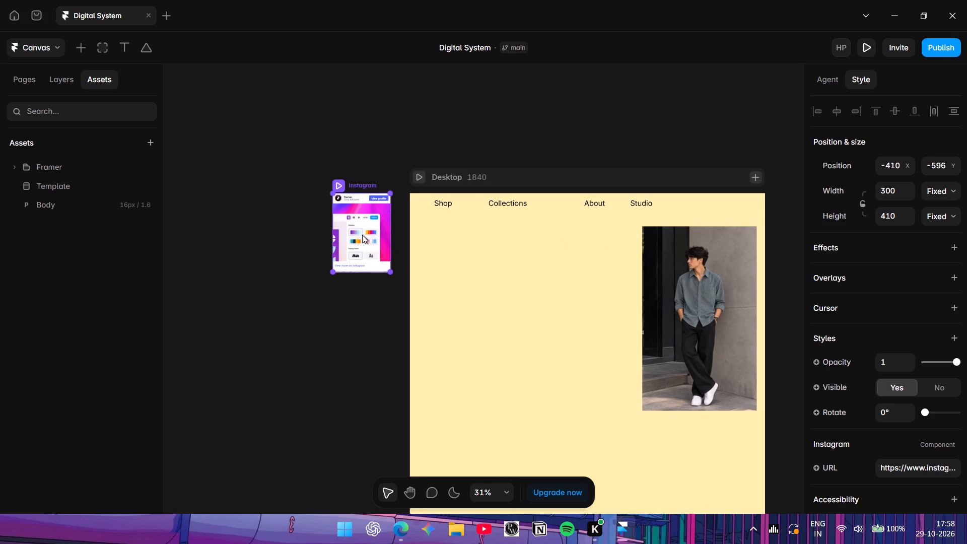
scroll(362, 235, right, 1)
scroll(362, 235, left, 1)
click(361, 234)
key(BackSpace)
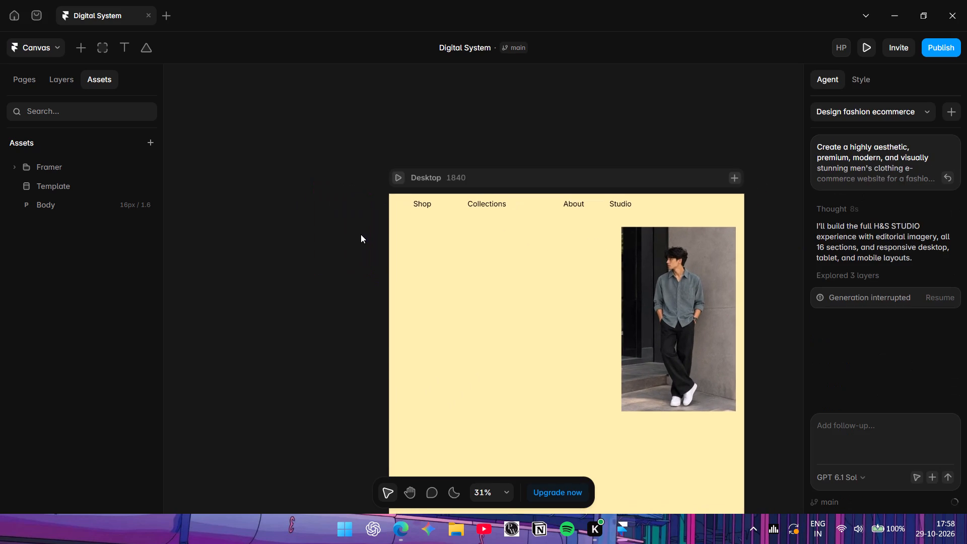
Nudge the "About" text left toward "Collections", to about 846 from the Desktop frame's left edge.
scroll(429, 238, down, 1)
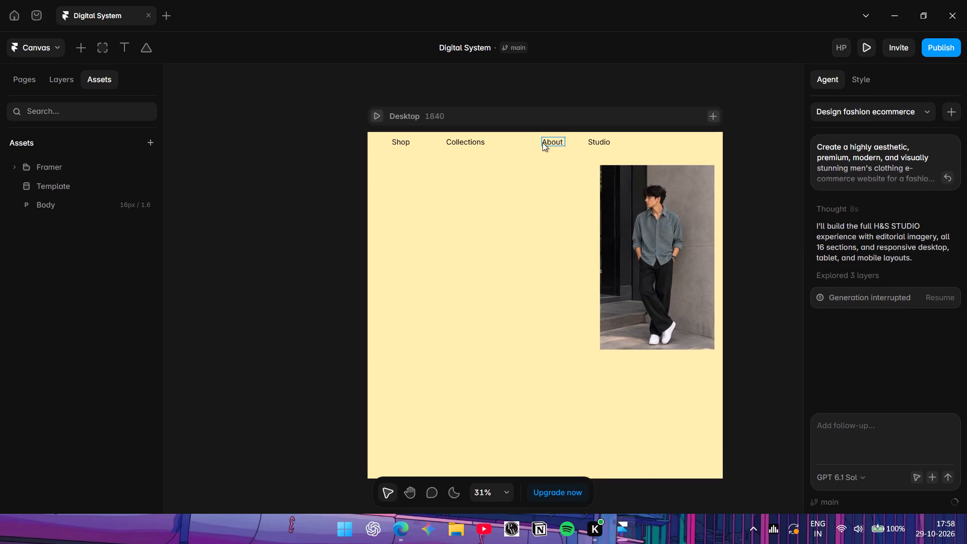
click(543, 143)
key(Left)
key(Left)
key(Left)
key(Left)
key(Left)
key(Left)
key(Left)
key(Left)
key(Left)
key(Left)
key(Left)
key(Left)
key(Left)
key(Left)
key(Left)
key(Left)
key(Left)
key(Left)
key(Left)
key(Left)
key(Left)
key(Left)
key(Left)
key(Left)
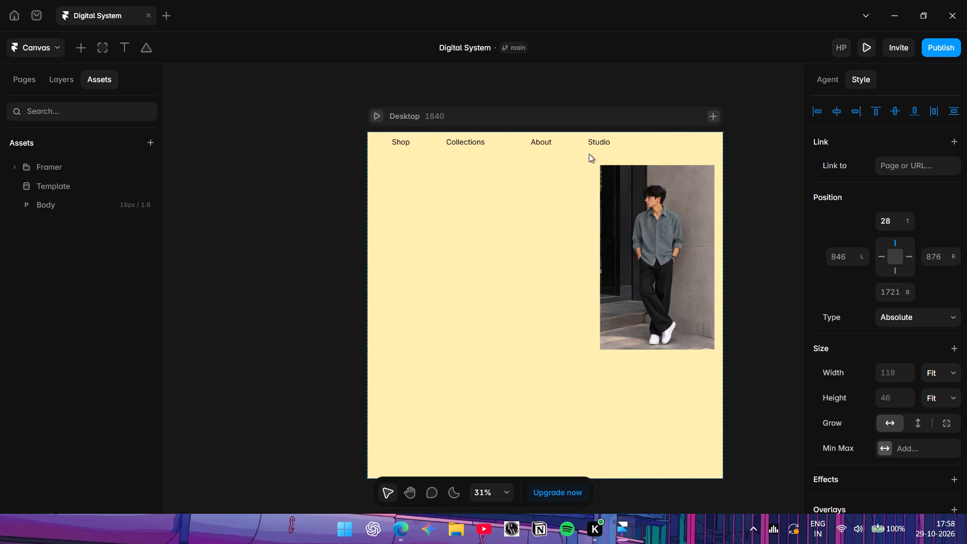
Nudge the "Studio" text slightly left, closer to "About", keeping it in the navigation row.
click(599, 131)
key(Left)
key(Left)
key(Left)
click(596, 141)
key(Left)
key(Left)
key(Left)
key(Left)
key(Left)
key(Left)
key(Left)
key(Left)
key(Left)
key(Left)
key(Left)
key(Left)
key(Left)
key(Left)
key(Left)
key(Left)
key(Left)
key(Left)
key(Left)
key(Left)
click(423, 234)
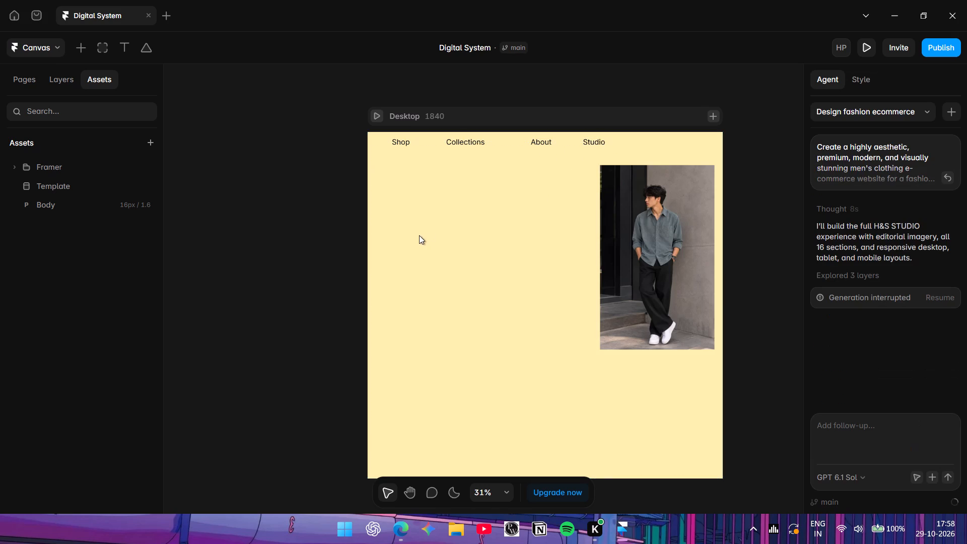
Nudge the "About" text slightly further left to even out the gaps to "Collections" and "Studio".
click(531, 144)
key(Left)
key(Left)
key(Left)
key(Left)
key(Left)
key(Left)
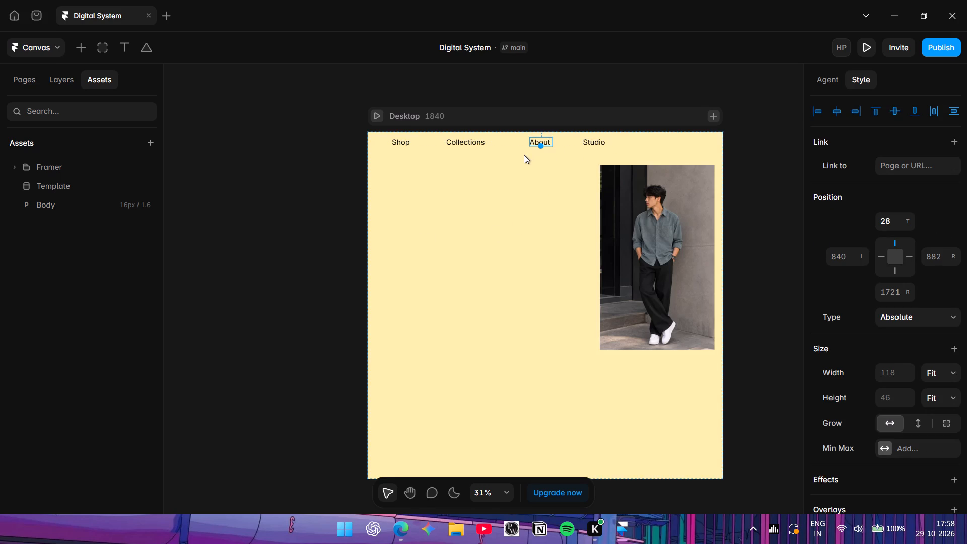
key(Left)
key(Left)
key(Left)
key(Left)
key(Left)
key(Left)
key(Left)
key(Left)
key(Left)
key(Left)
key(Left)
key(Left)
key(Left)
key(Left)
key(Left)
key(Left)
key(Left)
key(Left)
key(Left)
key(Left)
key(Right)
key(Right)
key(Right)
click(478, 197)
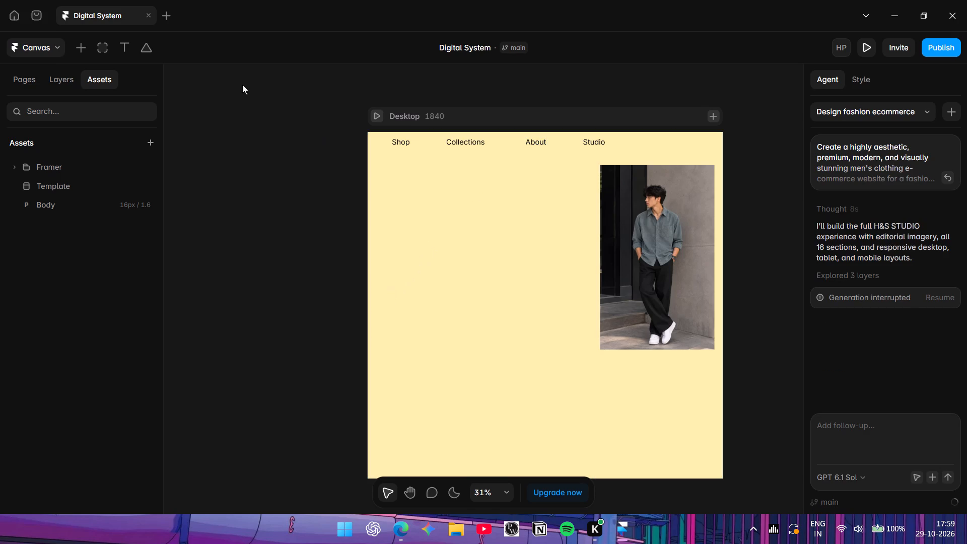
Add a two-line text layer reading "LESS, BUT" / "BETTER." beside the photo, about 235 from the frame's left and 404 from its top.
click(130, 53)
click(413, 210)
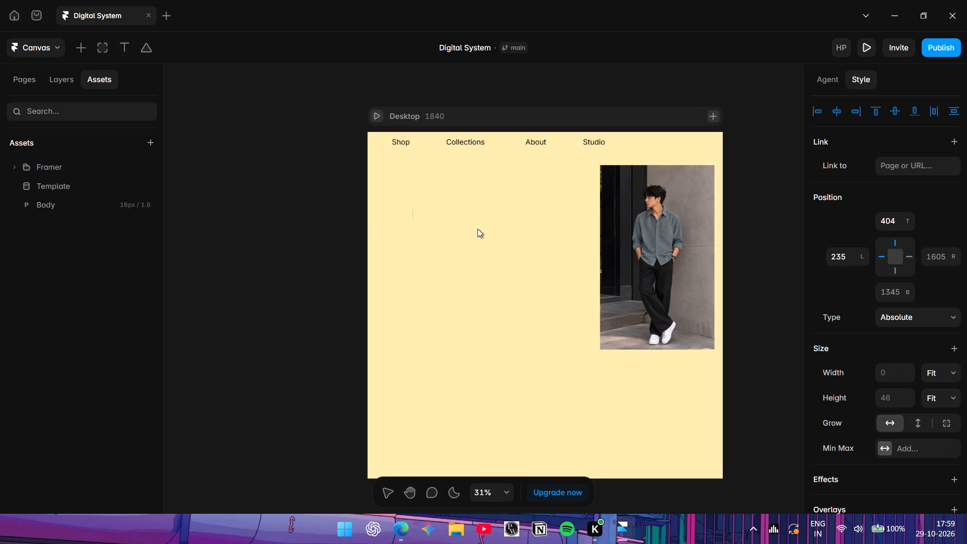
text(LESS)
text(,)
key(space)
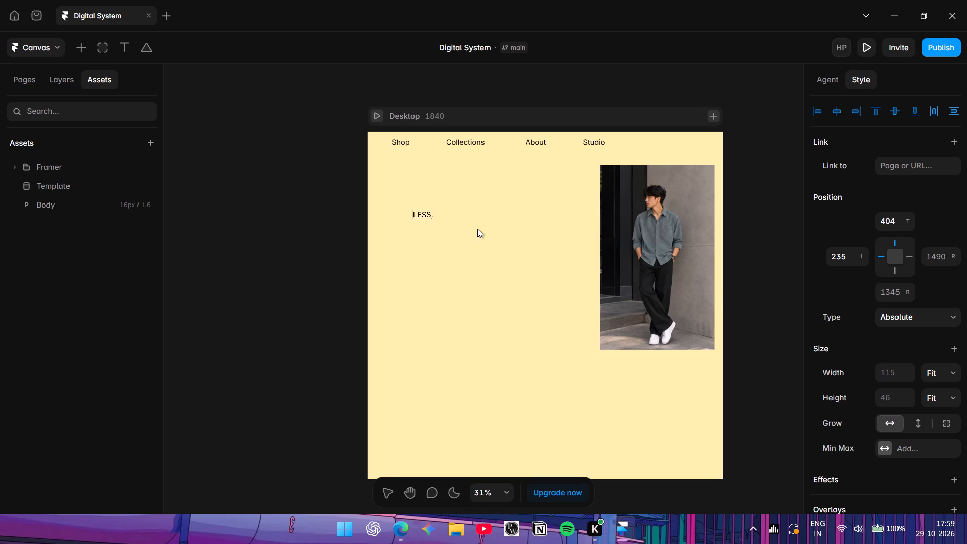
text(BUT)
key(Return)
key(shift+b)
text(ETT)
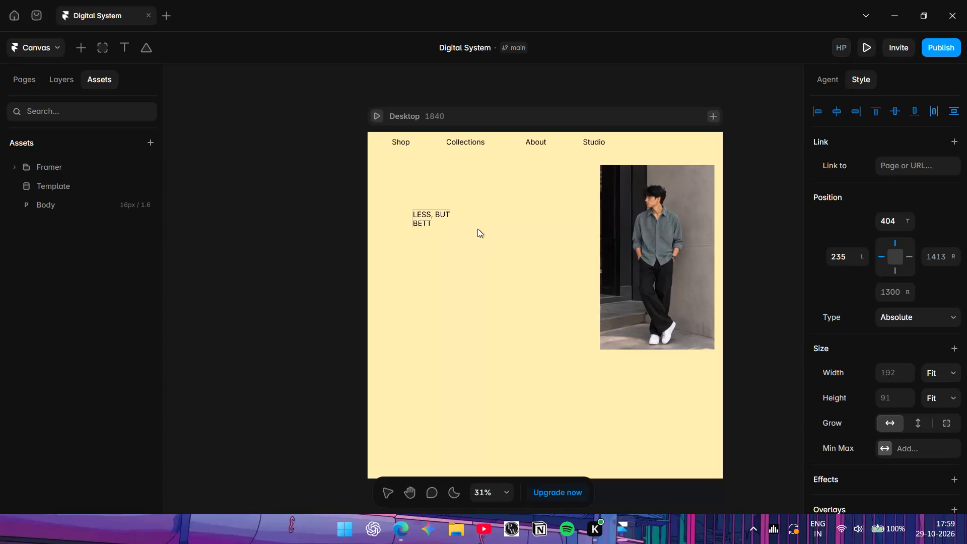
text(ER)
key(shift+space)
key(BackSpace)
key(period)
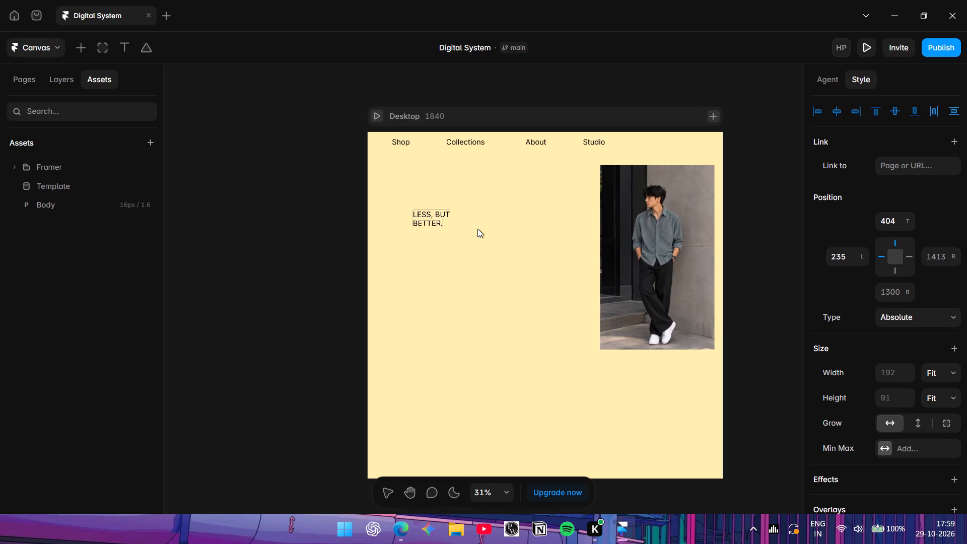
click(475, 284)
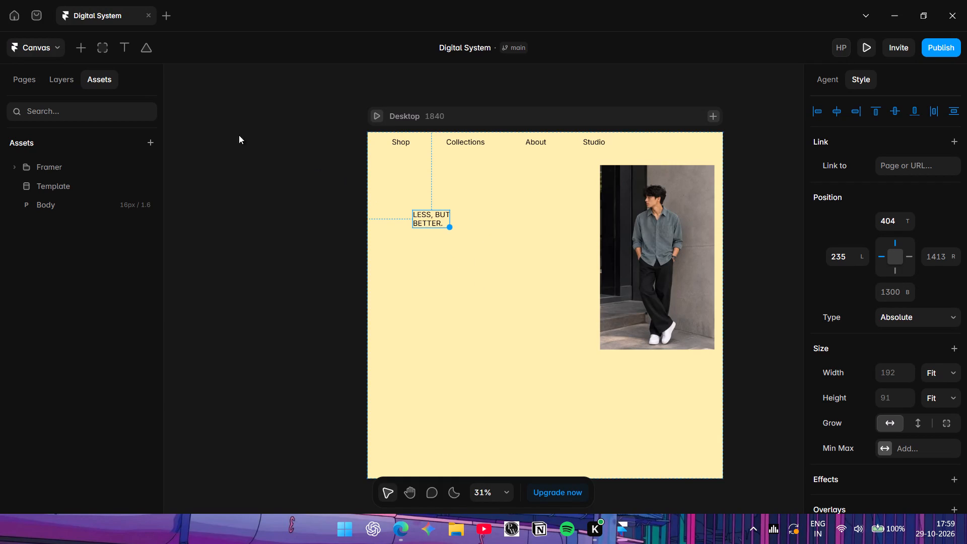
Add a text layer reading "Everyday essentials Elevated" below the "LESS, BUT BETTER." headline, about 235 from the frame's left and 518 from its top.
click(119, 53)
click(412, 232)
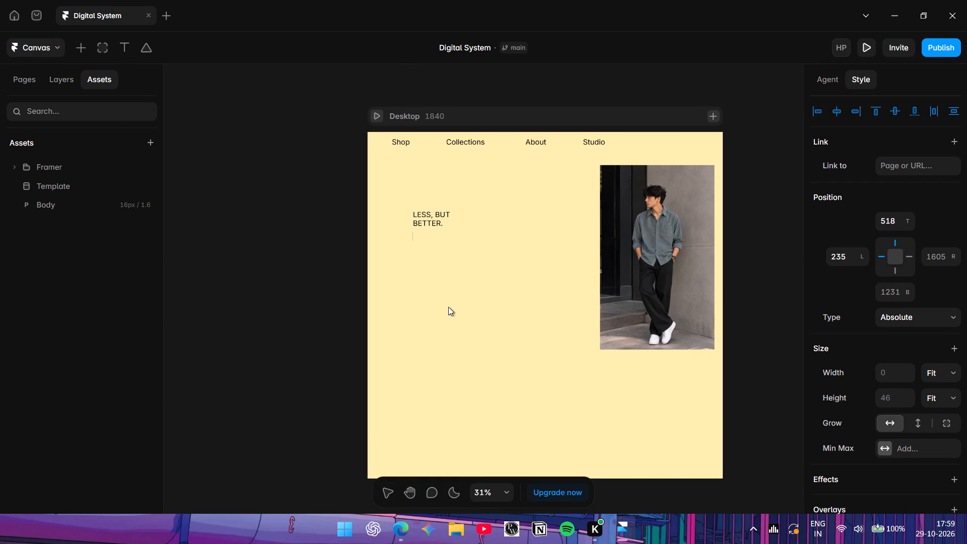
key(shift+e)
text(veryday)
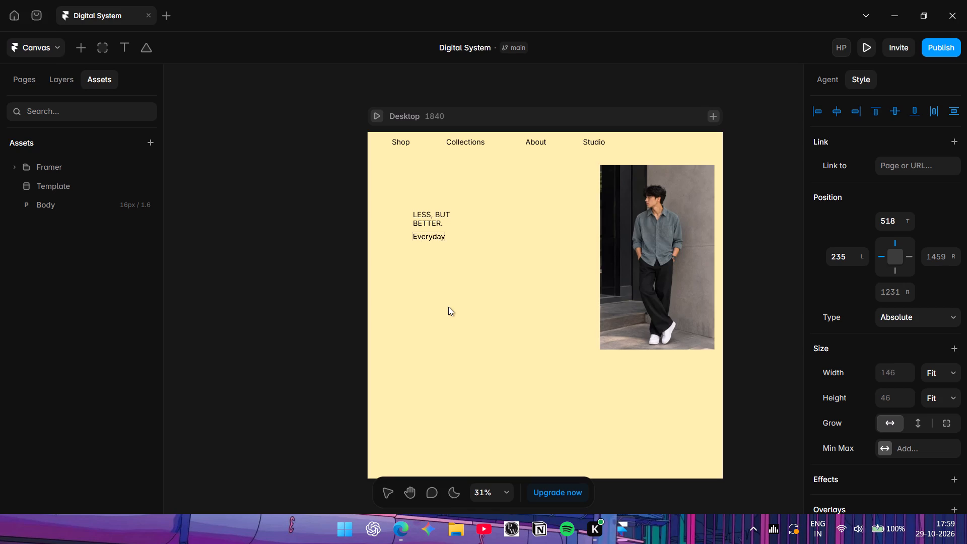
key(space)
text(ess)
key(e)
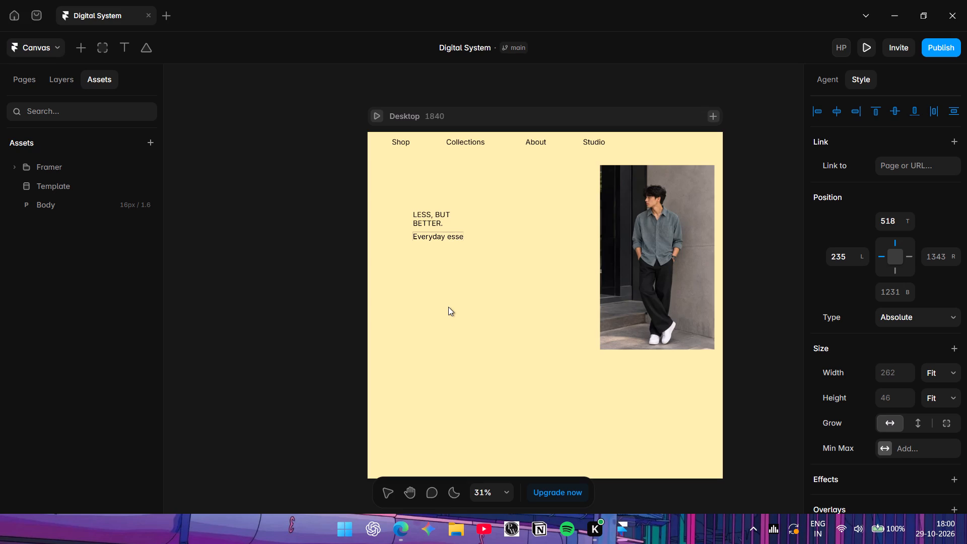
key(n)
key(t)
key(i)
text(als)
key(space)
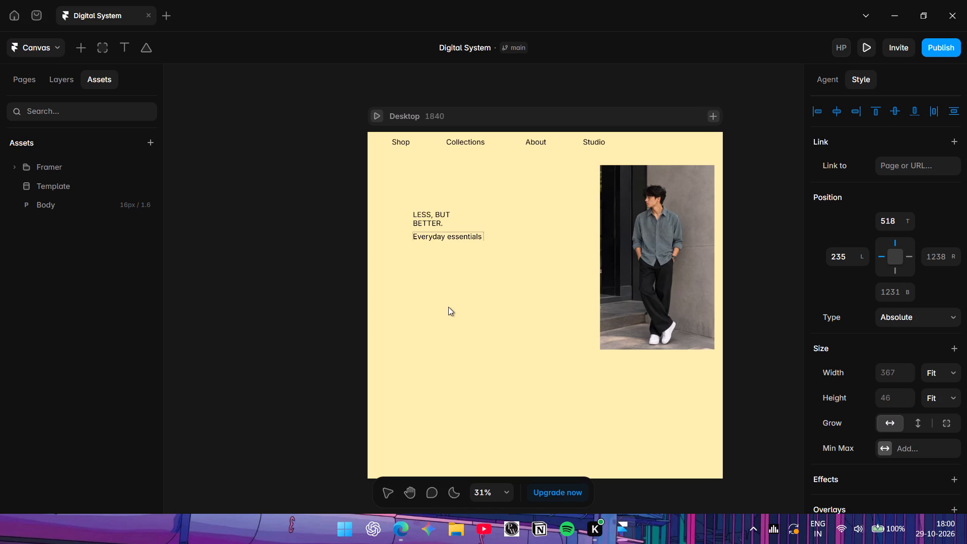
key(shift+e)
key(l)
text(eva)
text(ted)
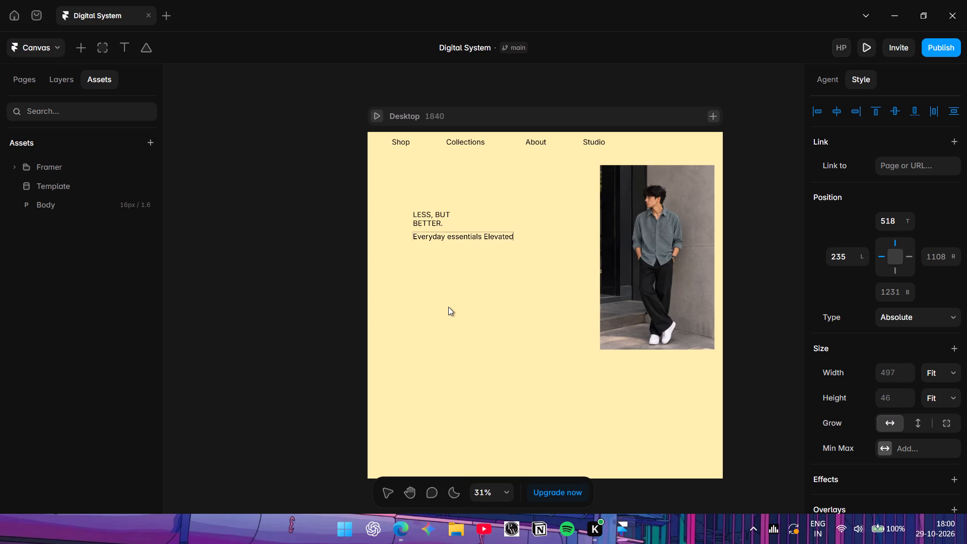
key(space)
Add a text layer reading "Exploar collection. Elevated." beneath the "Everyday essentials Elevated" line, about 281 from the frame's left and 720 from its top.
click(119, 43)
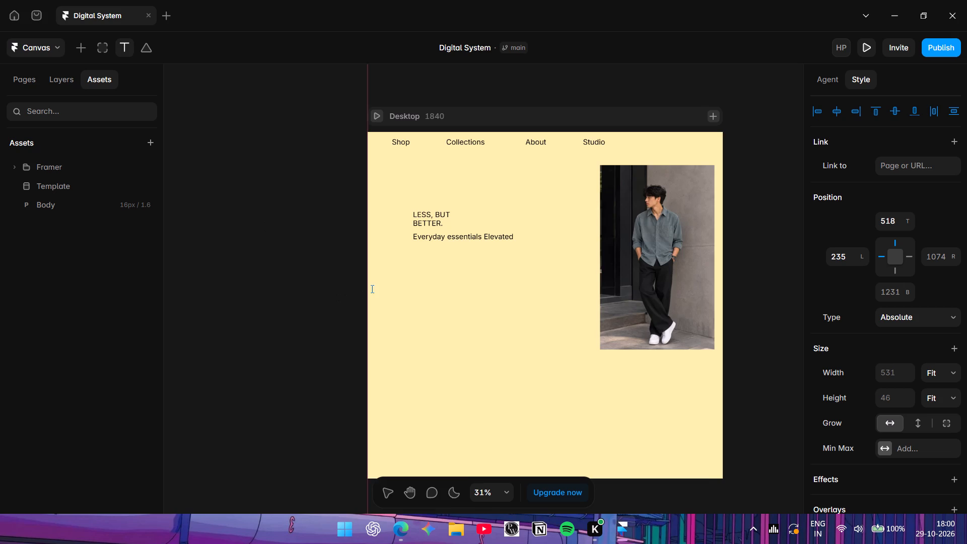
click(422, 271)
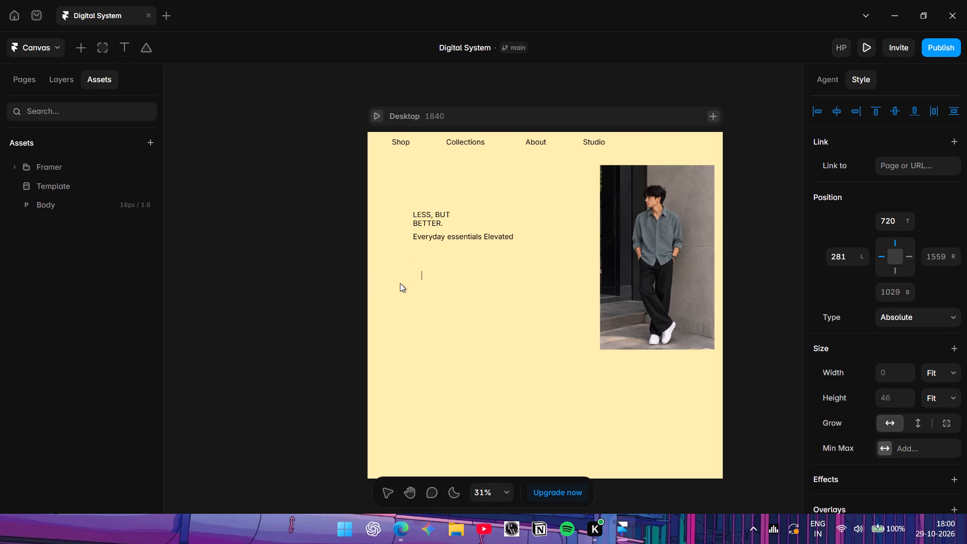
key(shift+e)
text(xpl)
text(ore)
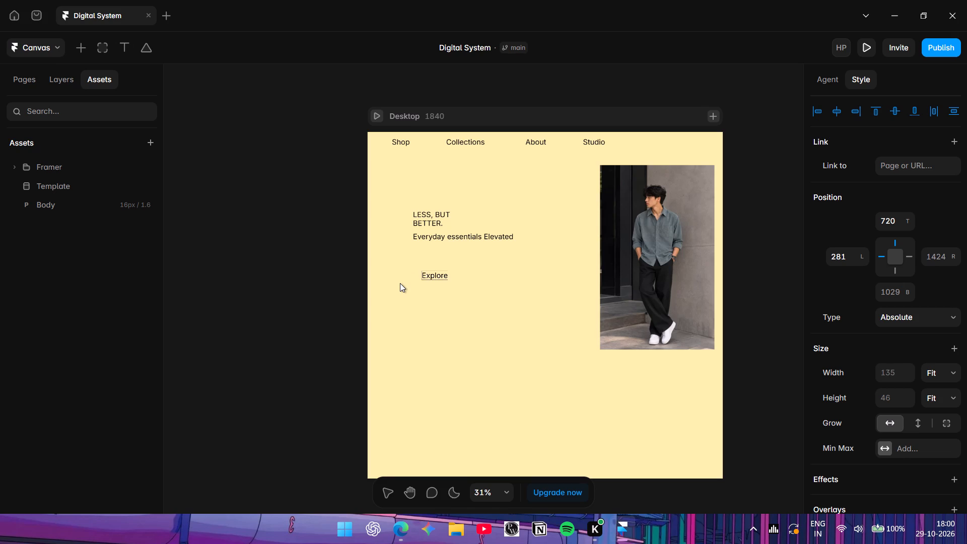
key(BackSpace)
key(BackSpace)
text(ar)
key(space)
text(coll)
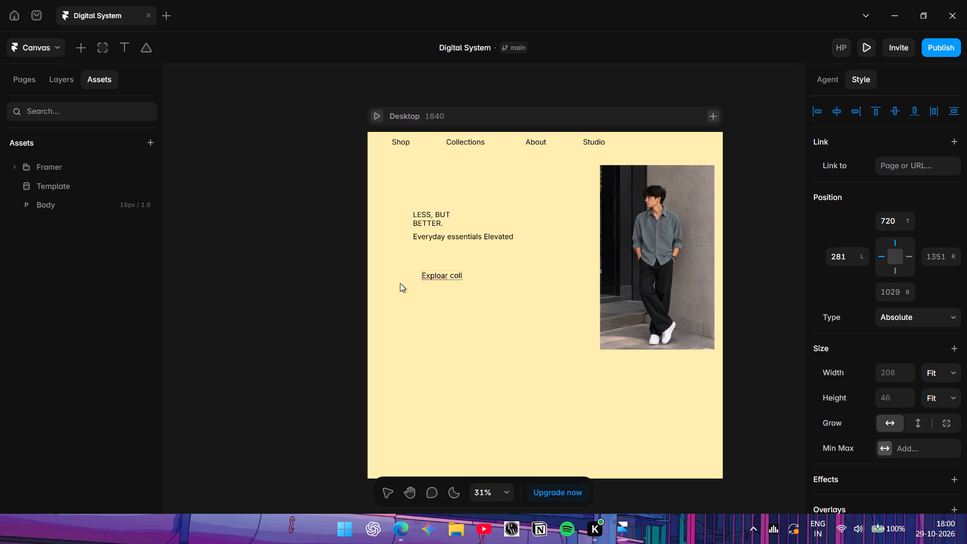
text(ect)
text(ion)
key(space)
key(BackSpace)
key(period)
key(space)
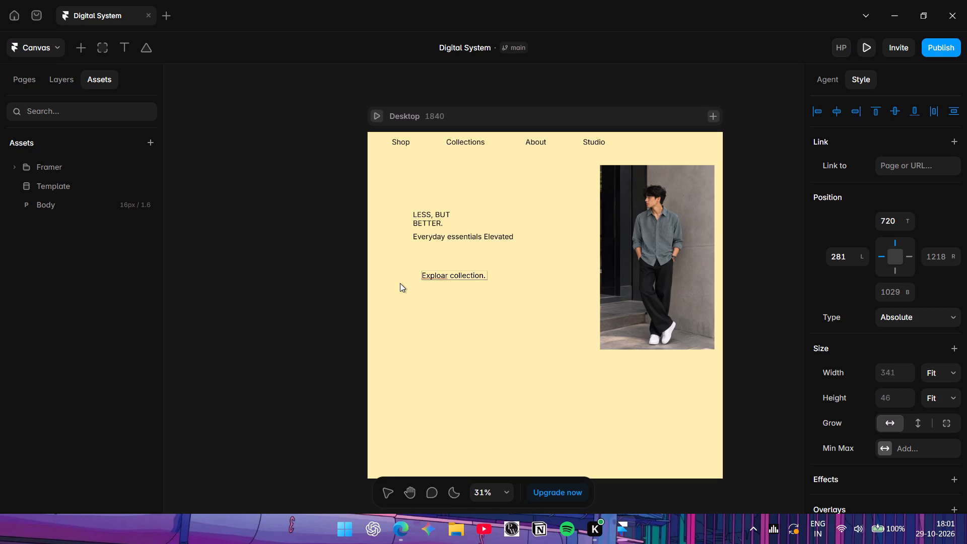
key(shift+e)
text(le)
key(v)
text(ated)
key(space)
key(BackSpace)
key(period)
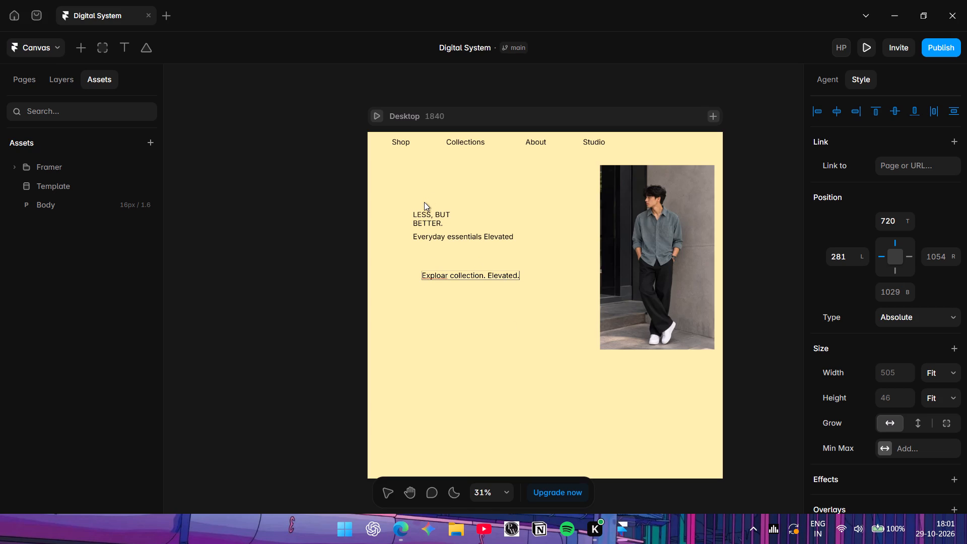
Move the "LESS, BUT BETTER." headline up to about 319 from the frame's top, left-aligned with the "Everyday essentials Elevated" line at about 235.
drag(554, 219, 410, 260)
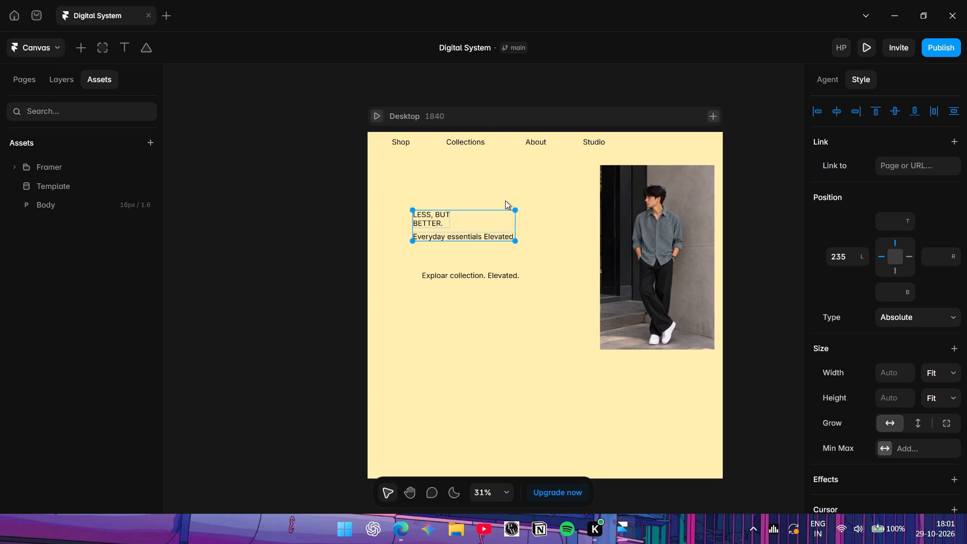
click(506, 199)
click(417, 216)
drag(417, 216, 395, 184)
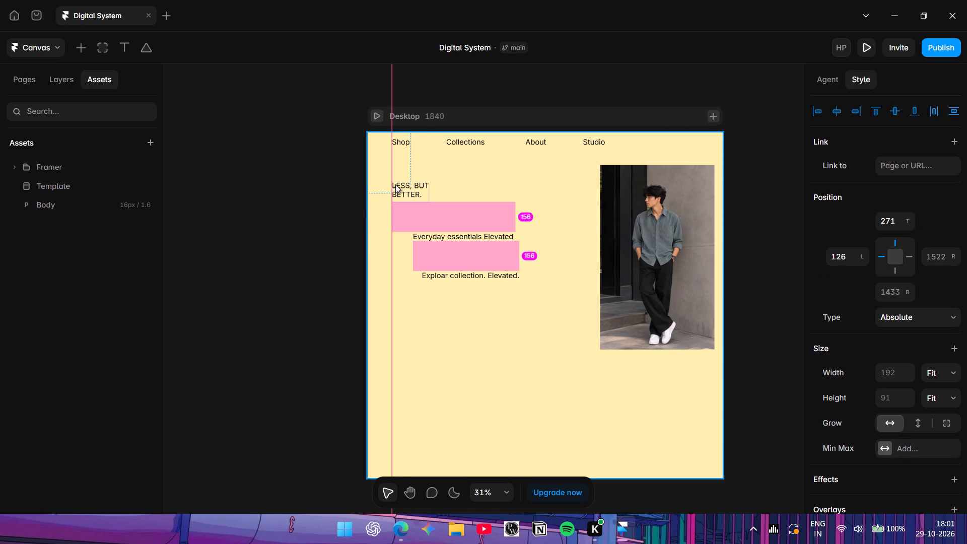
drag(395, 184, 418, 199)
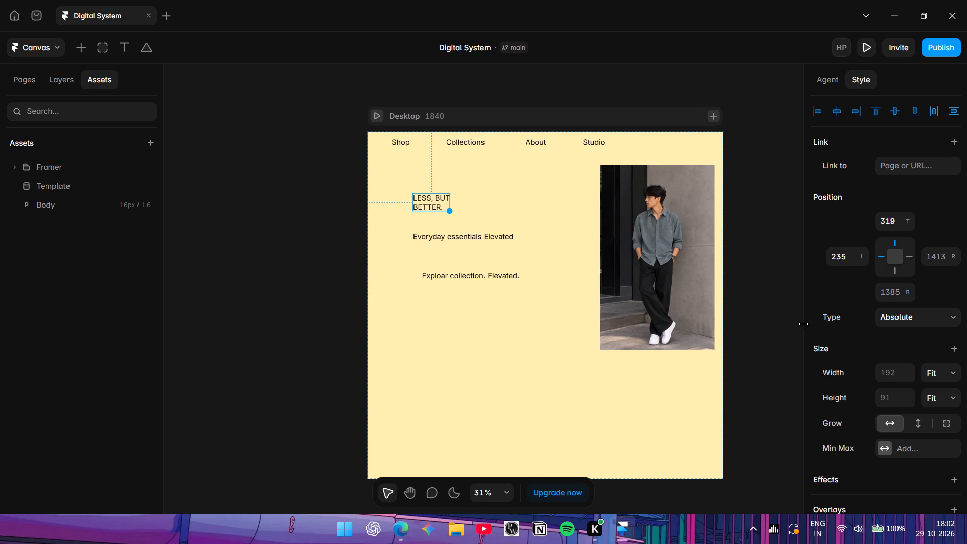
Increase the "LESS, BUT BETTER." headline's text size to 63 px.
scroll(966, 392, down, 2)
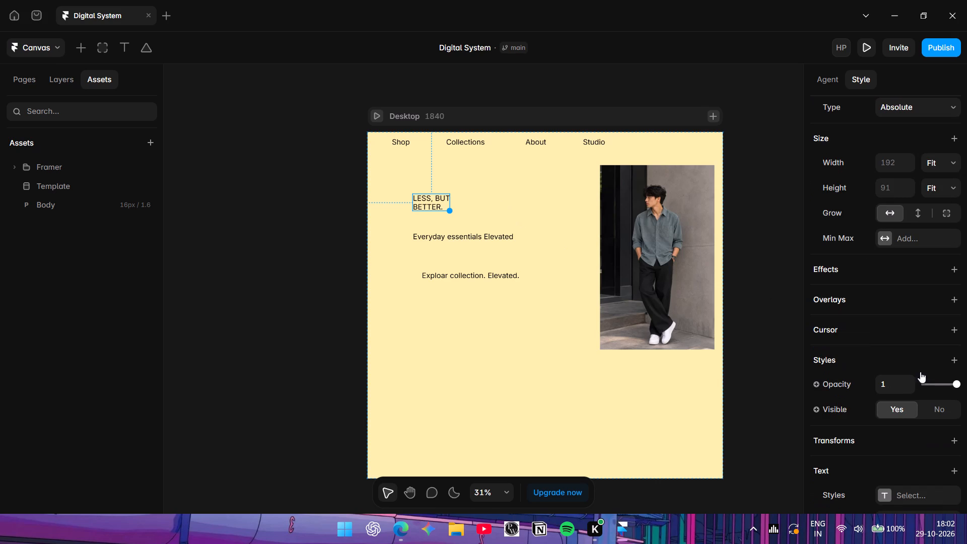
scroll(894, 382, down, 1)
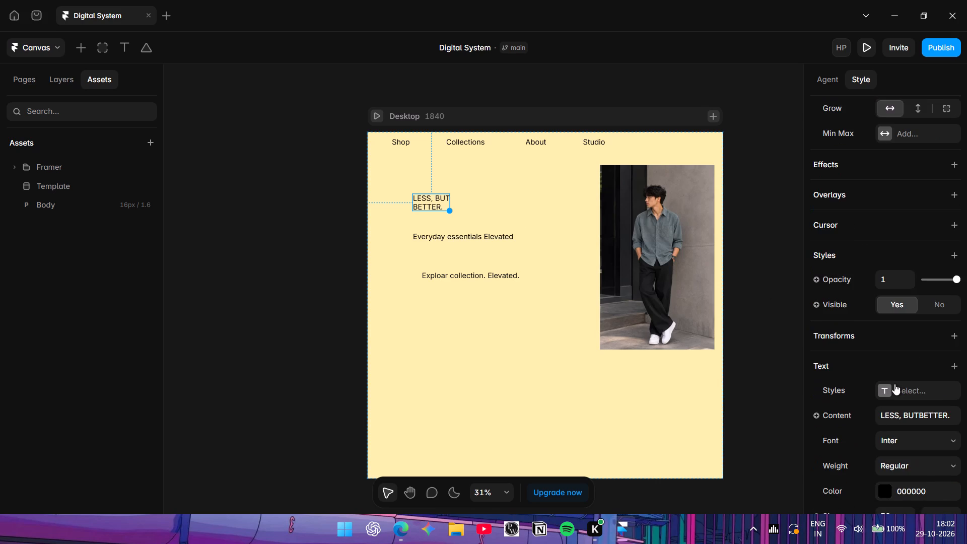
scroll(894, 386, down, 2)
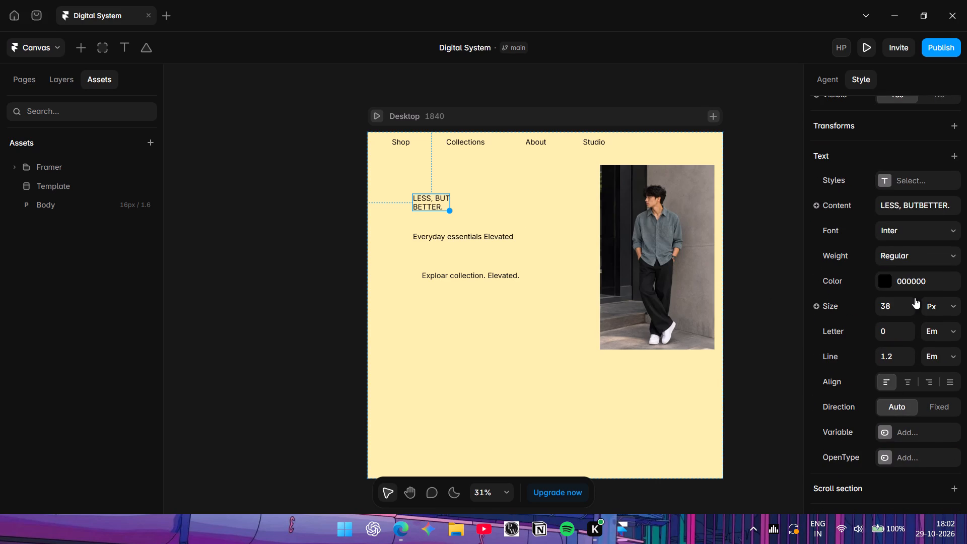
click(908, 300)
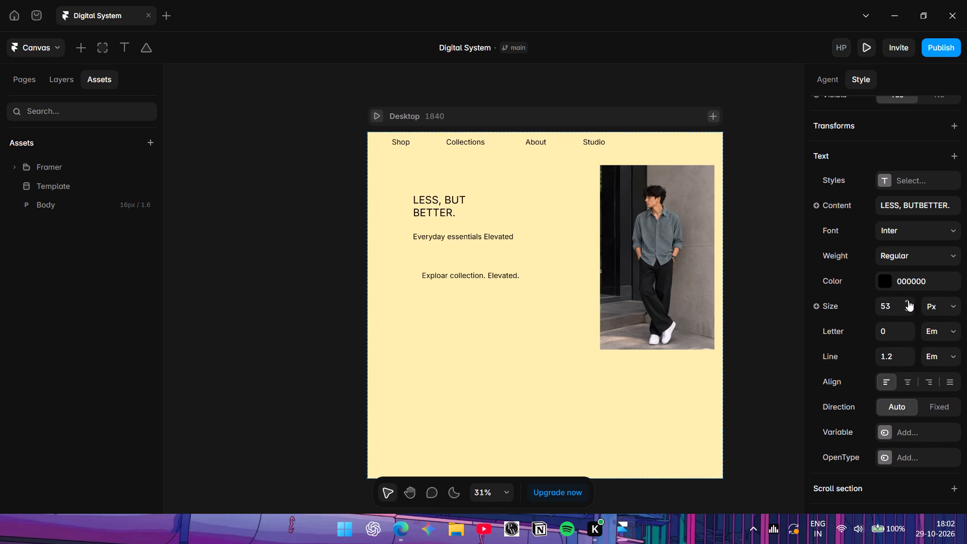
triple_click(908, 300)
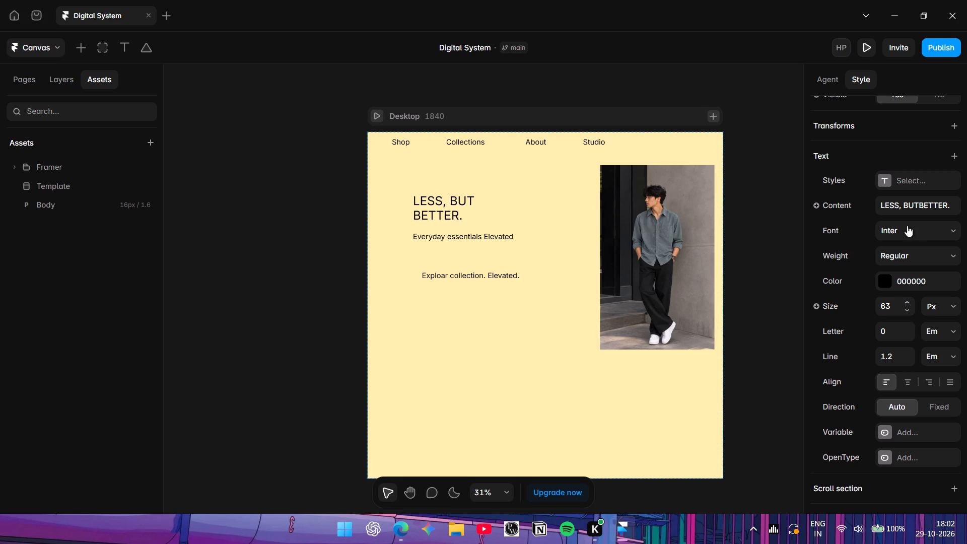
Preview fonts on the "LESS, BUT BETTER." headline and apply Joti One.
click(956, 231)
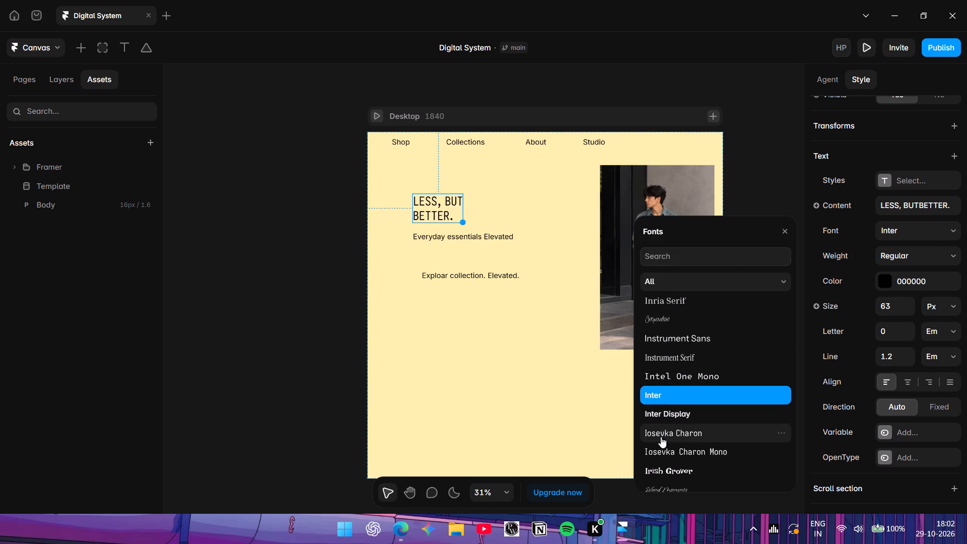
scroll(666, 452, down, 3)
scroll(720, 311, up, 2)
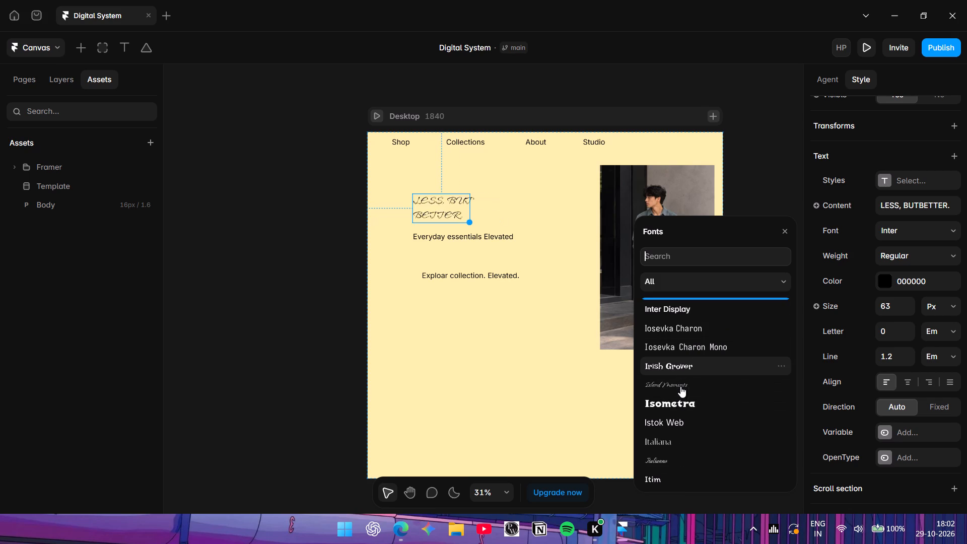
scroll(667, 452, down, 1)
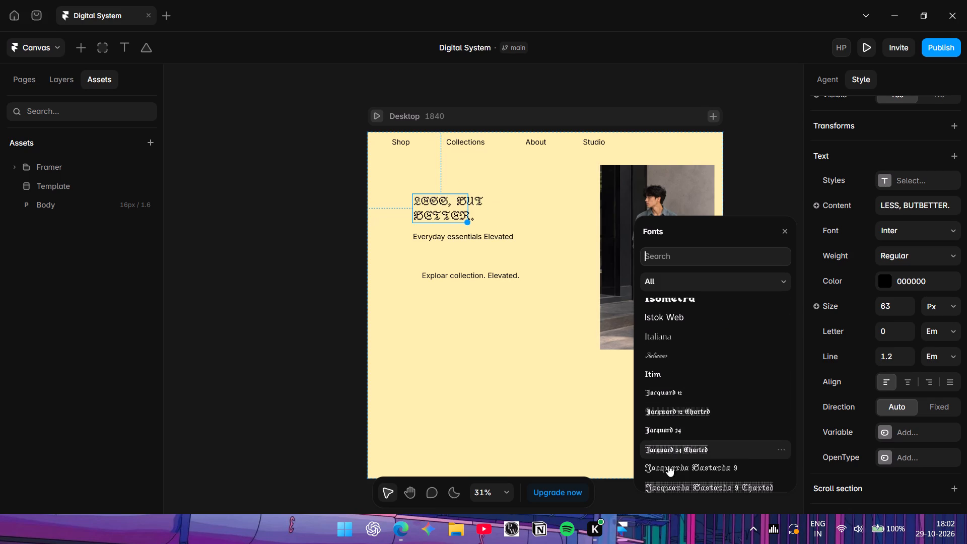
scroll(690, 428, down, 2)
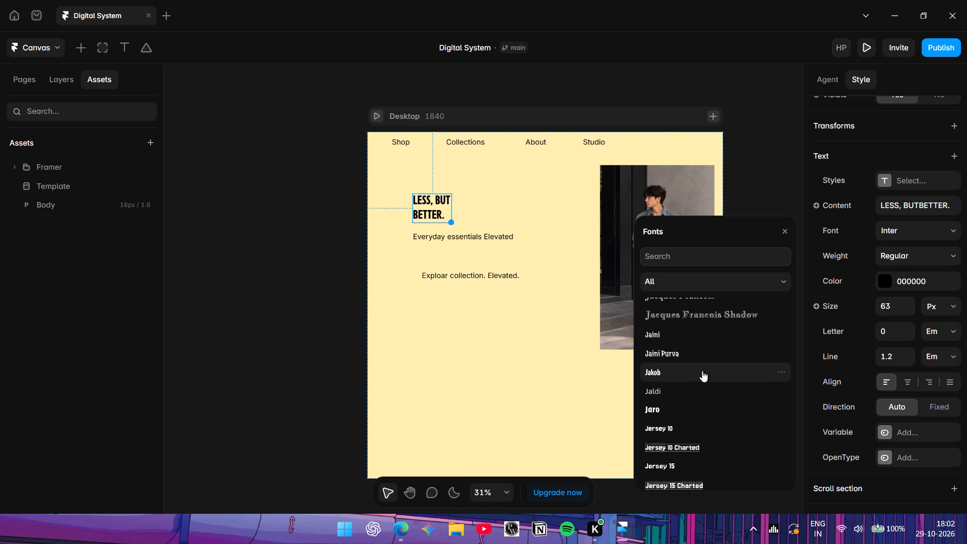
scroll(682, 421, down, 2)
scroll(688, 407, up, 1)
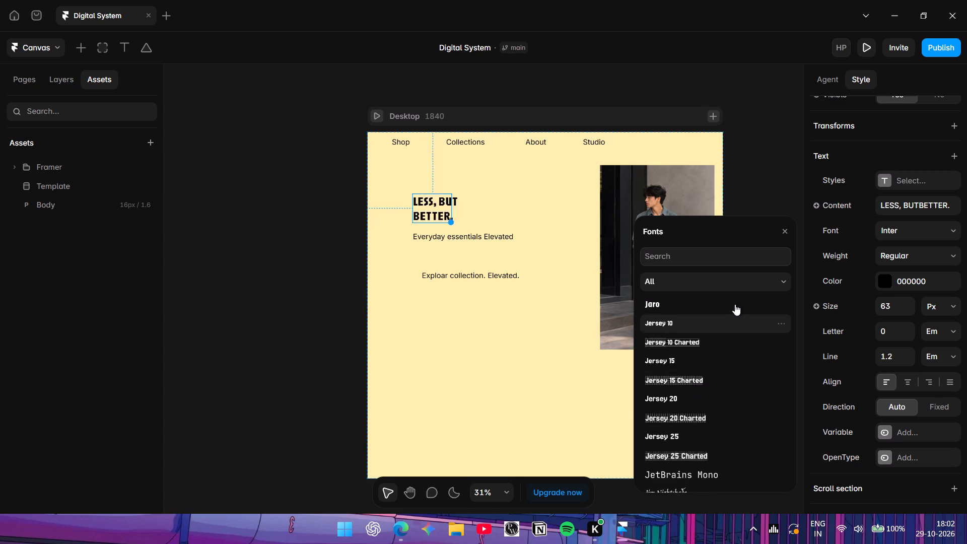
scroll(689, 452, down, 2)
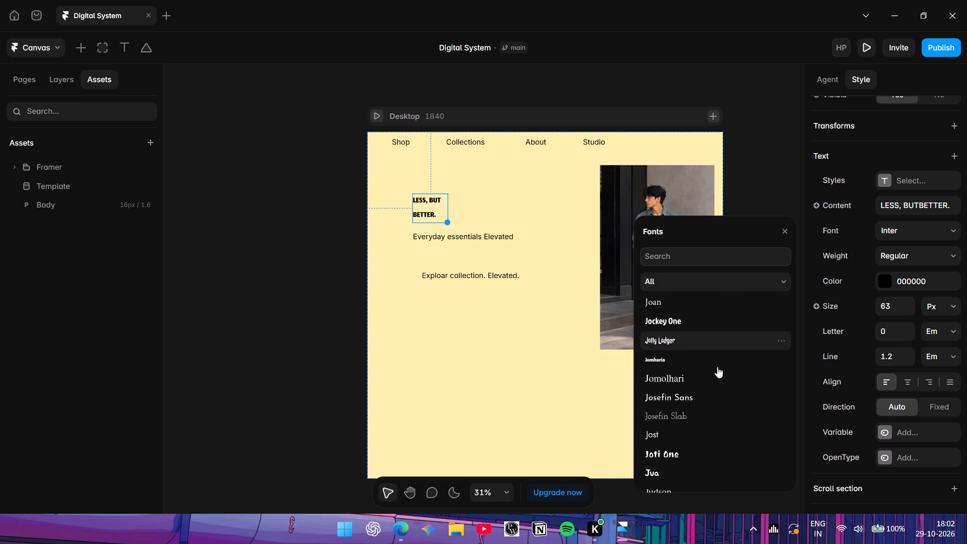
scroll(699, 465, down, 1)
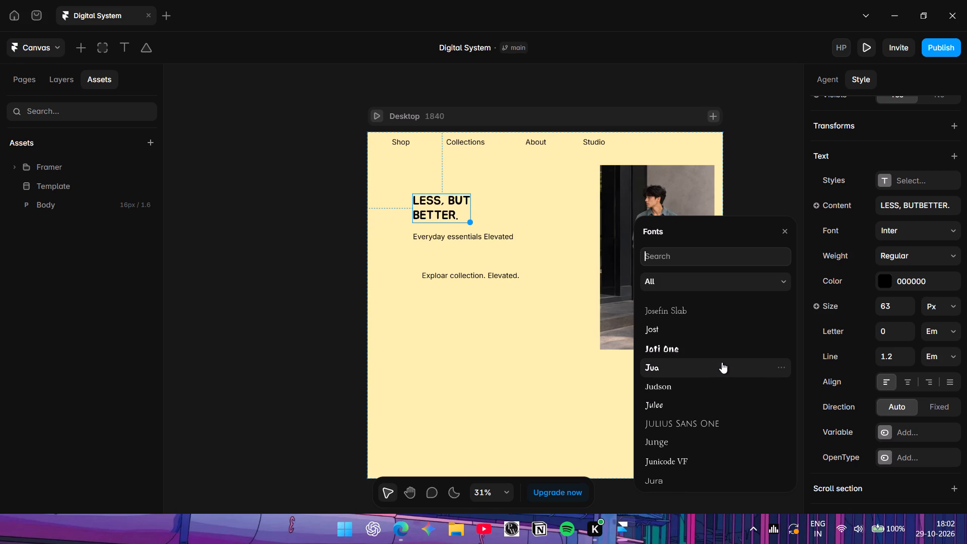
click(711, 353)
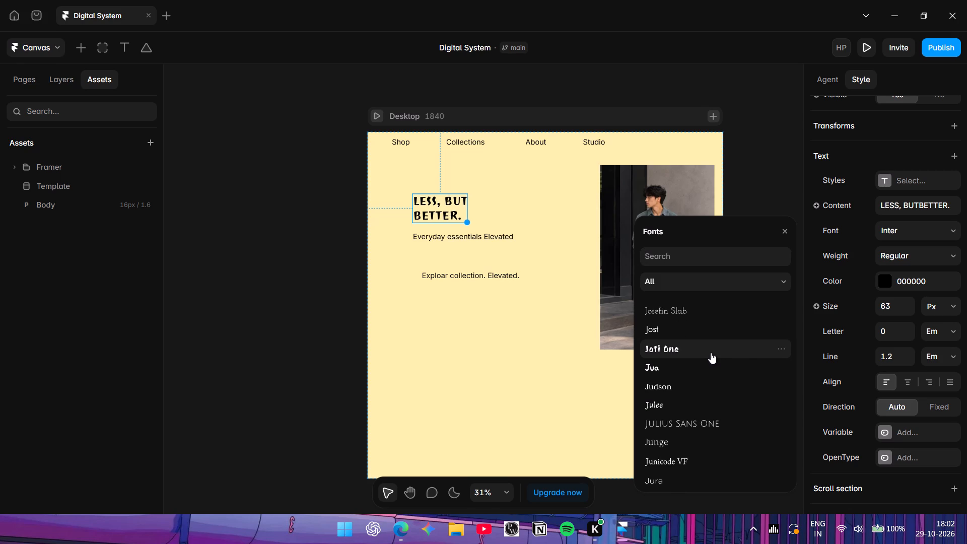
Set the "LESS, BUT BETTER." headline's font to Knewave.
scroll(683, 384, down, 2)
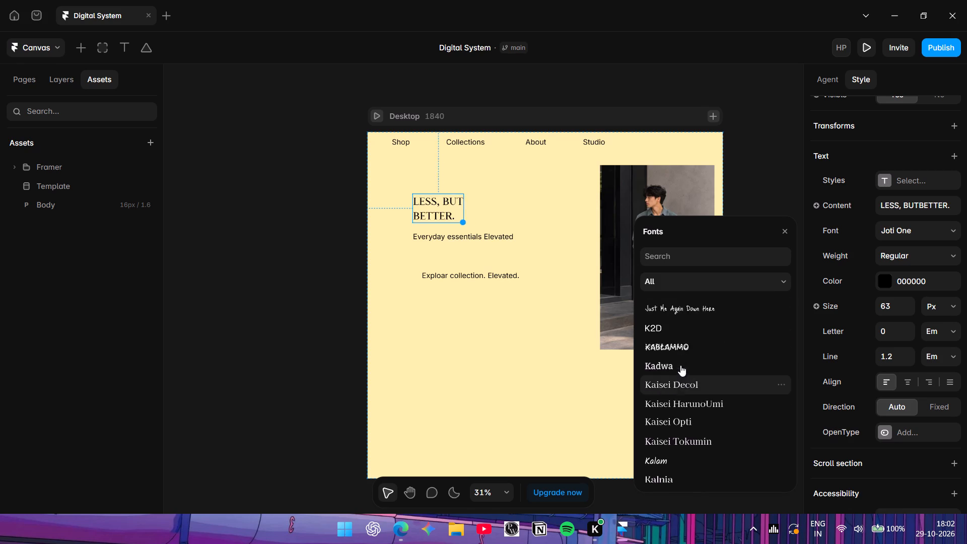
scroll(682, 354, up, 1)
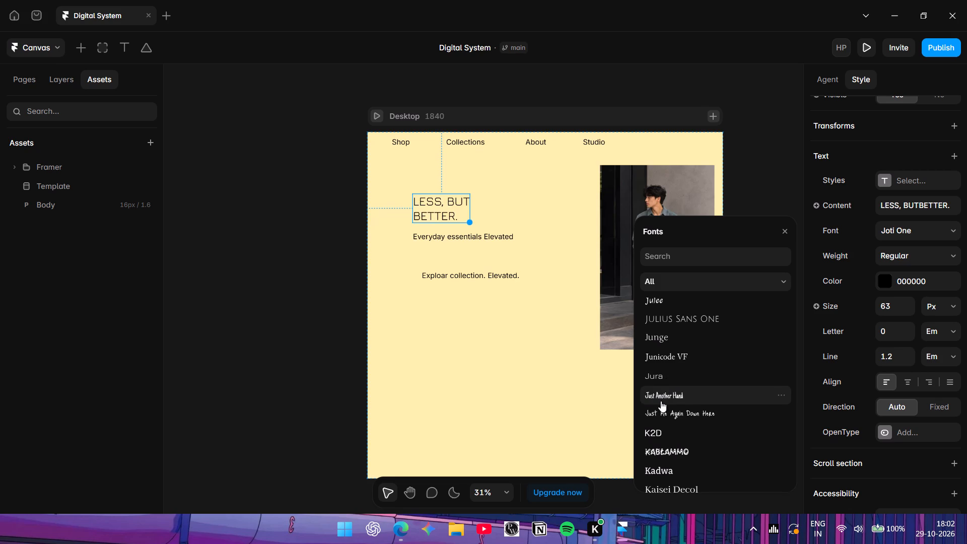
scroll(661, 401, down, 5)
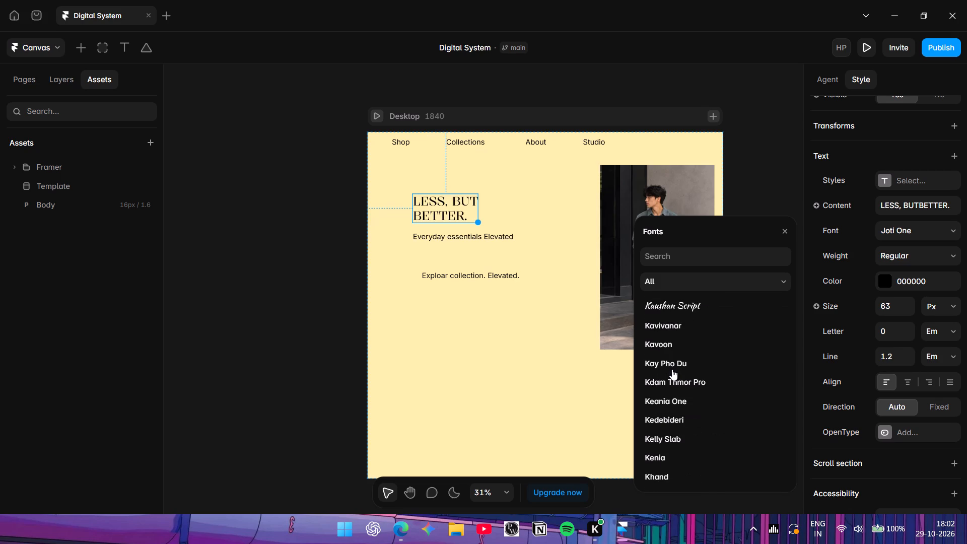
scroll(672, 369, down, 1)
scroll(659, 412, down, 1)
scroll(659, 412, up, 3)
scroll(660, 407, down, 4)
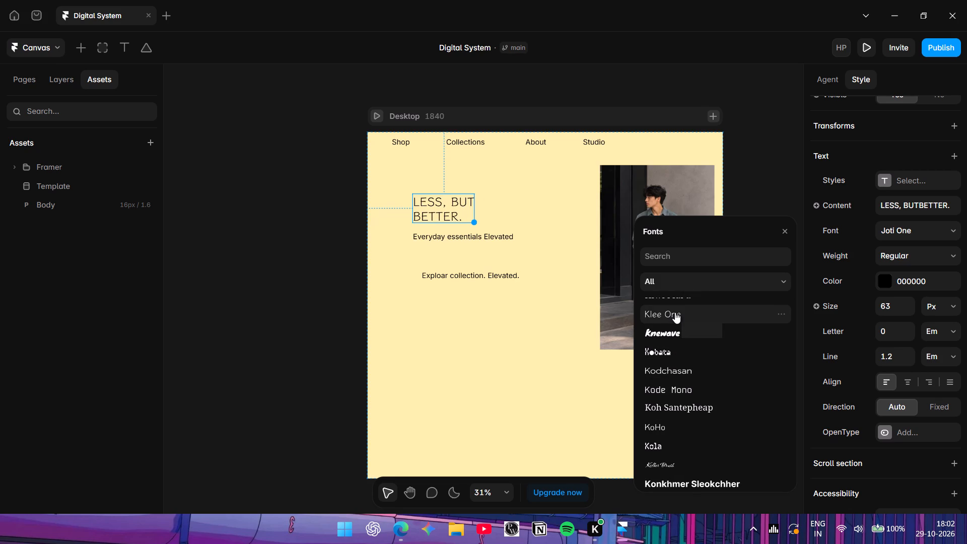
click(675, 329)
click(525, 349)
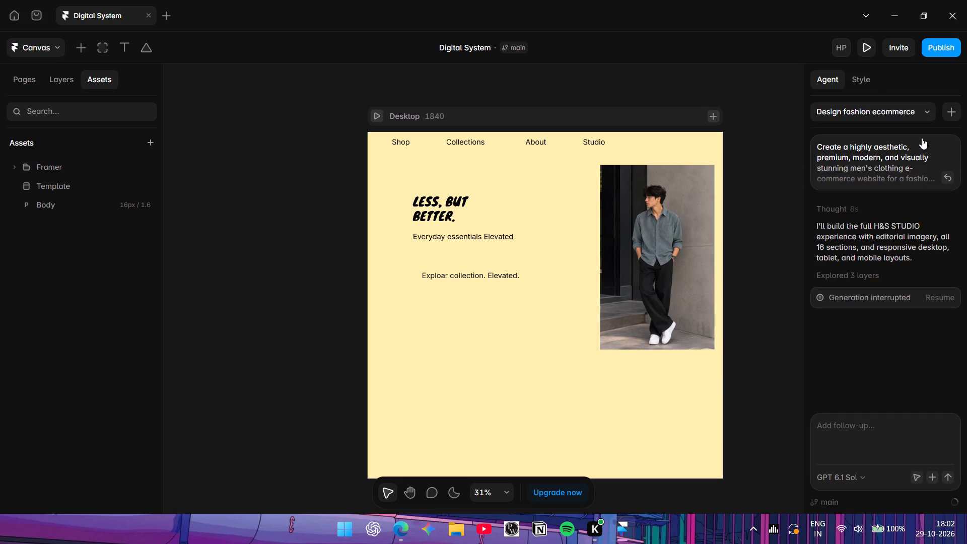
Increase the "LESS, BUT BETTER." headline's text size to 66 px.
click(866, 75)
click(442, 206)
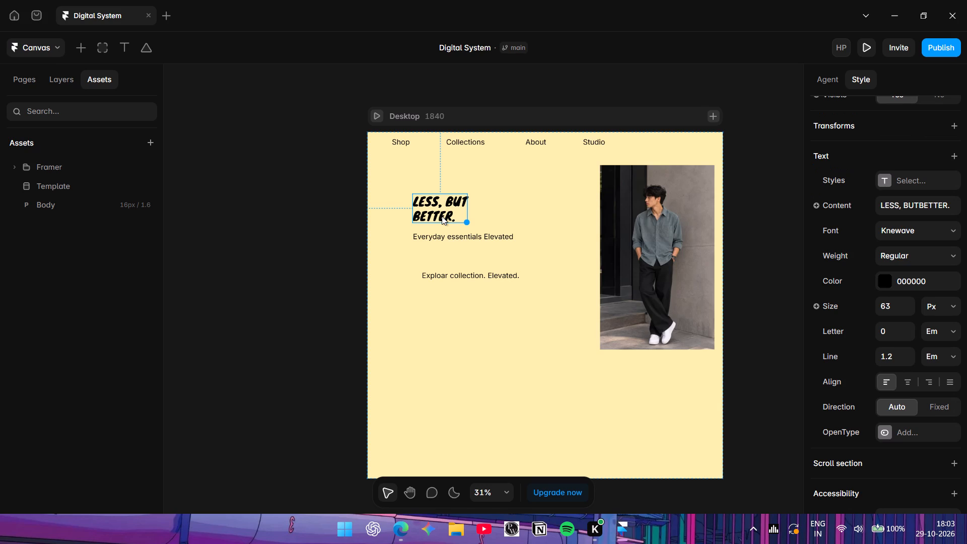
scroll(646, 271, down, 1)
scroll(914, 352, down, 2)
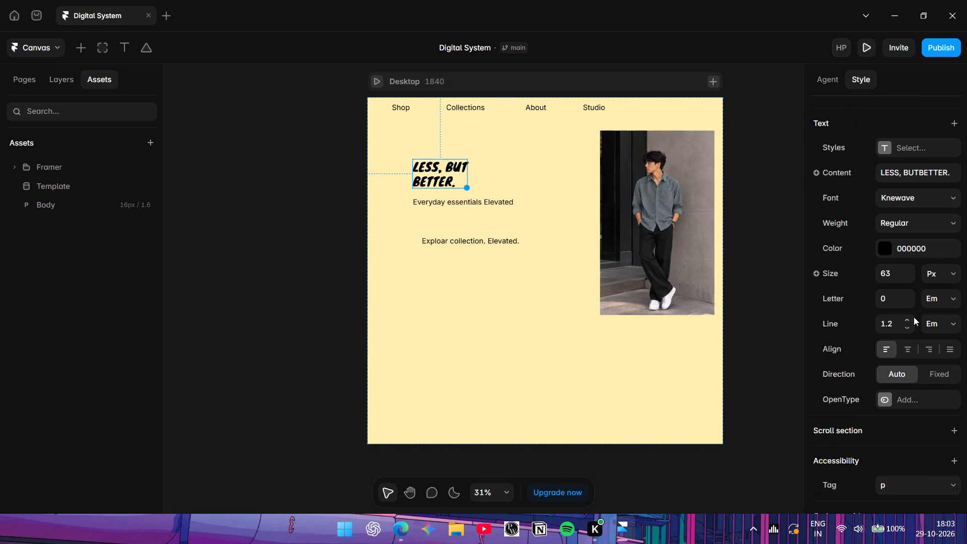
scroll(883, 288, down, 5)
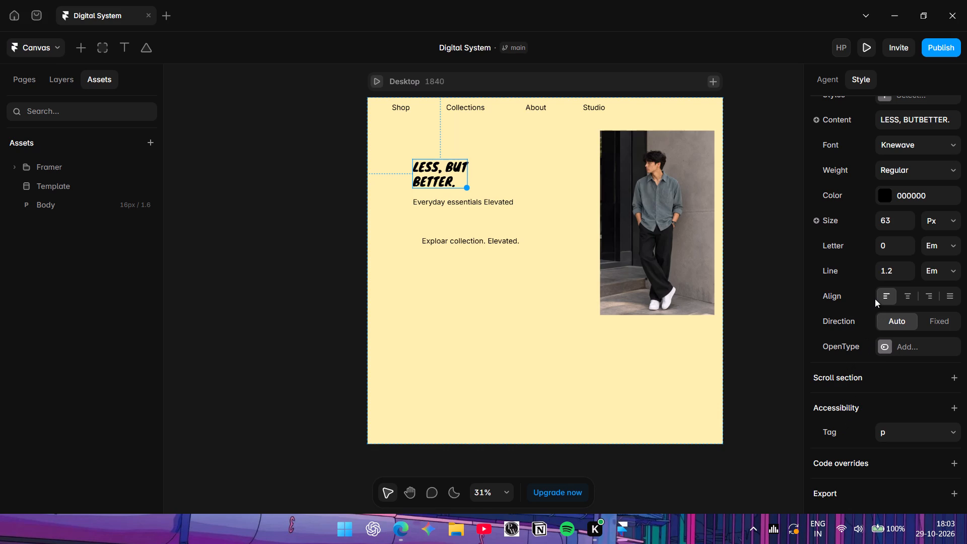
click(907, 218)
double_click(907, 218)
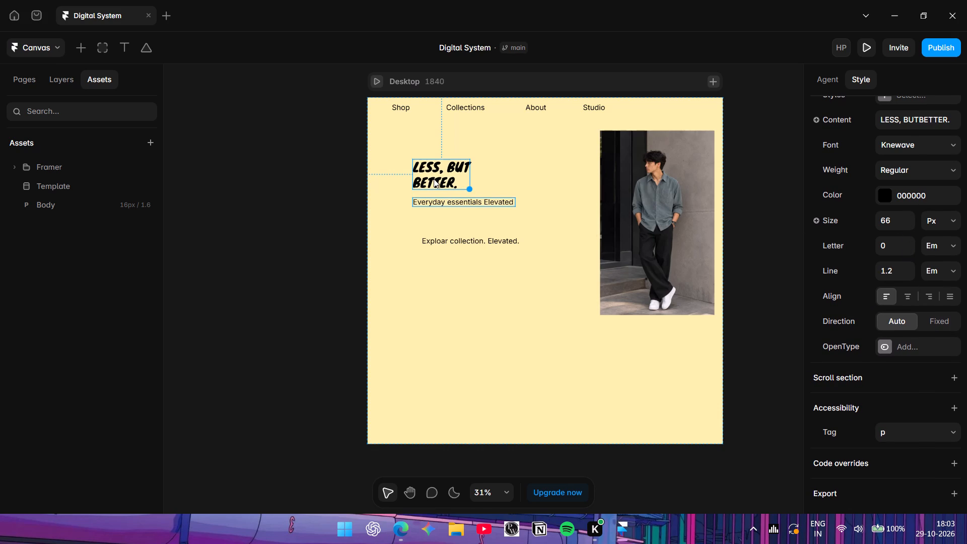
Move the "LESS, BUT BETTER." headline slightly down and align its left edge with the Shop navigation item.
drag(434, 179, 425, 171)
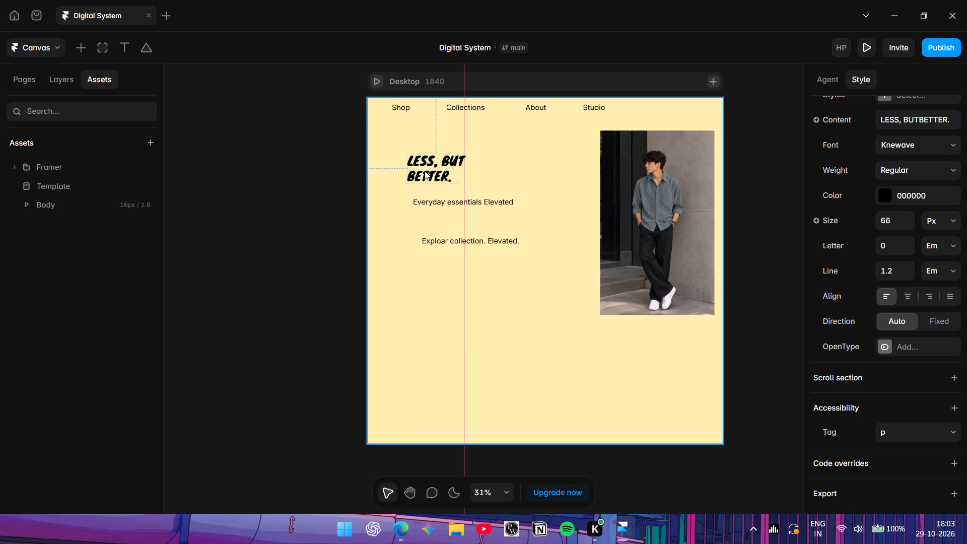
drag(425, 171, 411, 183)
Move "Everyday essentials Elevated" under the headline, left-aligned with it at about 126 from the frame's left and 531 from its top.
click(426, 202)
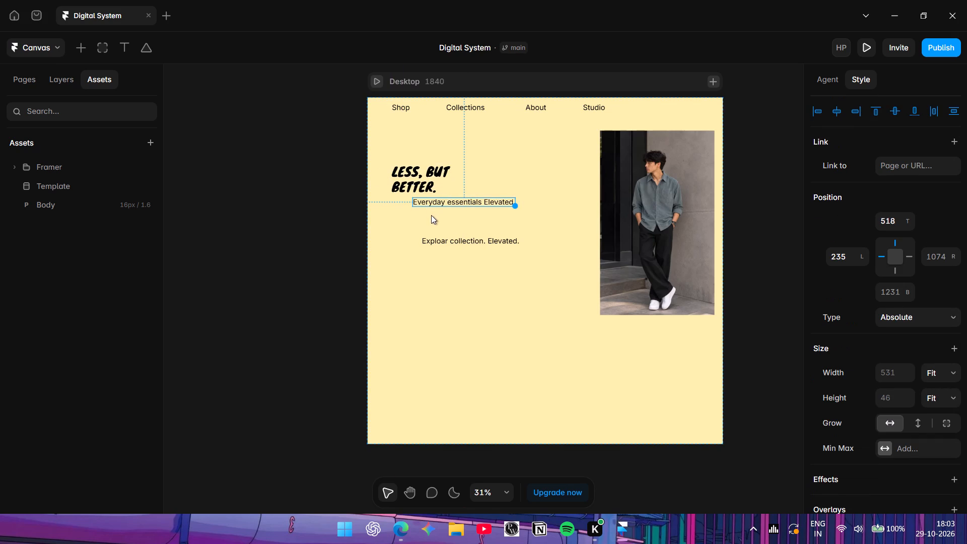
drag(436, 199, 415, 205)
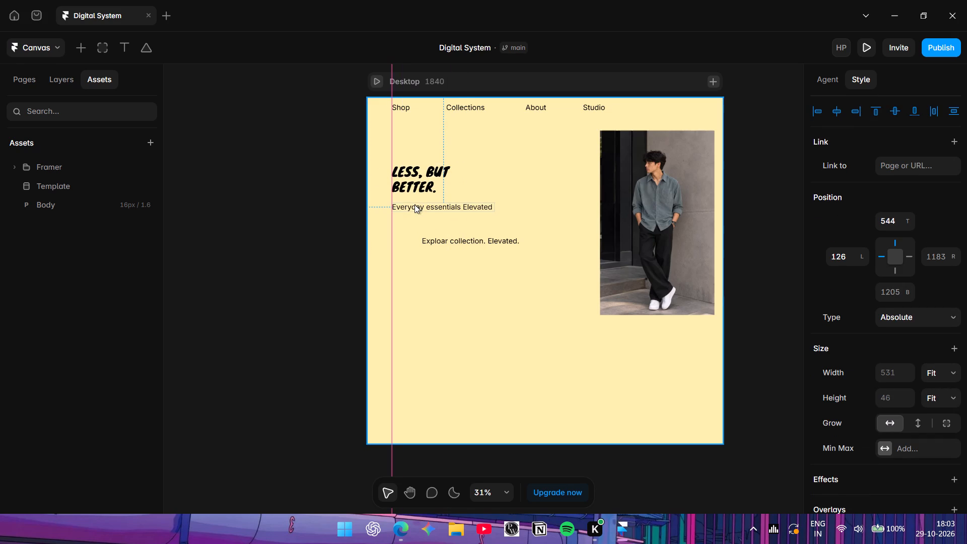
drag(415, 205, 415, 201)
click(415, 201)
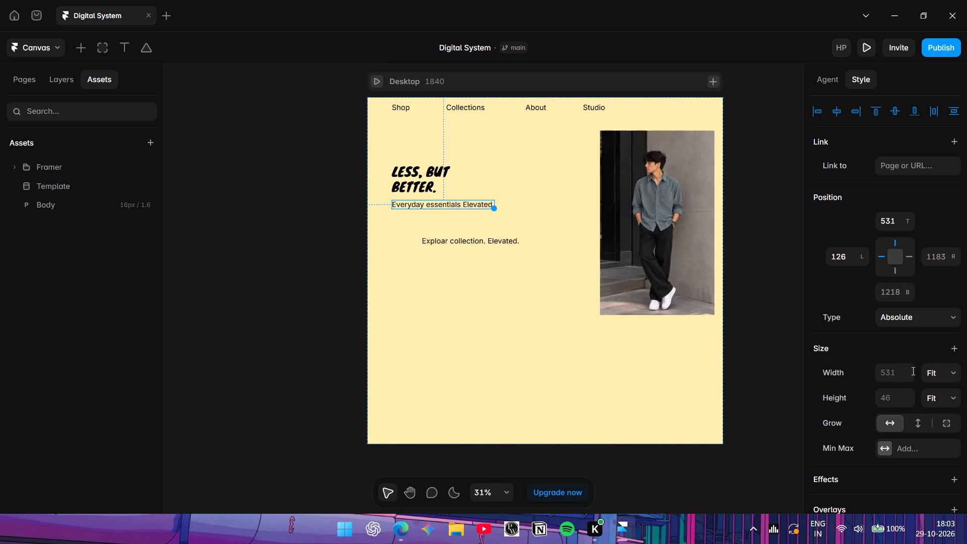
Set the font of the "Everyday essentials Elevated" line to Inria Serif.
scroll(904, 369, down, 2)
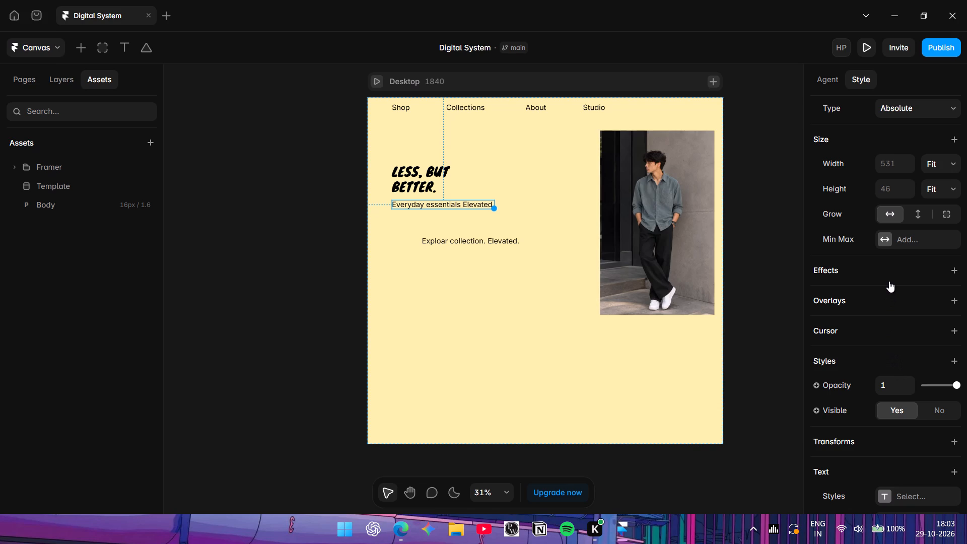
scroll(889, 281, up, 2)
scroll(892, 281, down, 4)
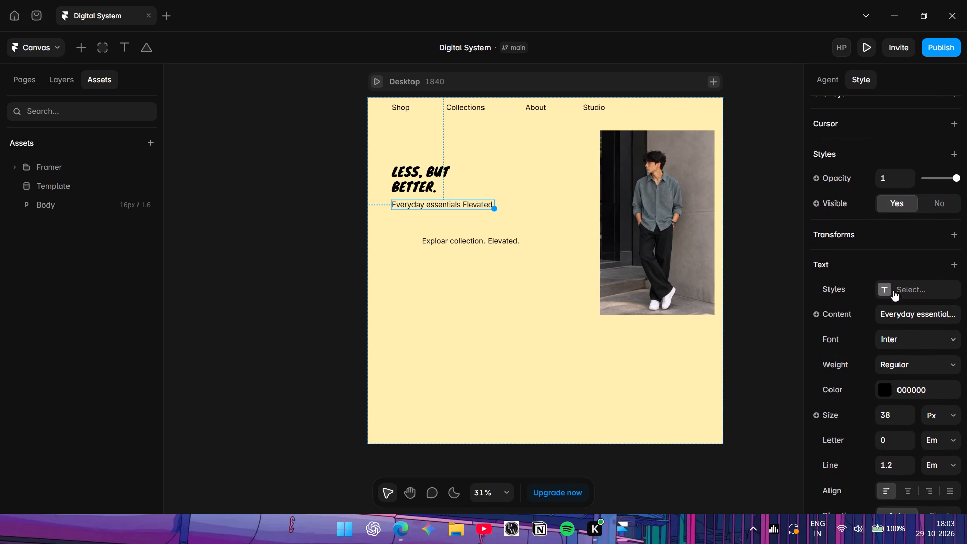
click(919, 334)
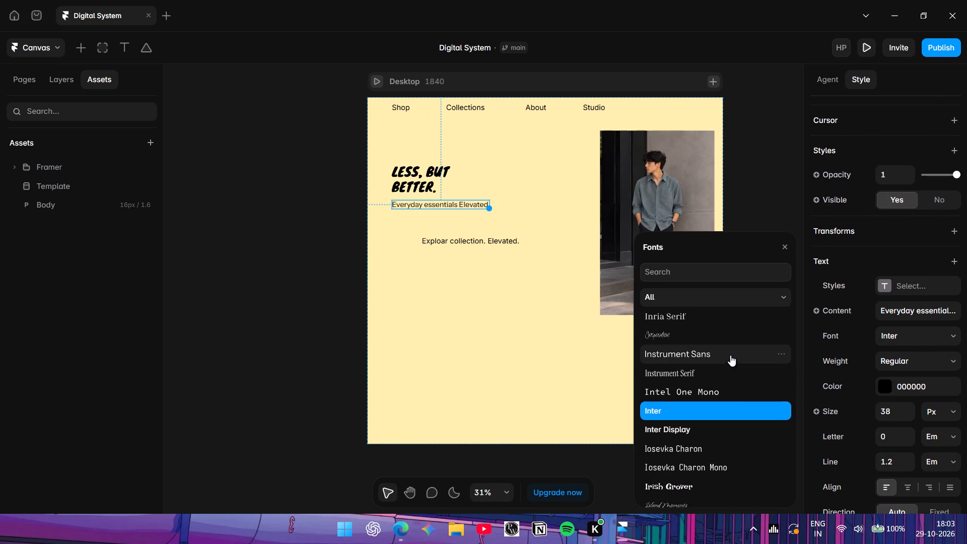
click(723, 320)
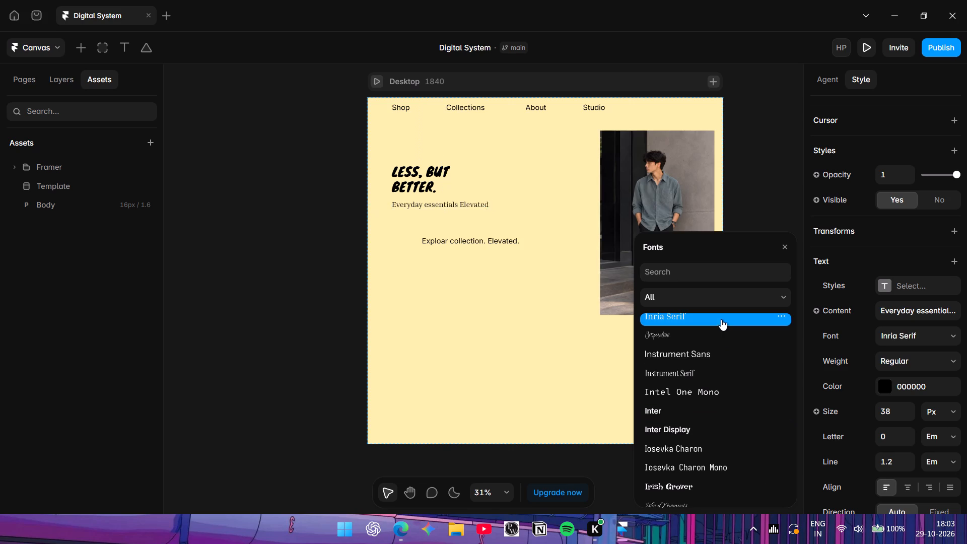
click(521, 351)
Set the font of the "Everyday essentials Elevated" line to Inknut Antiqua.
click(430, 206)
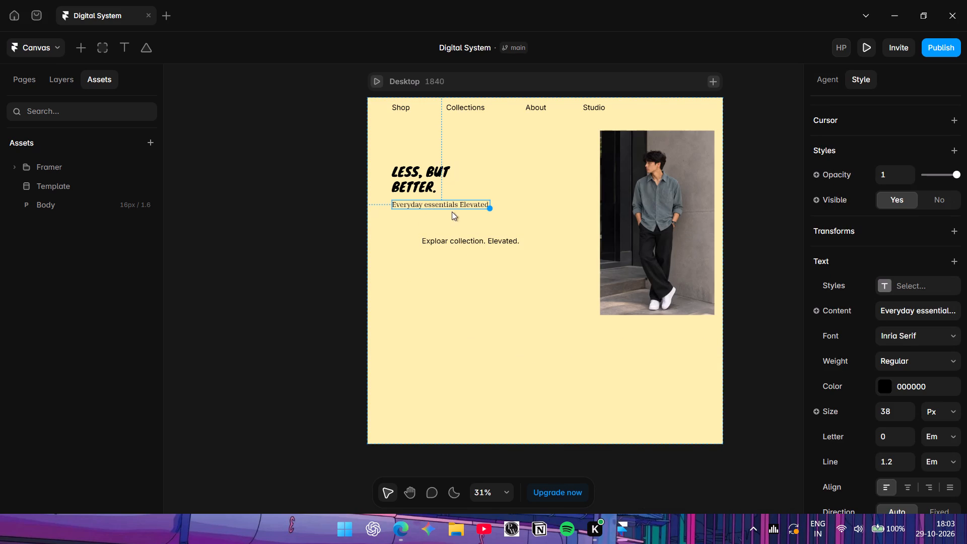
click(451, 207)
click(451, 207)
click(451, 201)
click(913, 358)
click(849, 352)
click(912, 327)
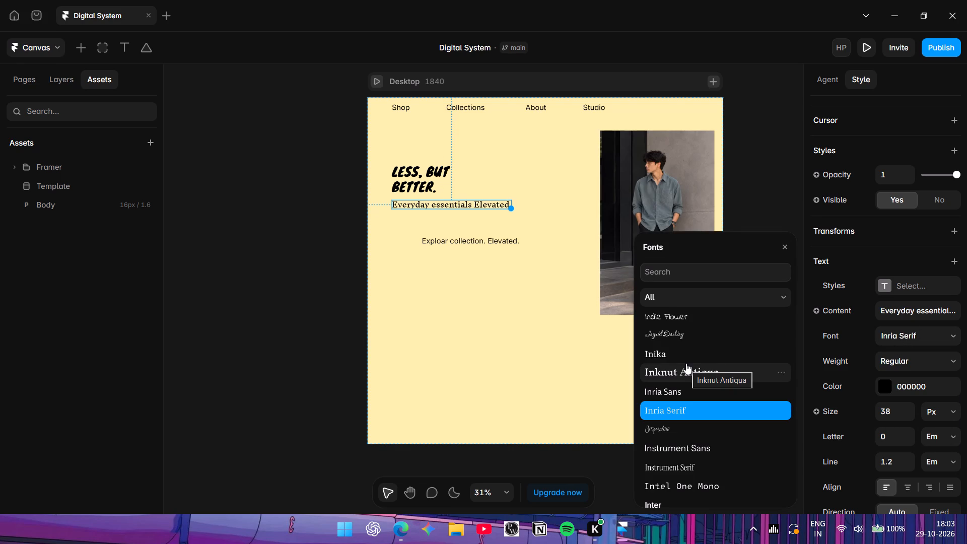
click(686, 363)
click(453, 380)
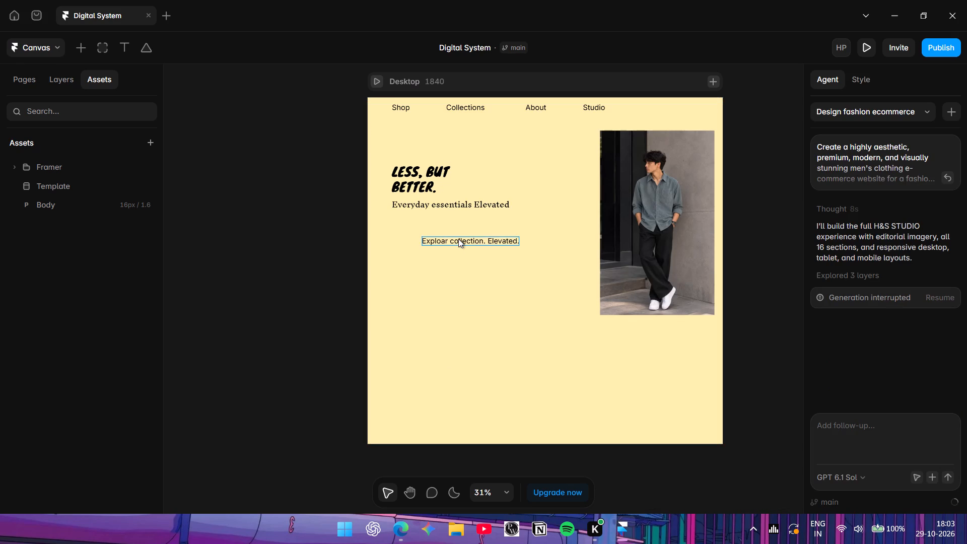
Reduce the font size of the "Everyday essentials Elevated" line under the headline by several pixels.
click(470, 205)
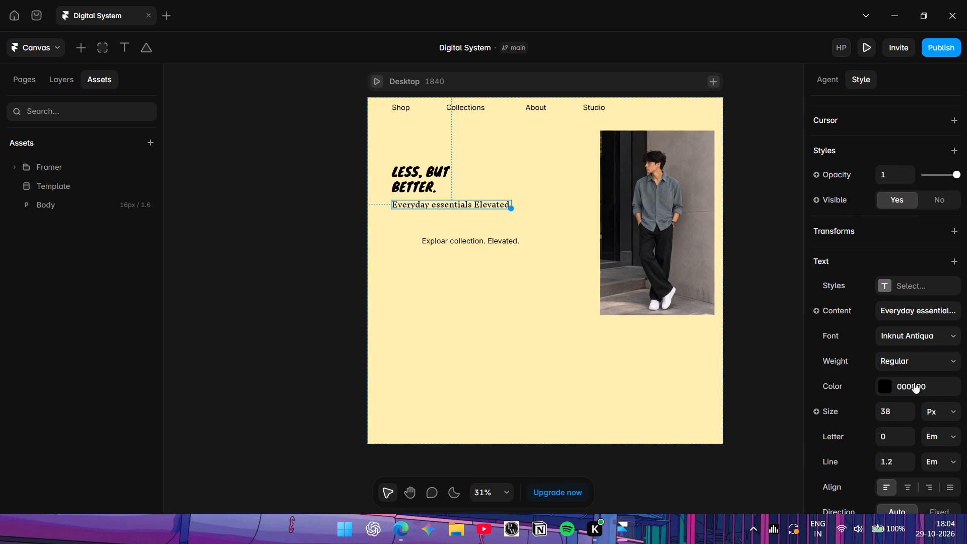
click(907, 415)
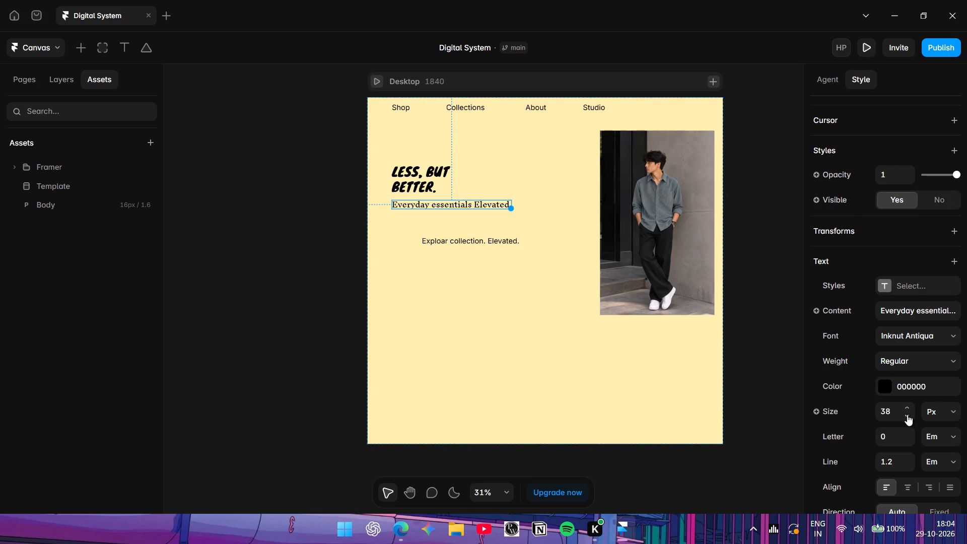
triple_click(907, 415)
click(907, 415)
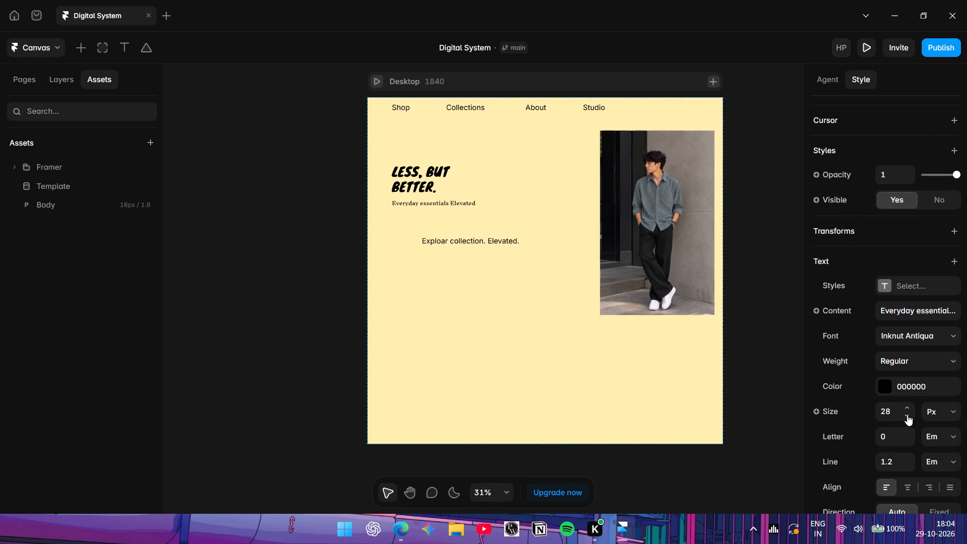
double_click(904, 409)
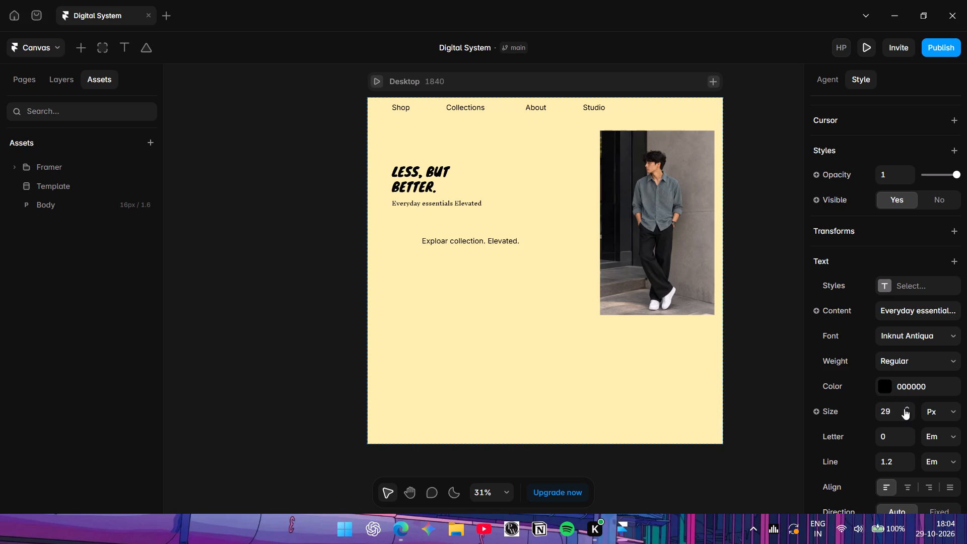
click(904, 409)
click(531, 383)
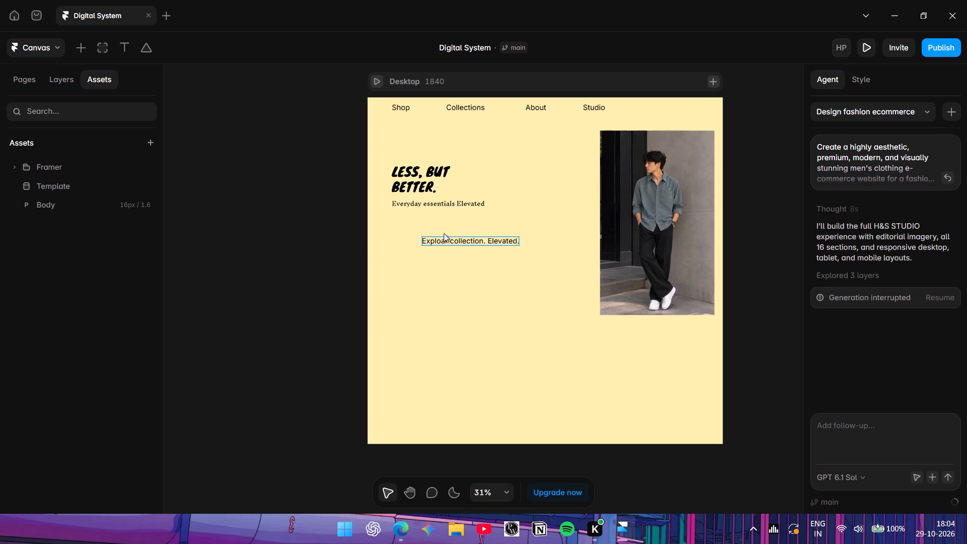
Move "Exploar collection. Elevated." under the tagline, left-aligned with it at about 126 from the frame's left and 604 from its top.
drag(442, 239, 406, 222)
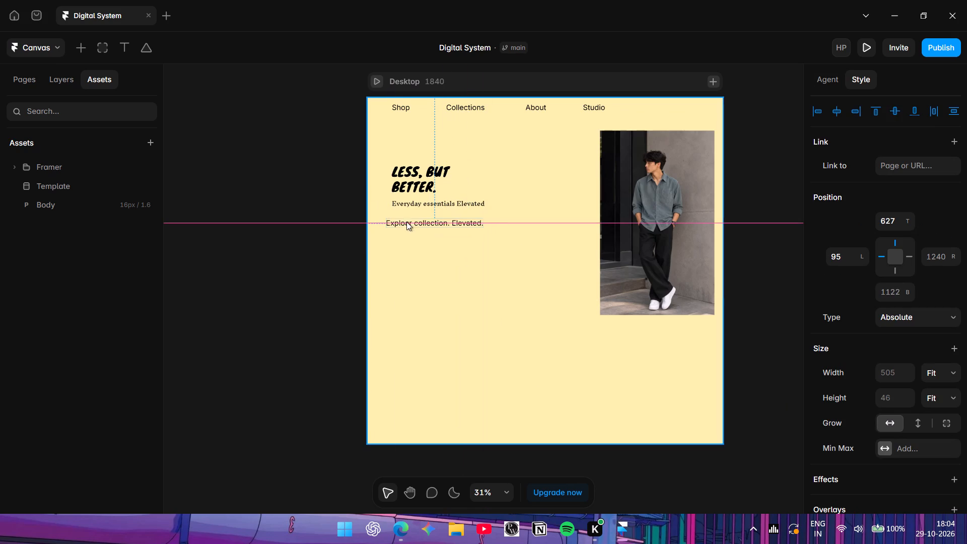
drag(406, 222, 406, 216)
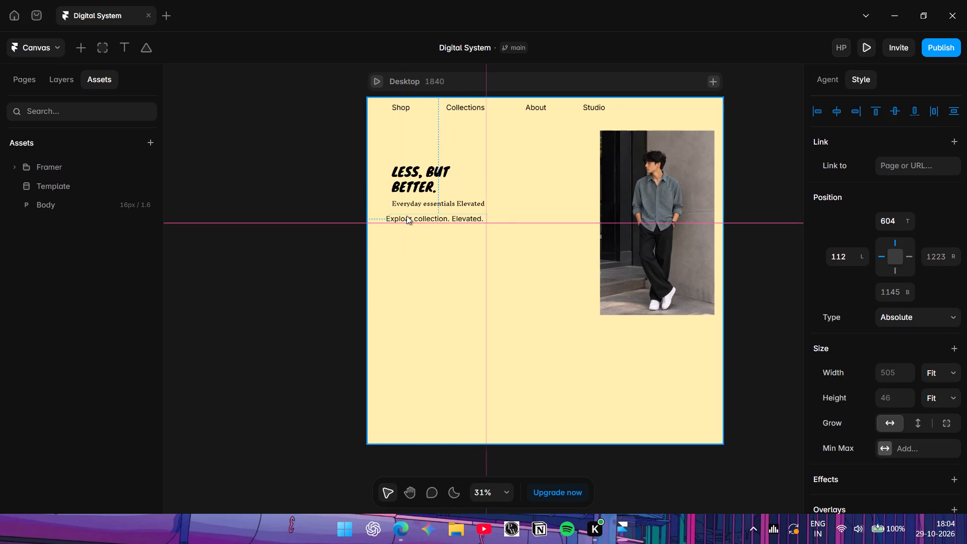
drag(406, 216, 413, 216)
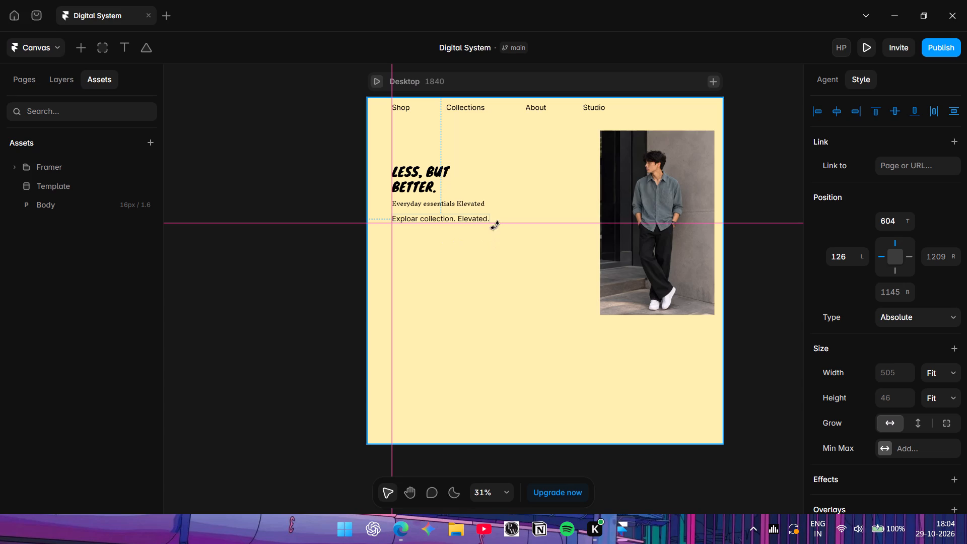
Scale the "Exploar collection. Elevated." text down to a font size of 22 px.
drag(489, 219, 454, 220)
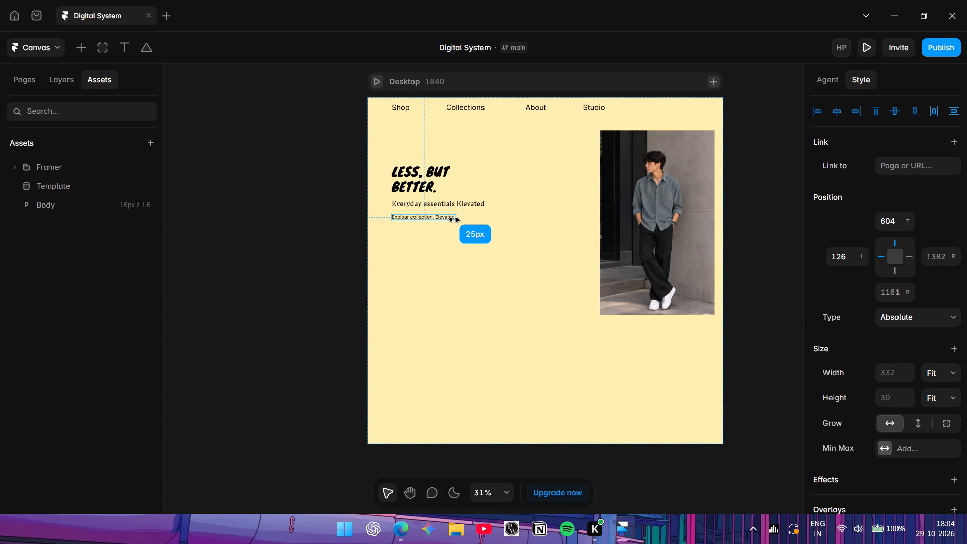
drag(454, 220, 446, 222)
click(420, 218)
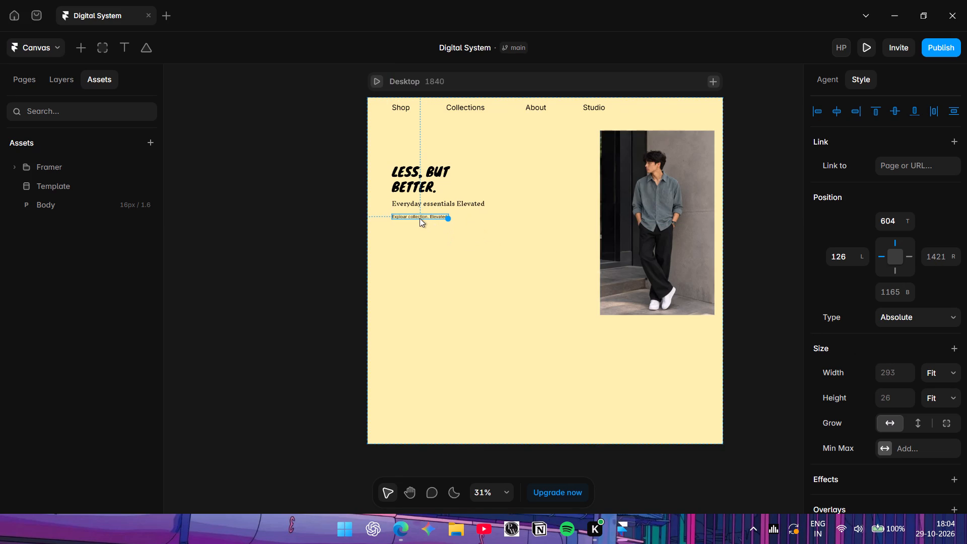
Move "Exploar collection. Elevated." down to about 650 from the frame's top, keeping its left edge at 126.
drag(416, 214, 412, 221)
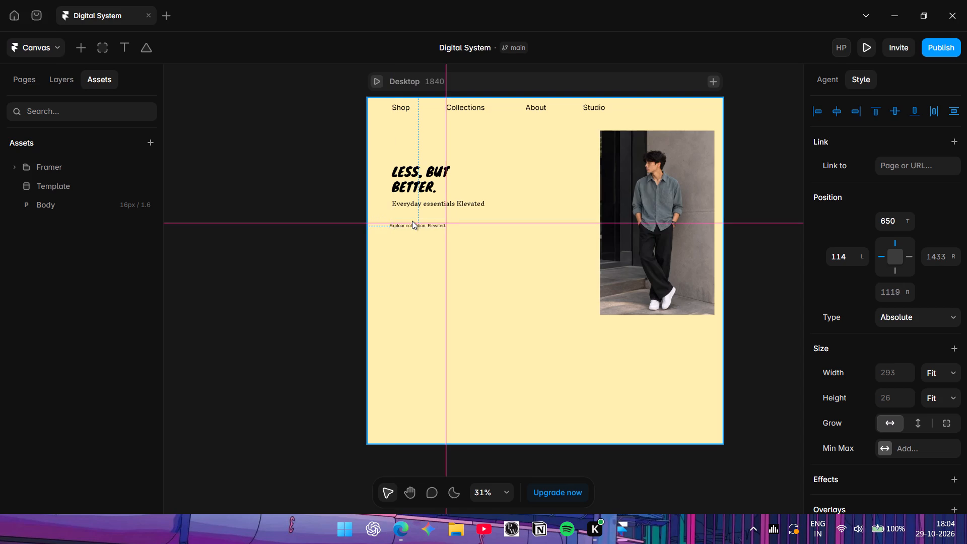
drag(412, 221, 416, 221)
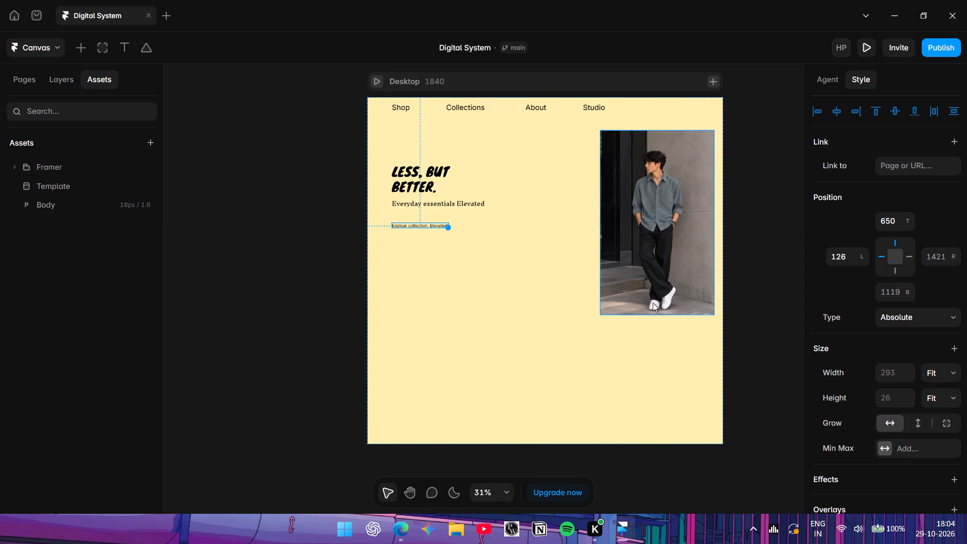
Set the text color of "Exploar collection. Elevated." to red FF0000.
scroll(884, 279, down, 1)
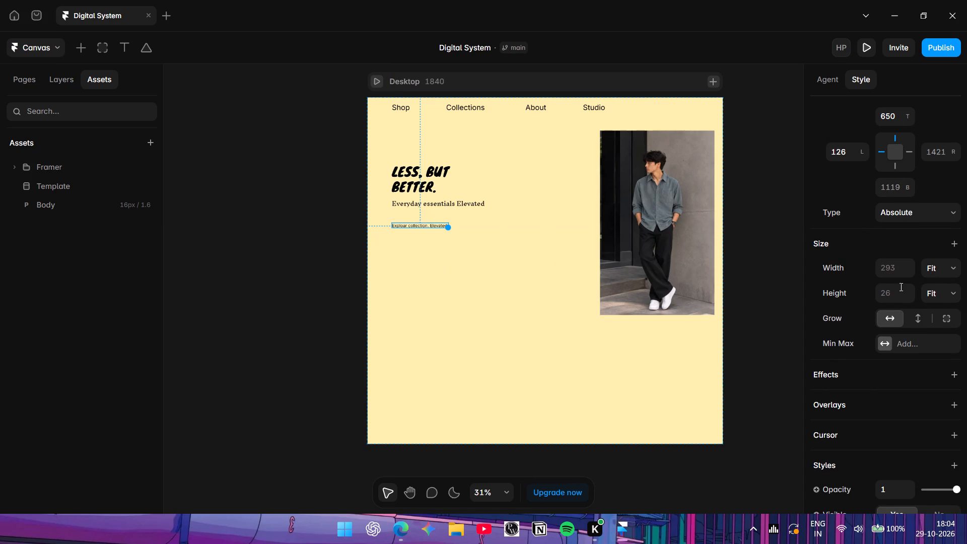
scroll(897, 293, down, 4)
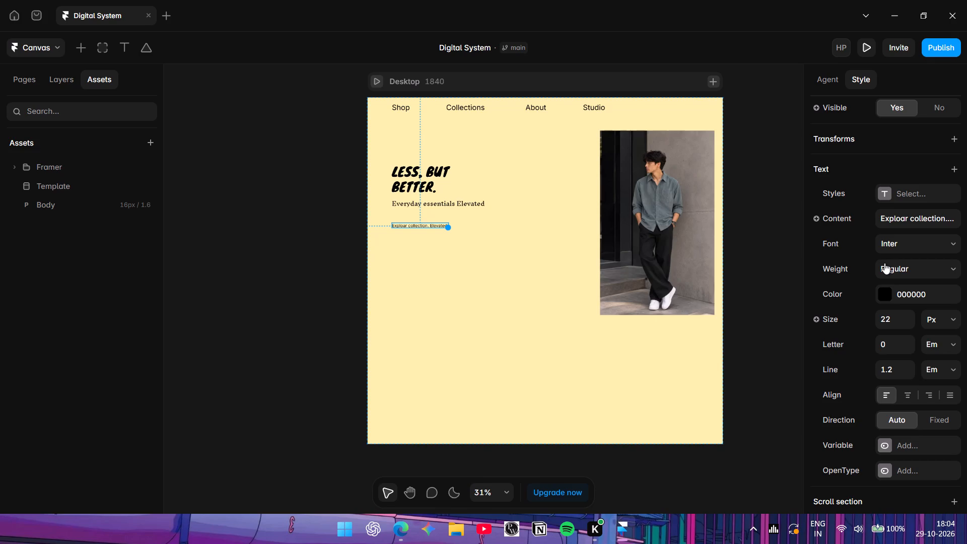
click(884, 281)
drag(724, 359, 864, 266)
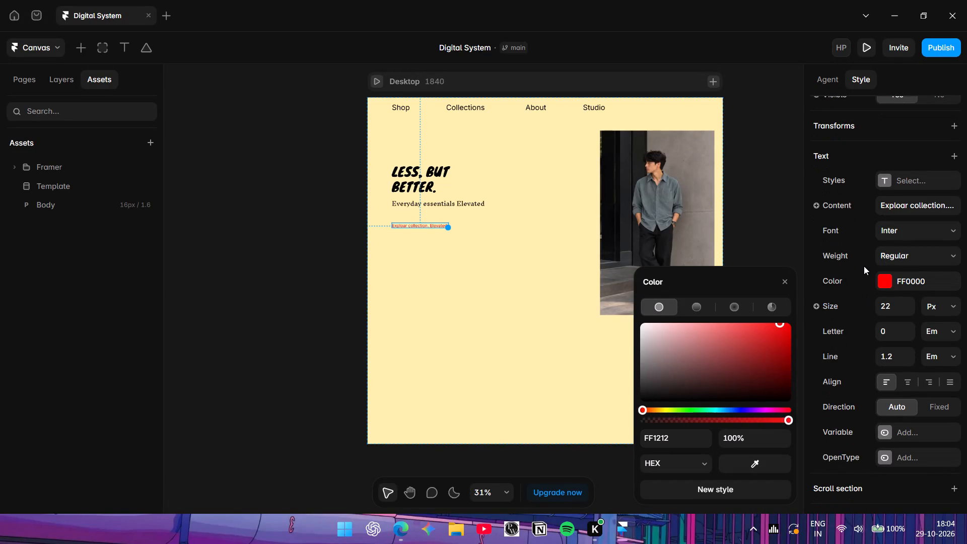
drag(864, 266, 758, 368)
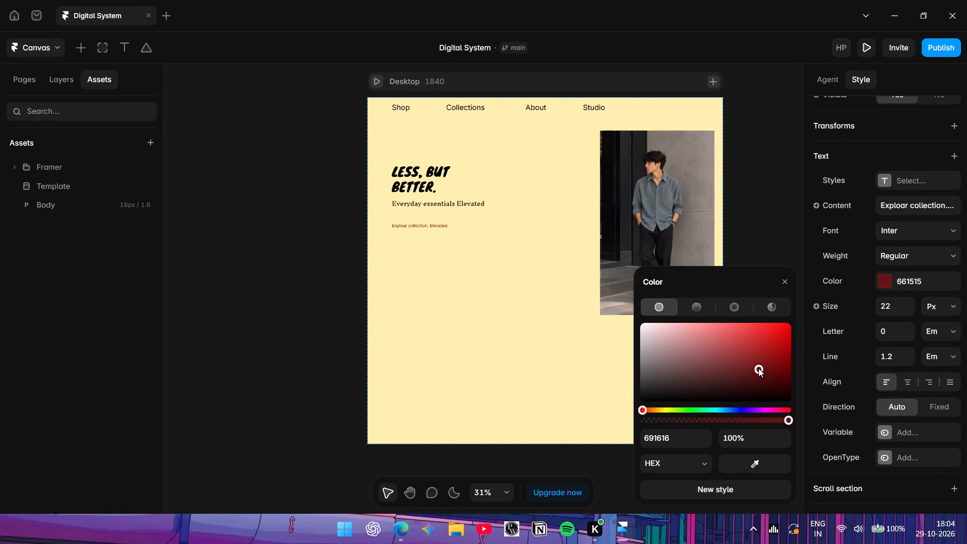
drag(758, 368, 911, 222)
click(902, 230)
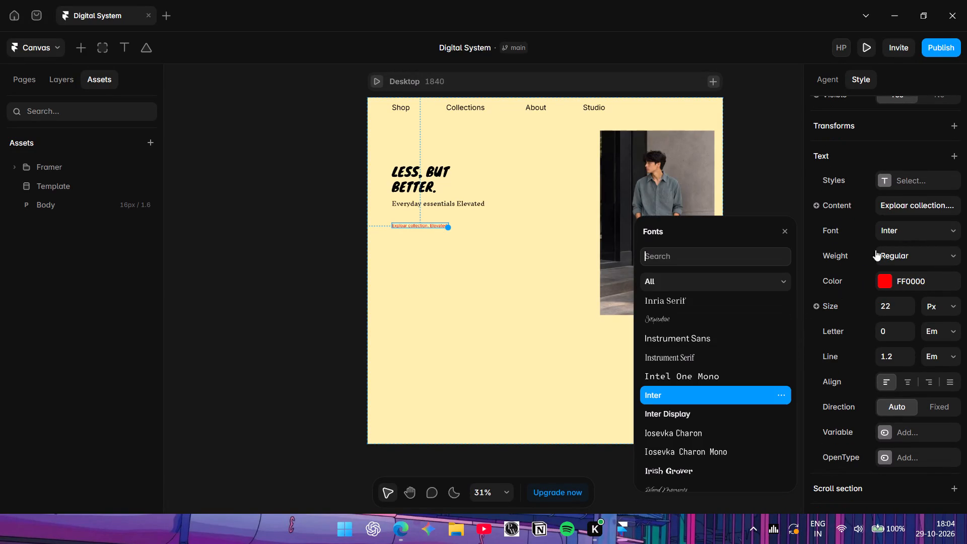
click(383, 337)
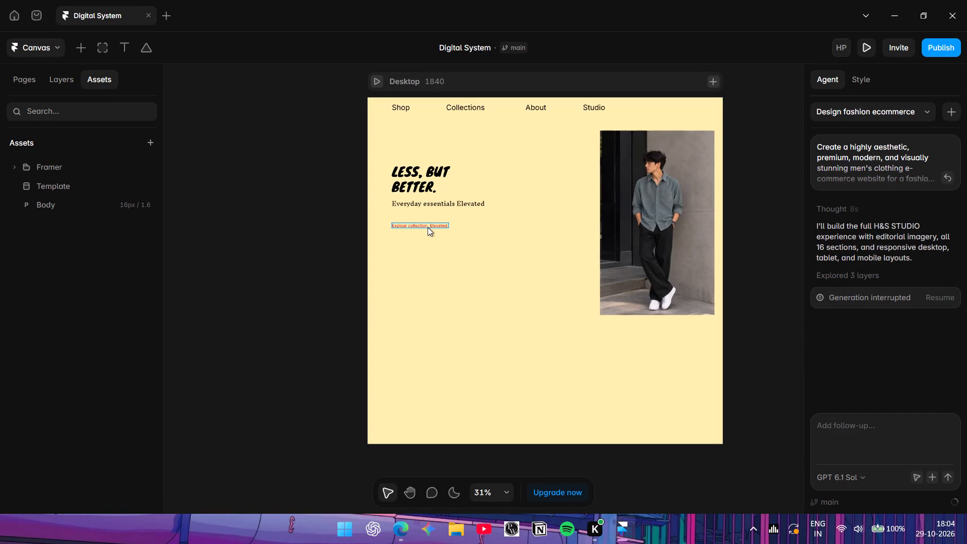
Move the red "Exploar collection. Elevated." line up close beneath the "Everyday essentials Elevated" line, keeping it left-aligned.
click(428, 227)
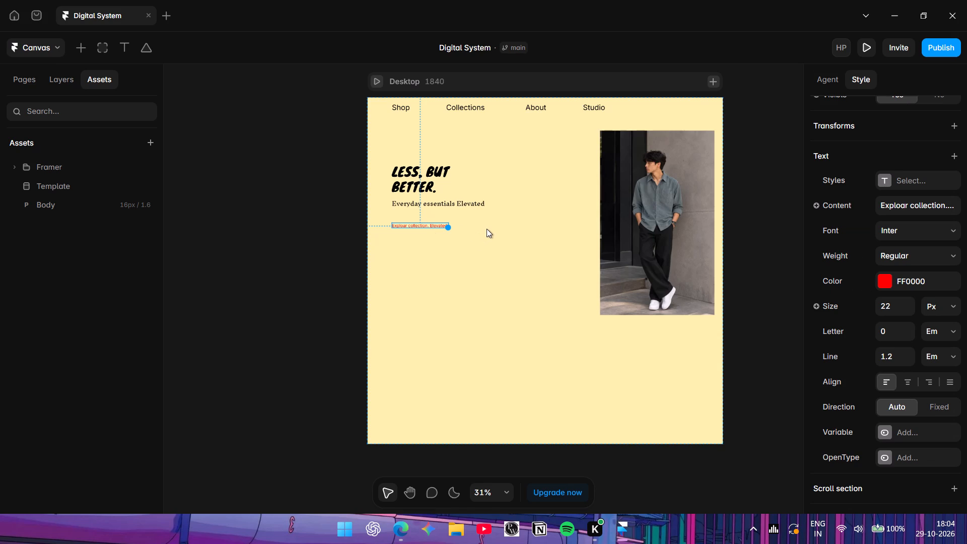
drag(414, 226, 414, 215)
click(408, 228)
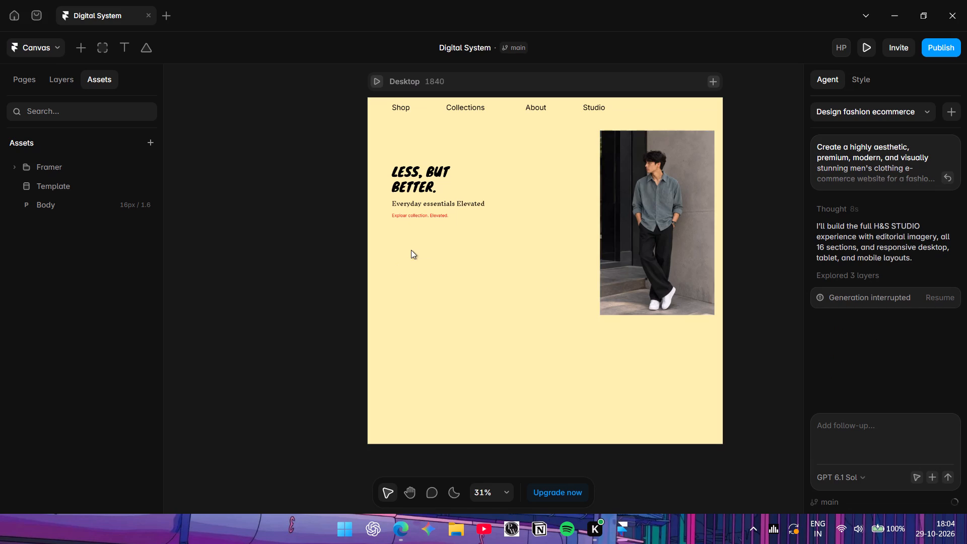
Add the text "Dscover our Story" below the collection line, at about 126 from the frame's left and 694 from its top.
click(120, 42)
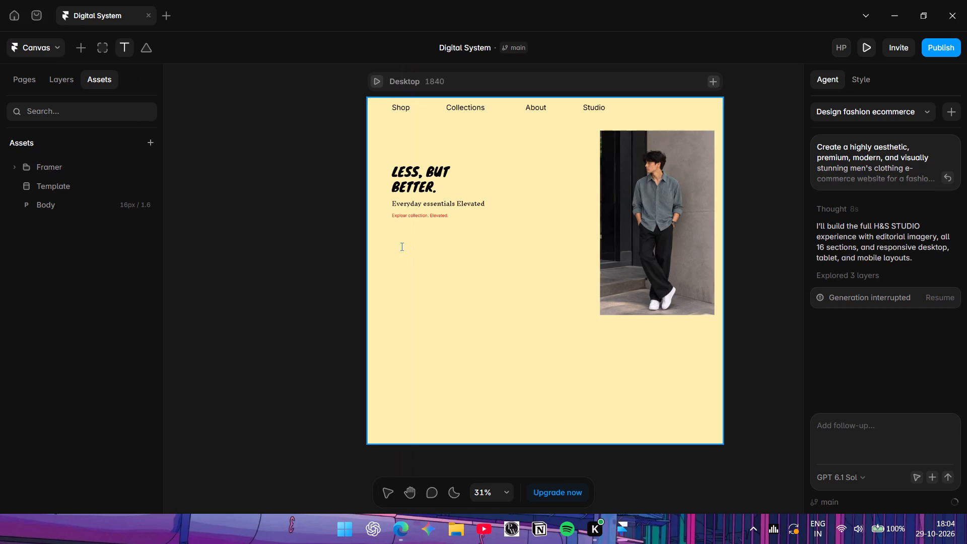
click(392, 231)
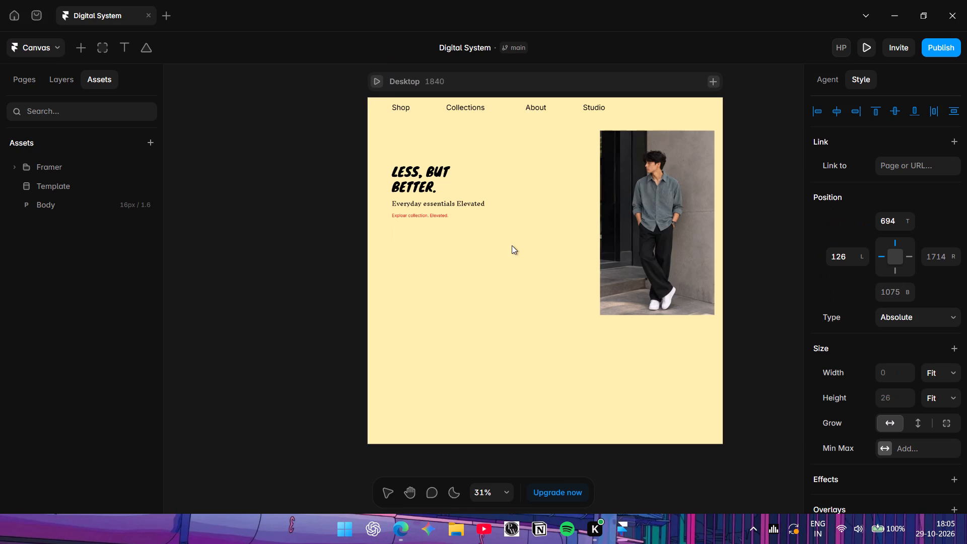
key(shift+d)
text(sc)
text(ov)
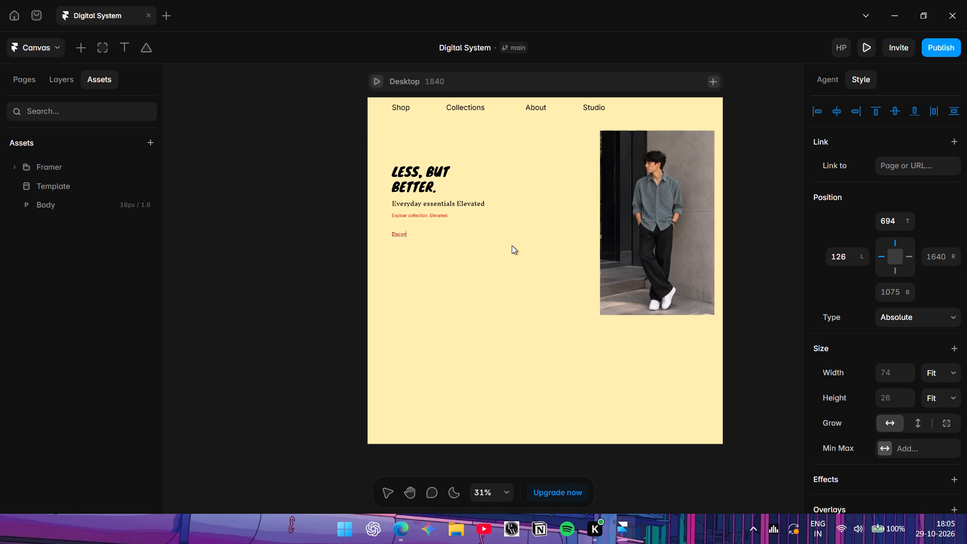
text(er)
key(space)
text(our)
key(space)
key(s)
key(BackSpace)
key(shift+s)
text(to)
text(ry)
key(space)
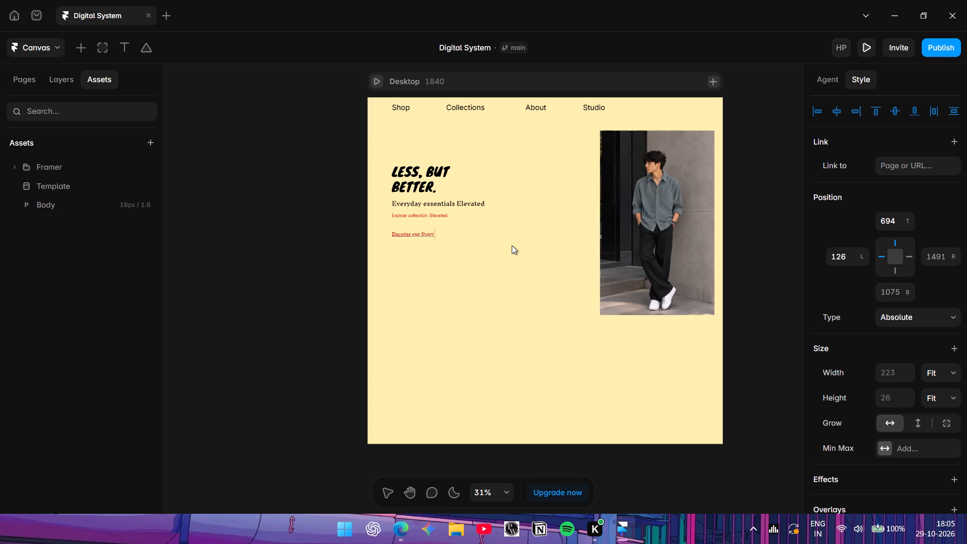
click(431, 274)
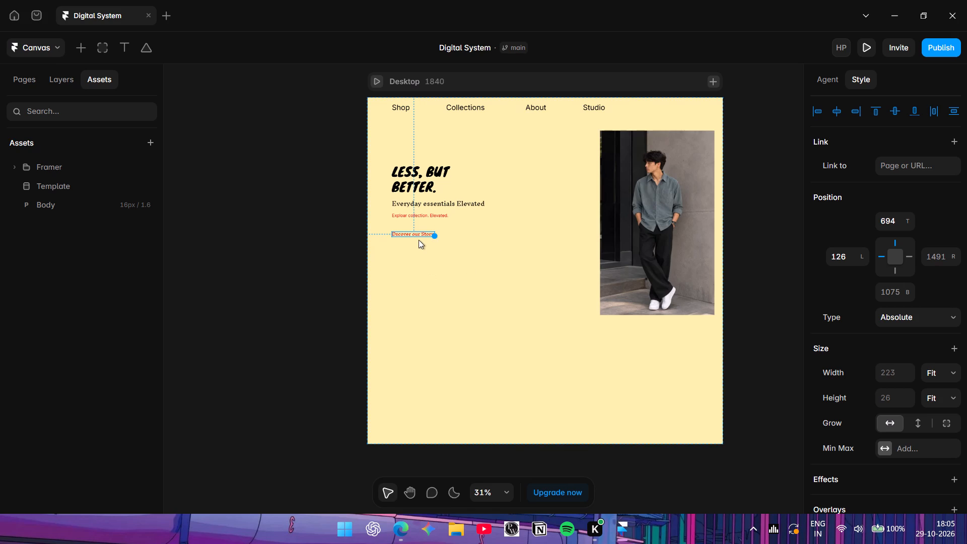
Move the "Dscover our Story" text up closer beneath the collection line, to just under 650 from the frame's top.
drag(419, 234, 419, 227)
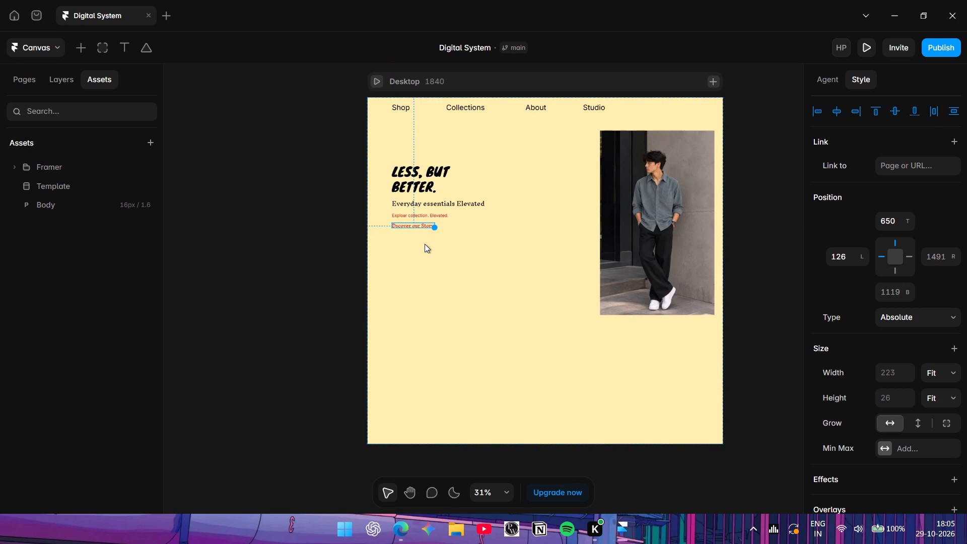
click(425, 244)
click(420, 226)
key(Up)
key(Up)
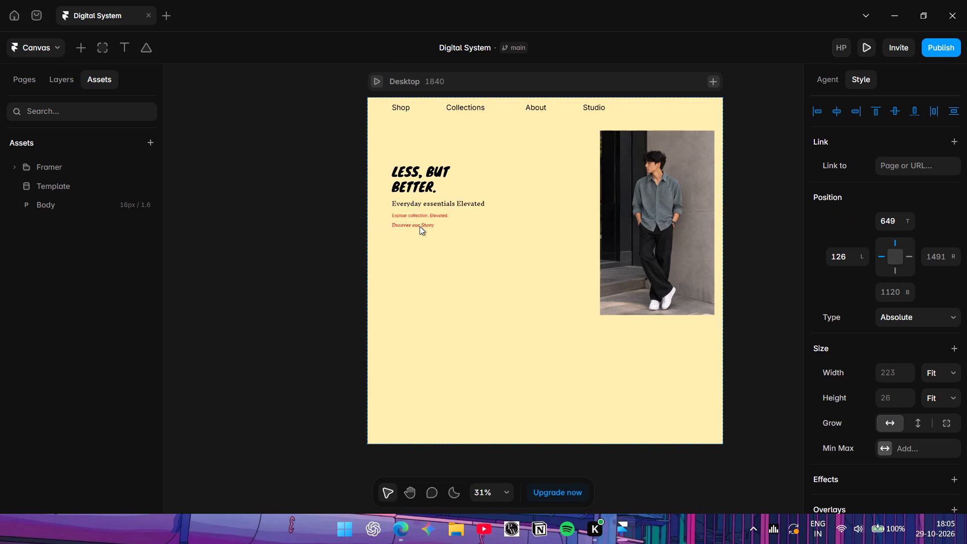
key(Up)
key(Up)
click(477, 268)
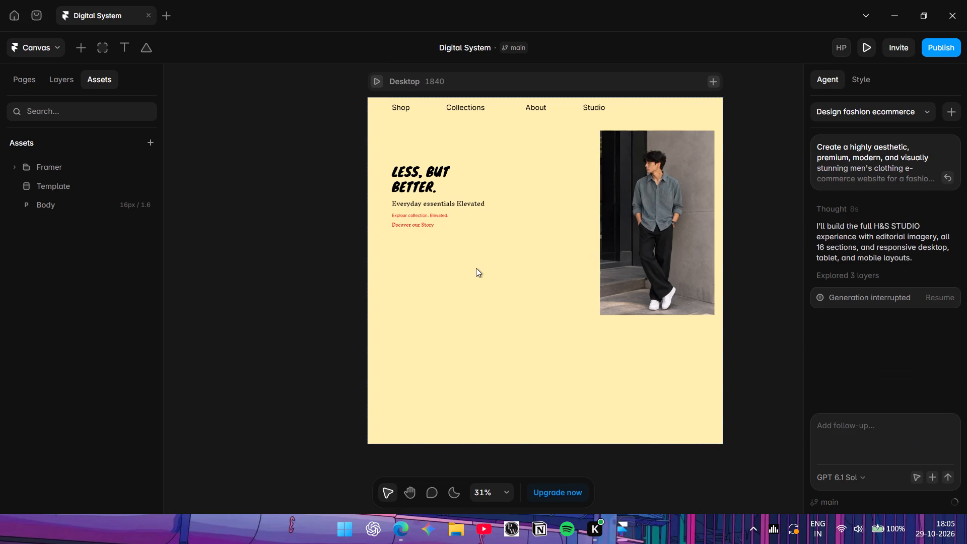
Nudge the "Everyday essentials Elevated" tagline slightly down beneath the headline.
click(413, 176)
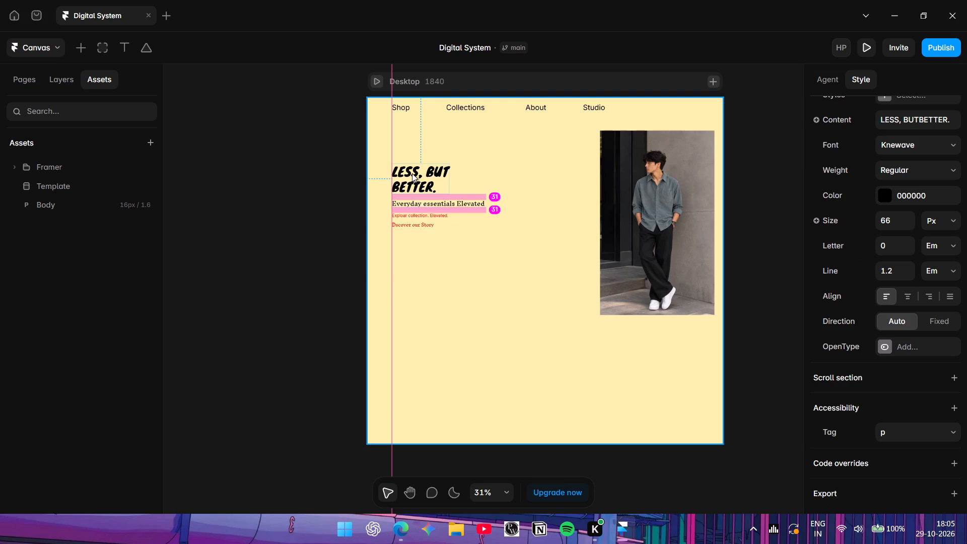
click(483, 283)
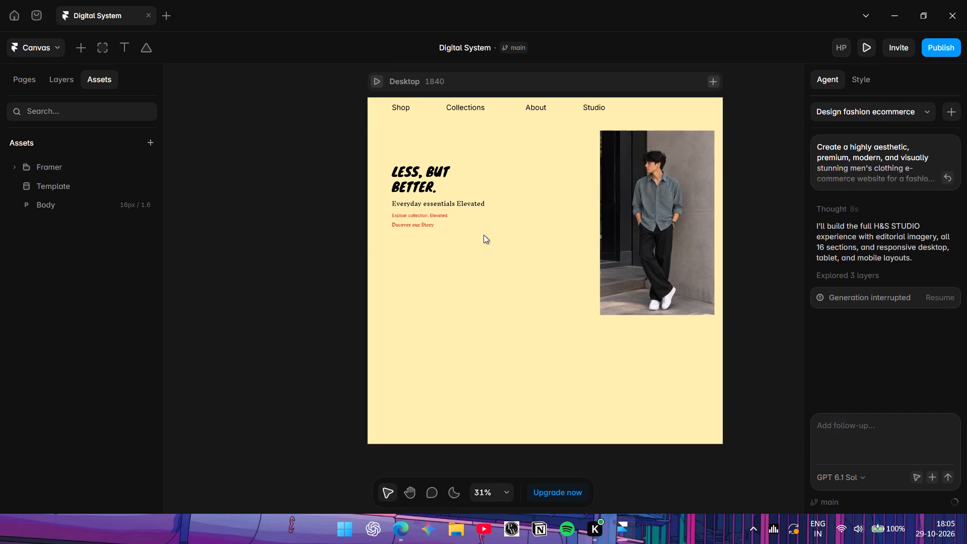
click(432, 202)
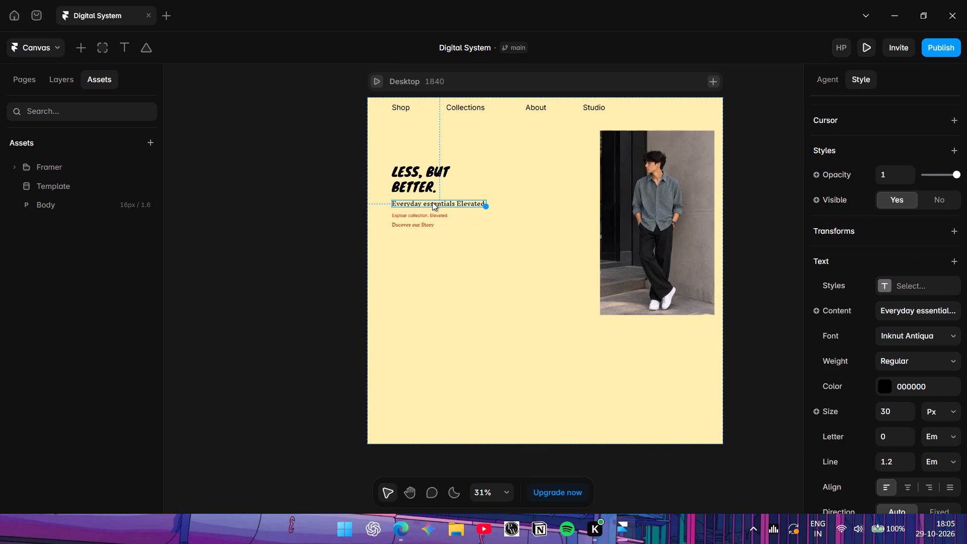
key(Down)
key(Down)
click(415, 270)
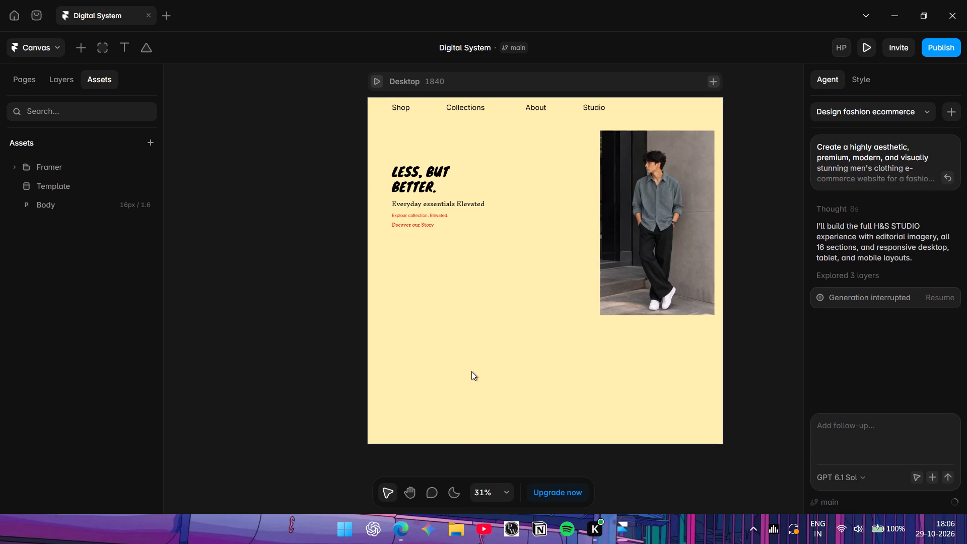
Increase the font size of the "LESS, BUT BETTER." headline to 103 px.
click(421, 168)
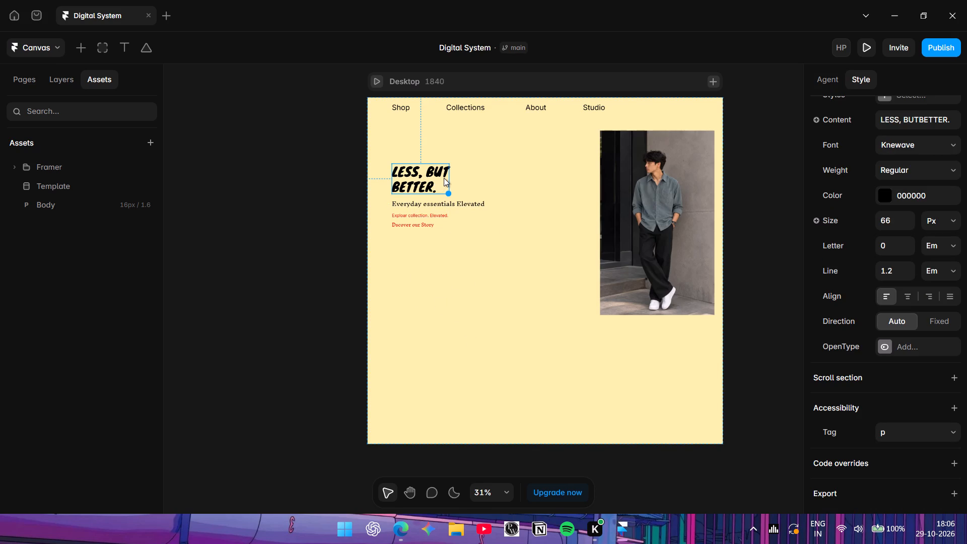
click(446, 173)
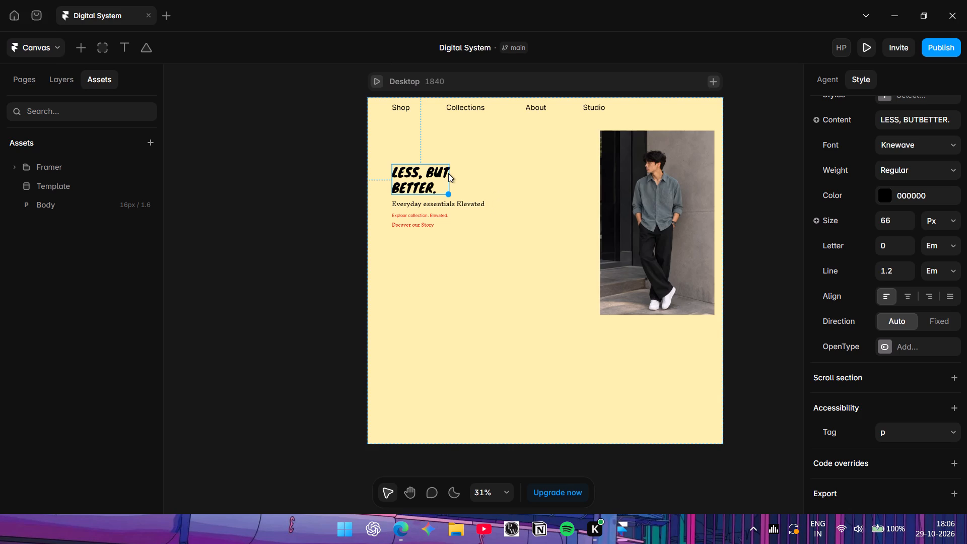
click(450, 183)
click(447, 176)
click(452, 192)
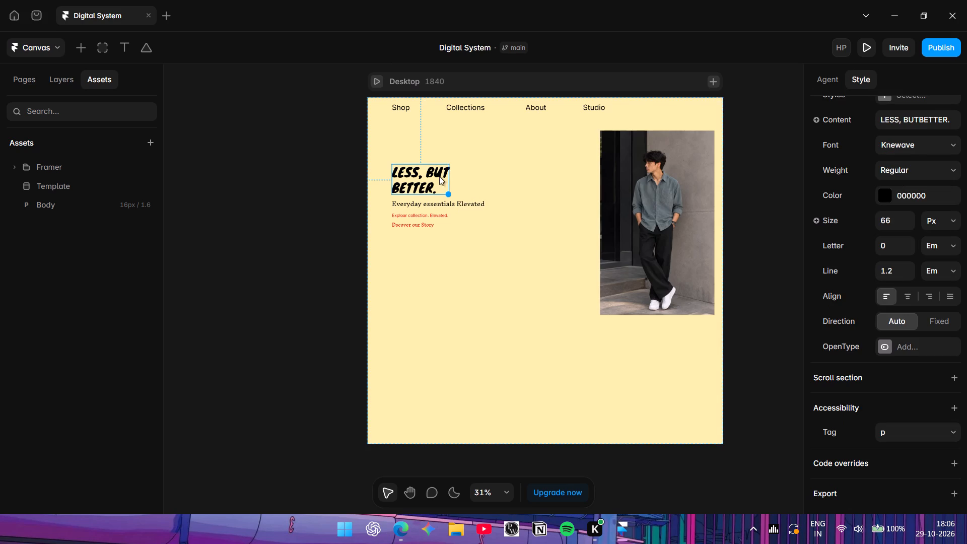
click(436, 173)
click(445, 163)
scroll(445, 163, left, 1)
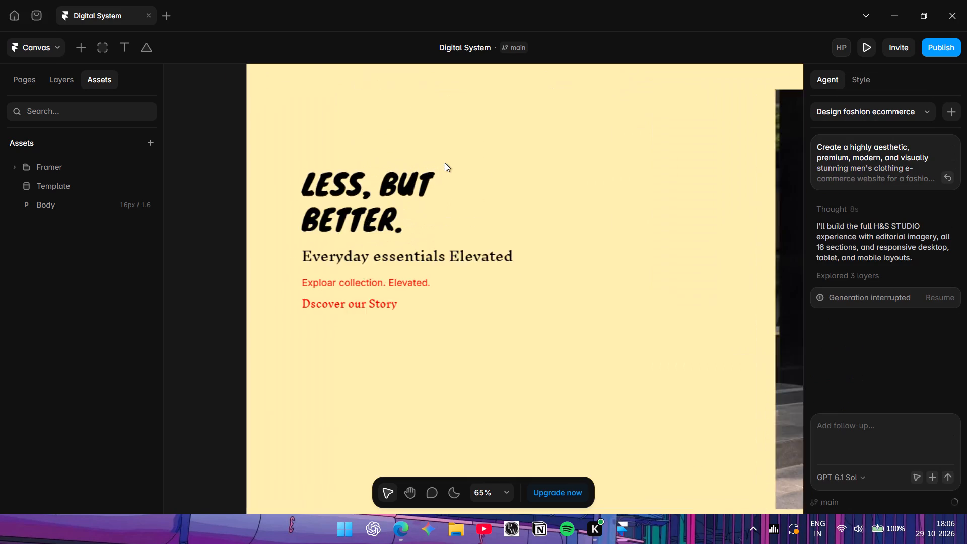
click(361, 192)
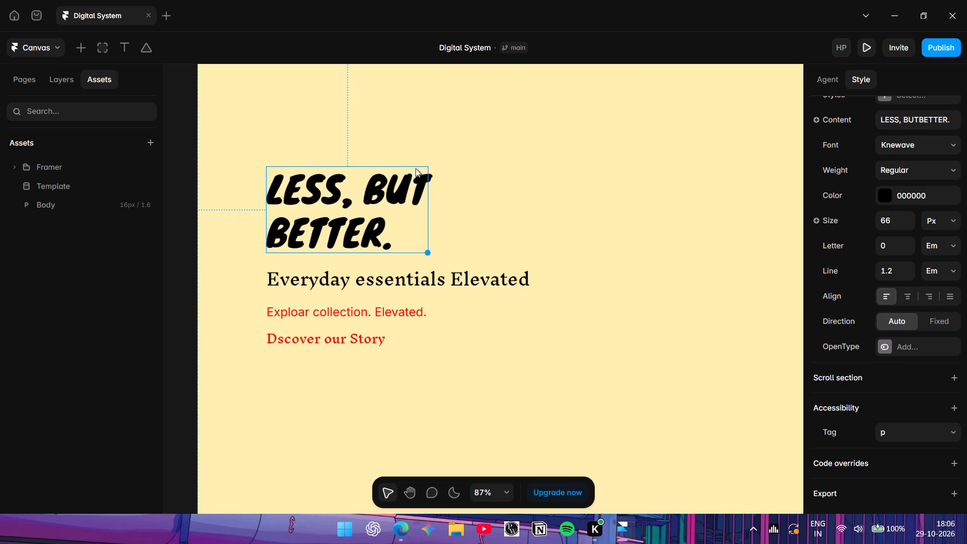
click(428, 215)
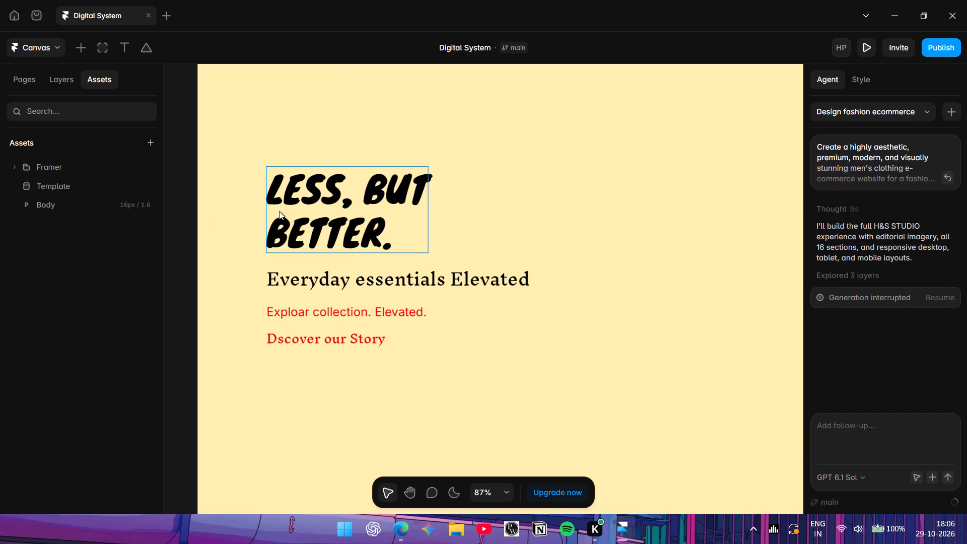
click(279, 211)
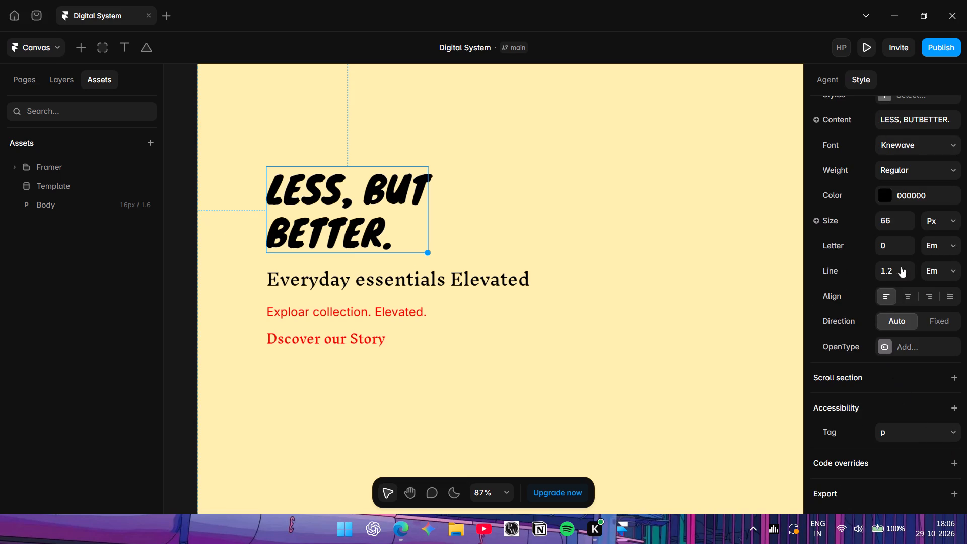
scroll(900, 254, down, 2)
scroll(884, 247, up, 1)
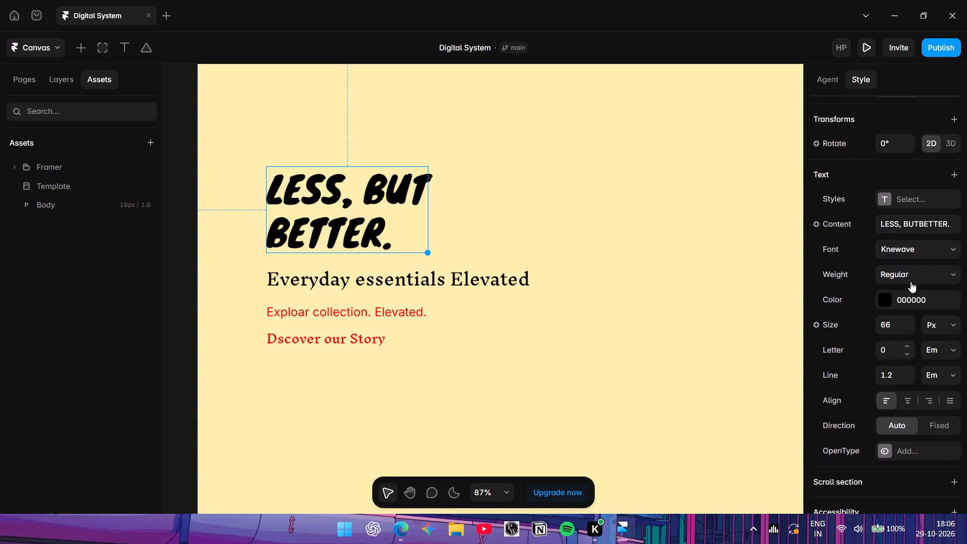
scroll(900, 309, down, 3)
scroll(891, 355, down, 1)
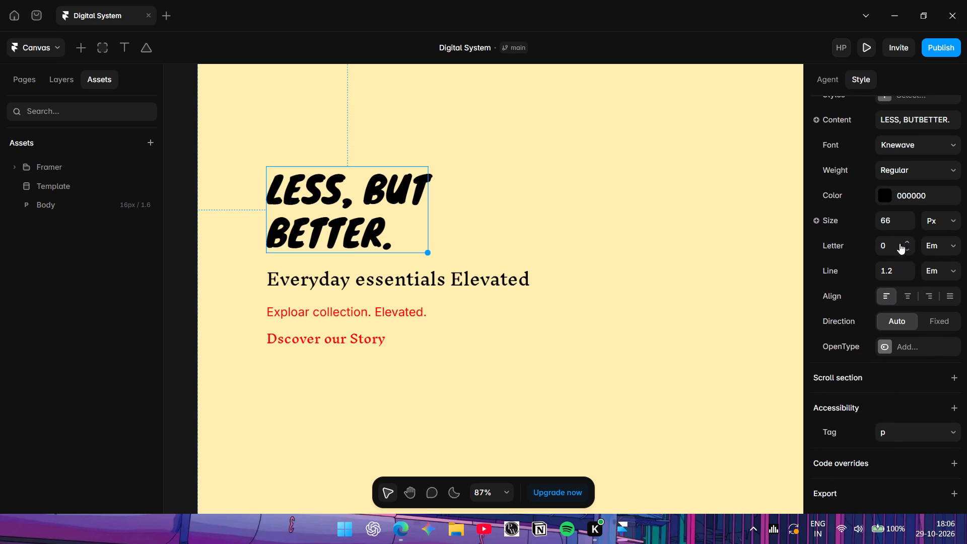
click(906, 217)
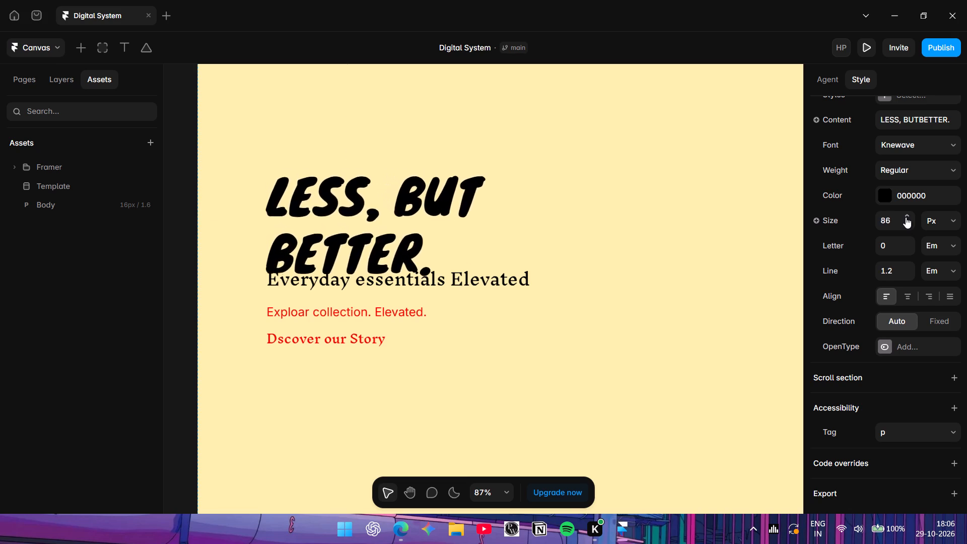
scroll(910, 214, left, 1)
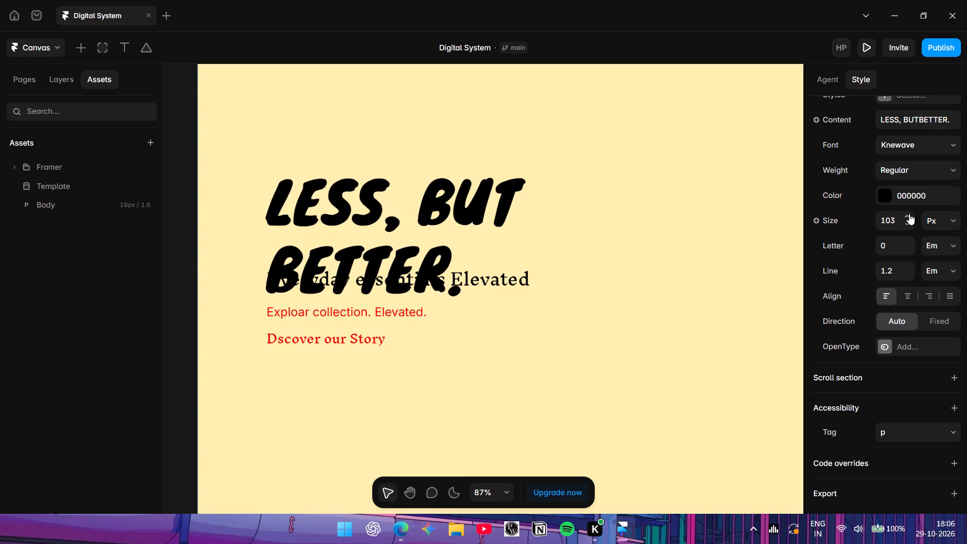
Separate the enlarged headline from the text below by moving it up and the tagline, collection and story lines down.
drag(427, 221, 421, 126)
click(334, 348)
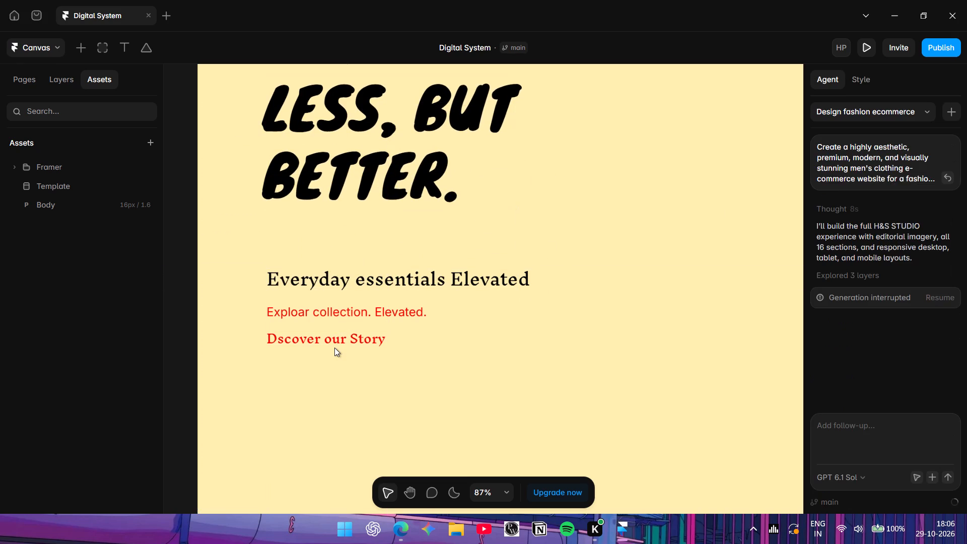
click(334, 344)
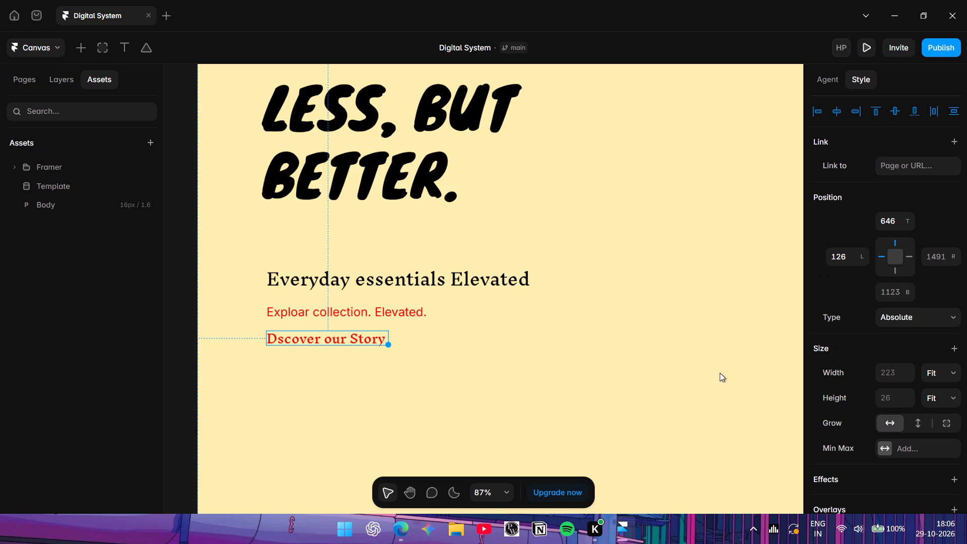
drag(335, 338, 335, 390)
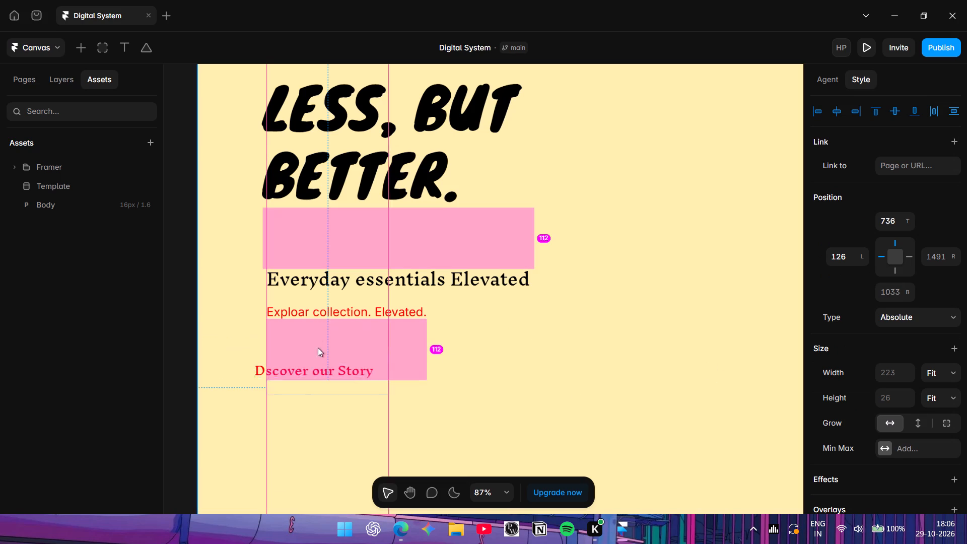
click(313, 318)
drag(301, 367, 296, 439)
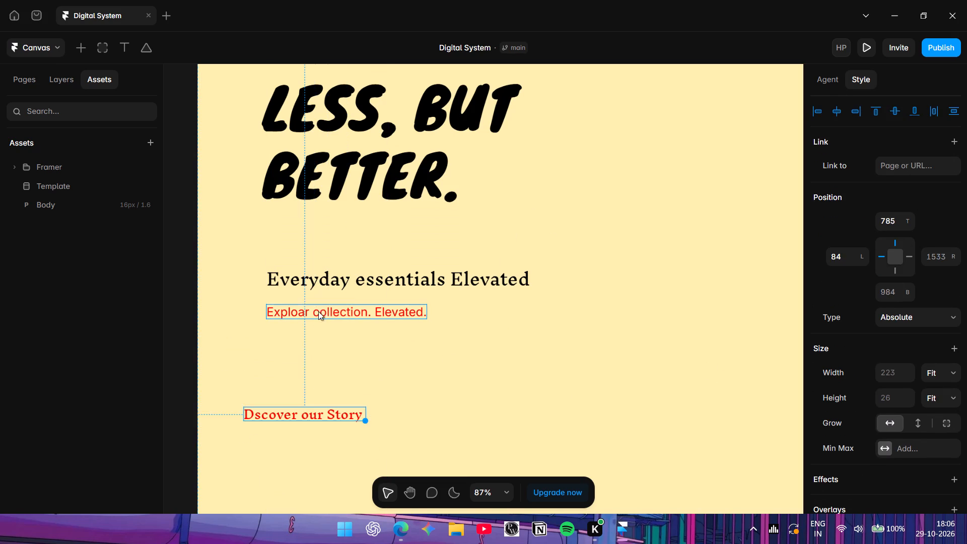
drag(320, 310, 356, 400)
drag(380, 280, 413, 362)
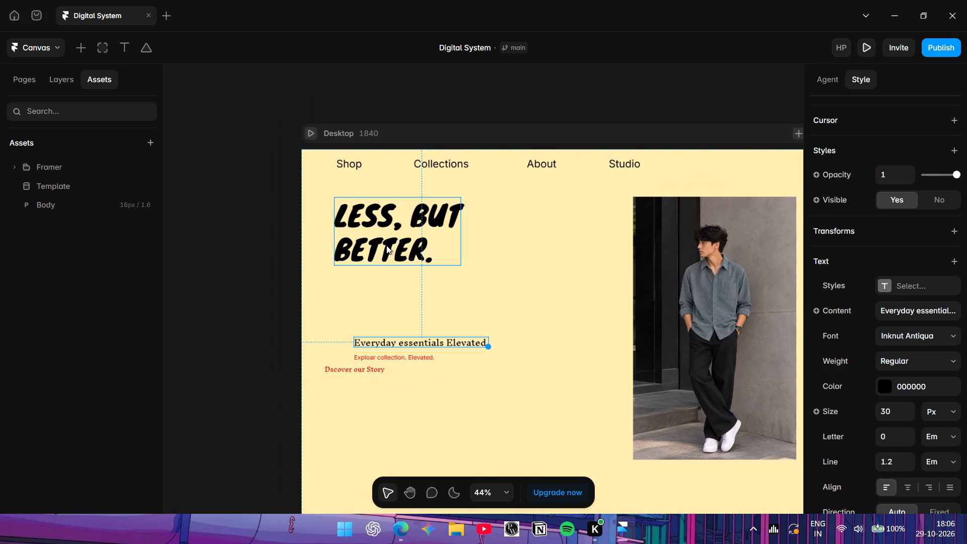
Move the "LESS, BUT BETTER." headline down a little, with its left edge aligned to the Shop navigation link.
drag(386, 245, 388, 259)
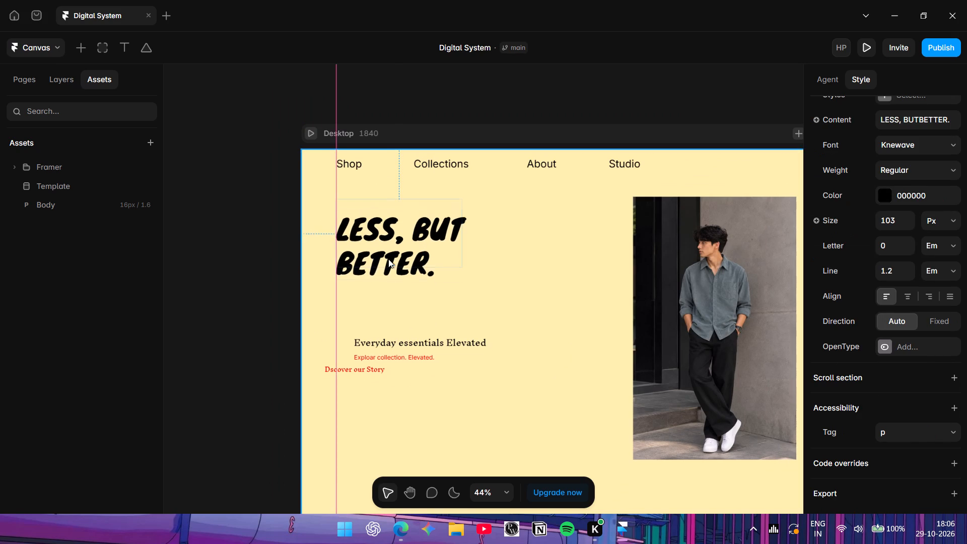
drag(388, 259, 392, 257)
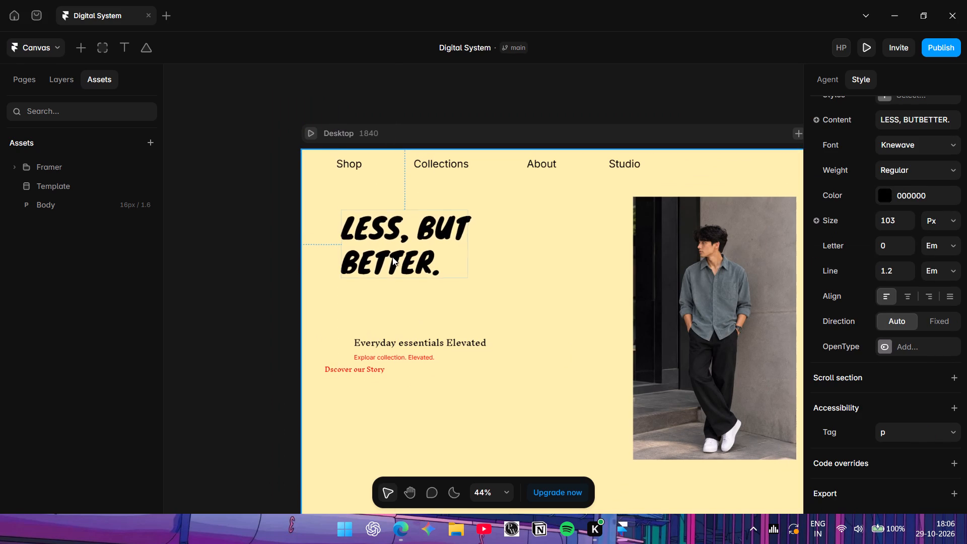
drag(392, 257, 391, 255)
key(Down)
key(Down)
key(Down)
key(Down)
key(Down)
key(Down)
key(Down)
key(Down)
key(Down)
key(Down)
key(Down)
key(Down)
key(Down)
key(Down)
key(Down)
key(Down)
key(Down)
key(Down)
key(Down)
key(Down)
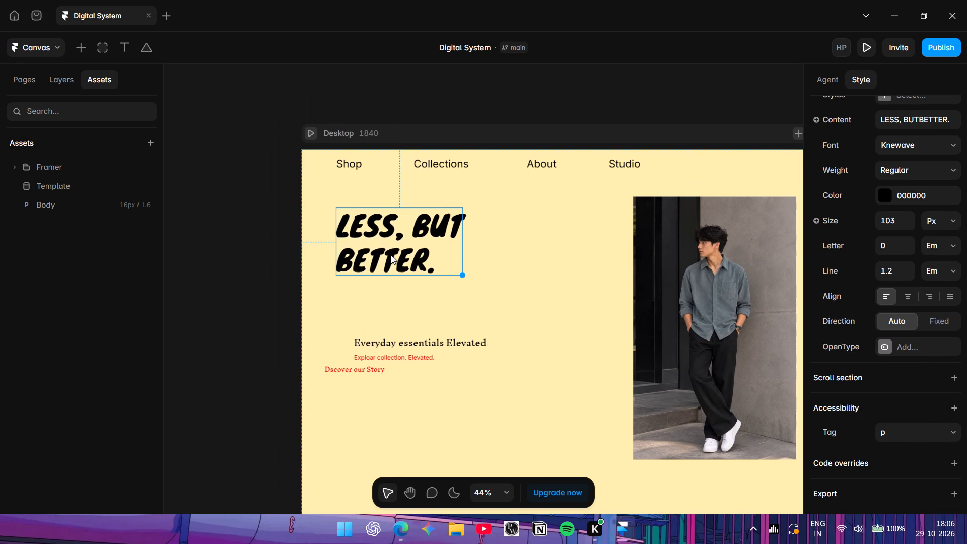
key(Down)
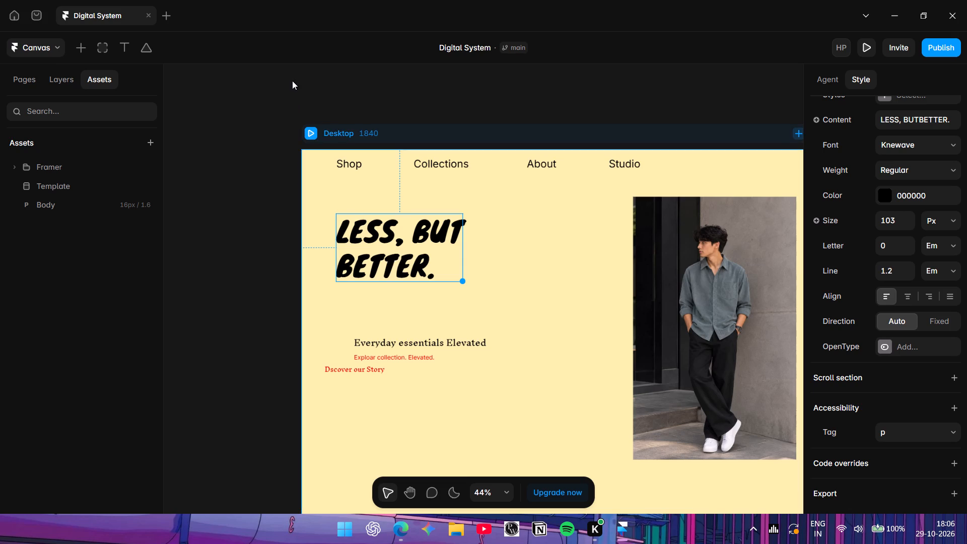
Nudge the headline slightly further down towards the tagline, keeping it aligned with the Shop link.
scroll(554, 214, down, 2)
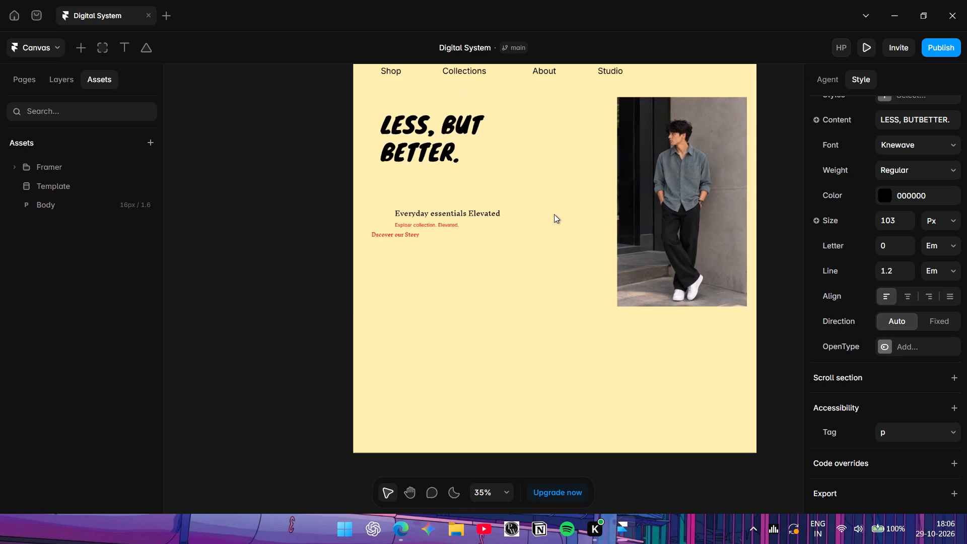
scroll(554, 214, left, 1)
click(393, 172)
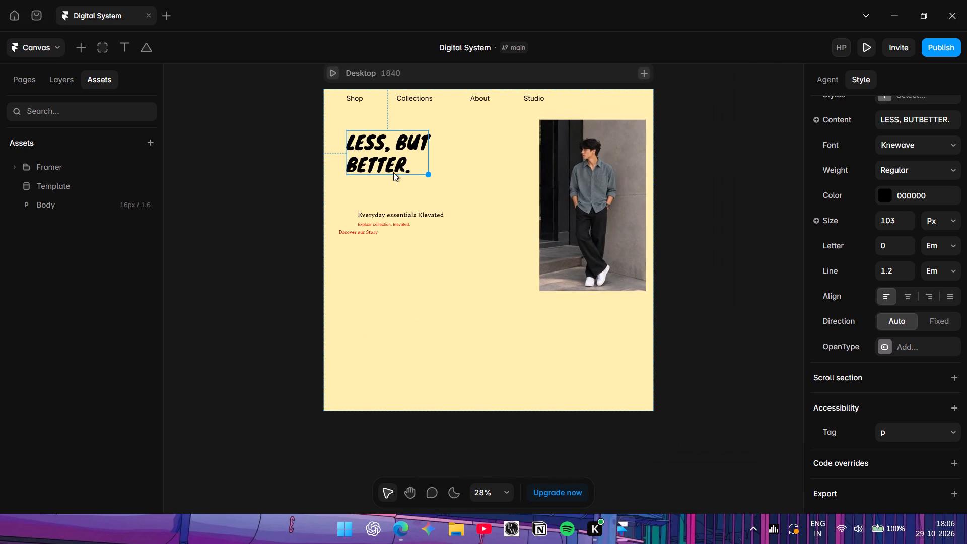
key(Down)
key(Down)
key(Down)
key(Down)
key(Down)
key(Down)
key(Down)
key(Down)
key(Down)
key(Down)
key(Down)
key(Down)
key(Down)
key(Down)
key(Down)
key(Down)
key(Down)
key(Down)
key(Down)
key(Down)
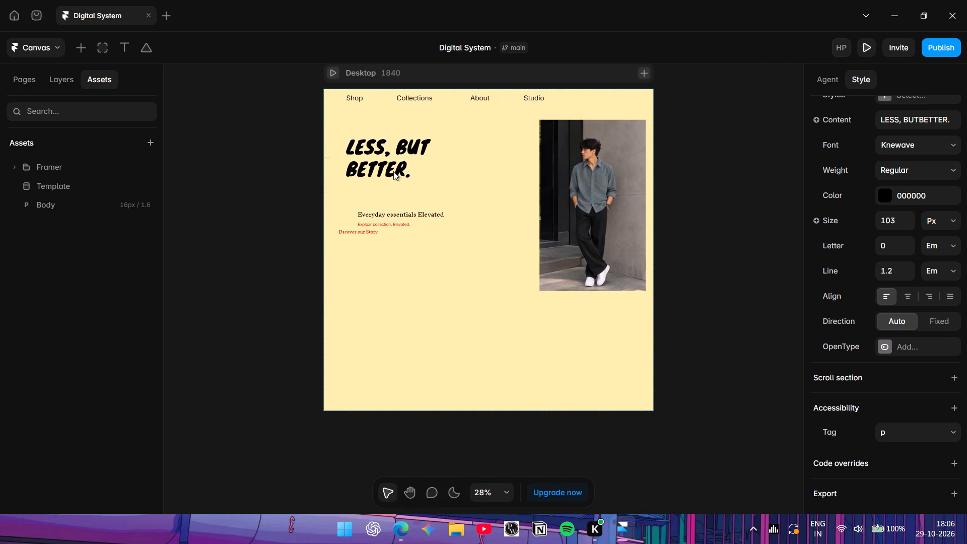
Set the font size of the "LESS, BUT BETTER." headline to 112 px.
click(909, 215)
triple_click(909, 215)
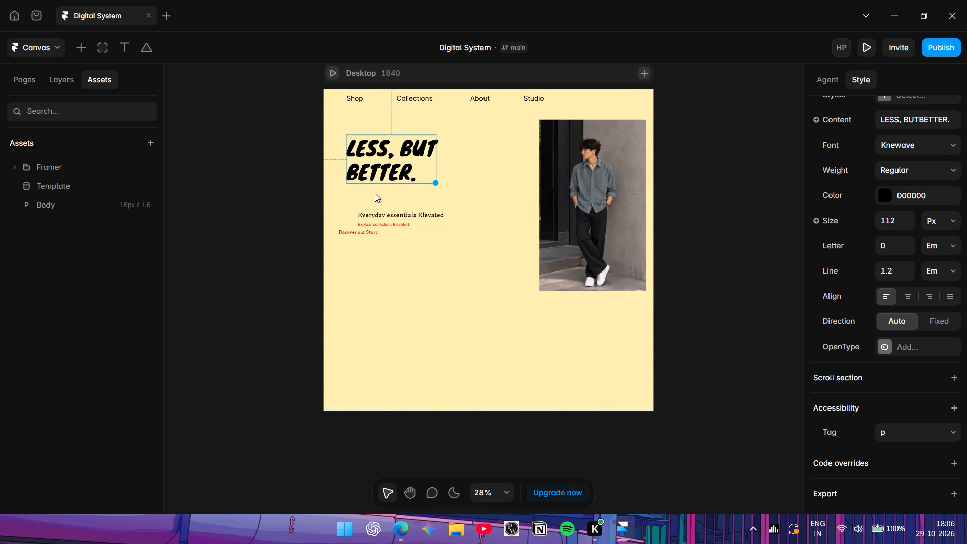
Nudge the 112 px headline down by a few pixels and deselect it.
click(374, 168)
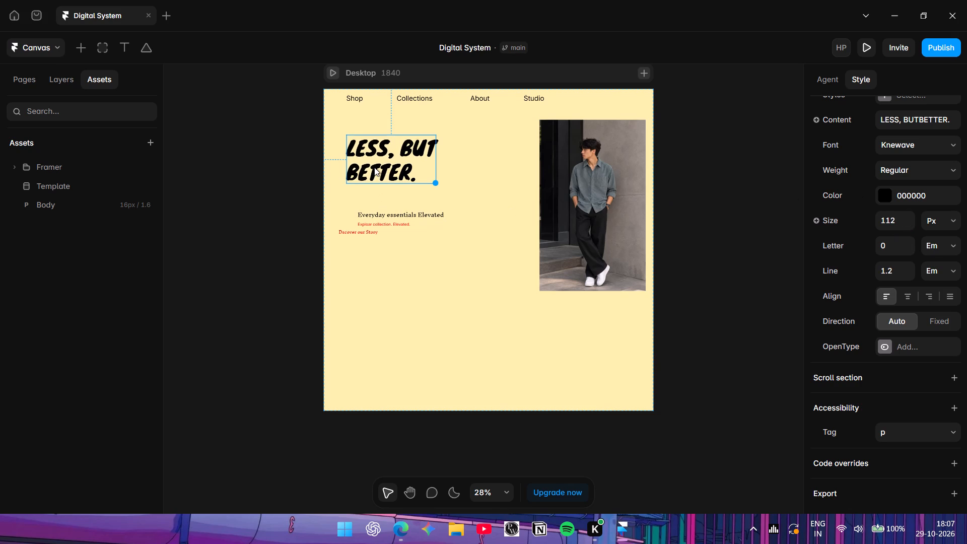
key(Down)
key(Down)
key(Down)
double_click(374, 167)
key(Down)
key(Down)
key(Down)
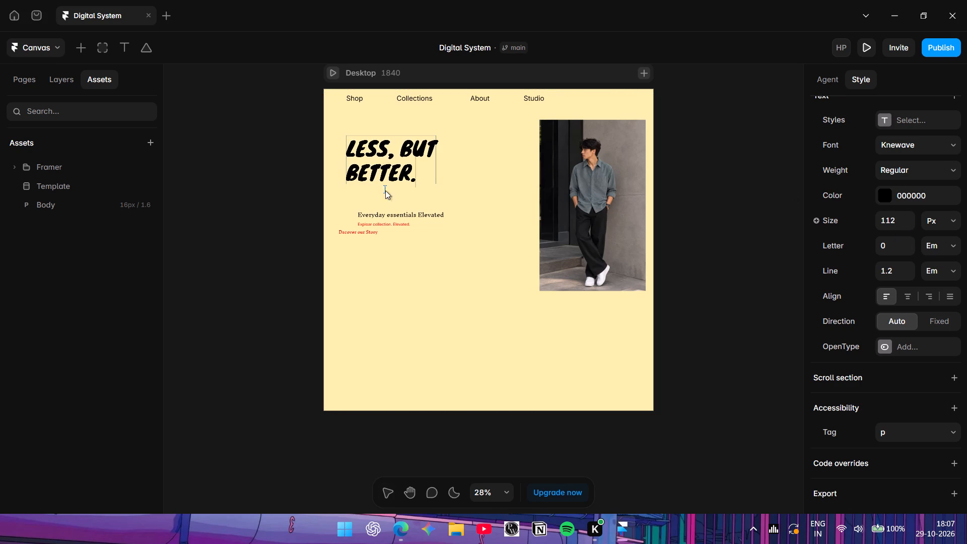
click(438, 215)
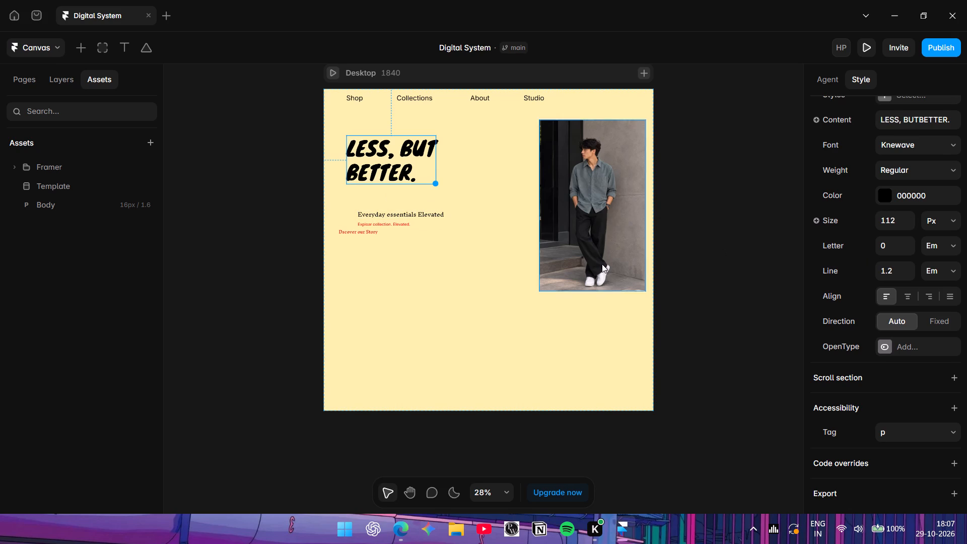
click(503, 282)
Enlarge the "Everyday essentials Elevated" tagline to 41 px and place it just below the headline, aligned with the headline's left edge.
click(428, 215)
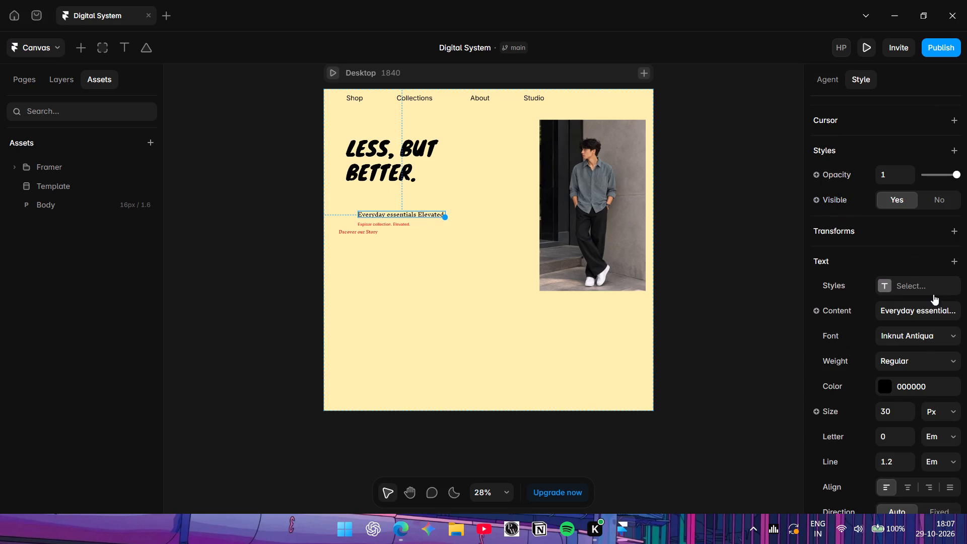
scroll(943, 297, down, 1)
click(907, 301)
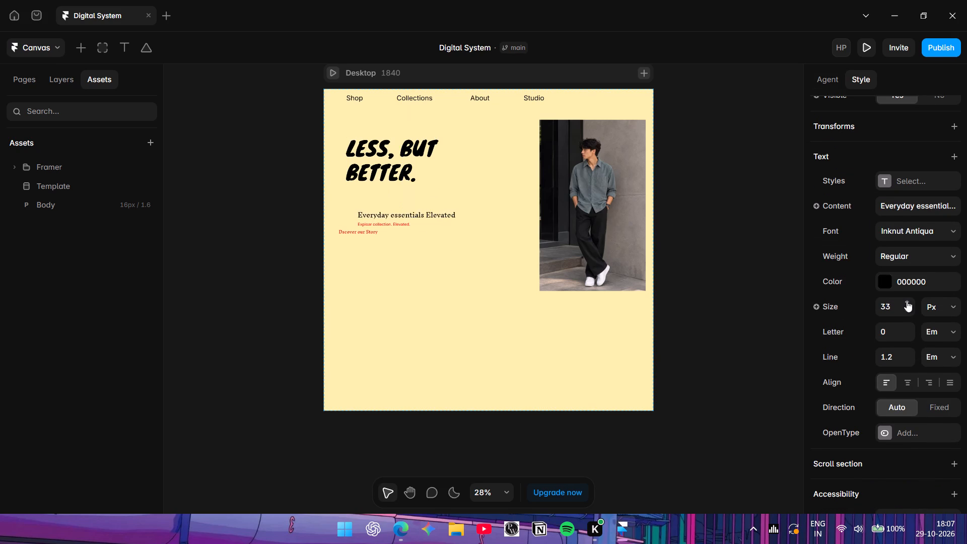
click(907, 301)
drag(418, 216, 401, 211)
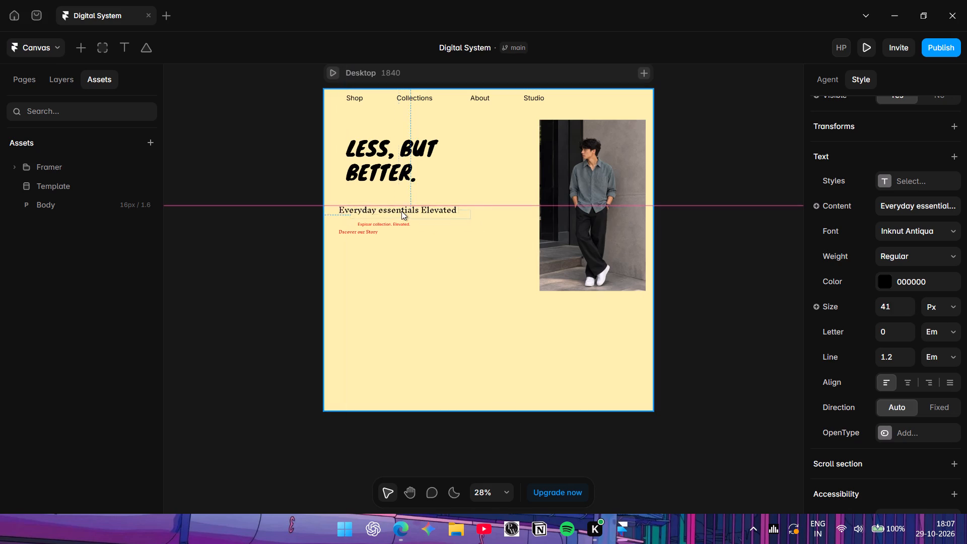
drag(401, 211, 411, 206)
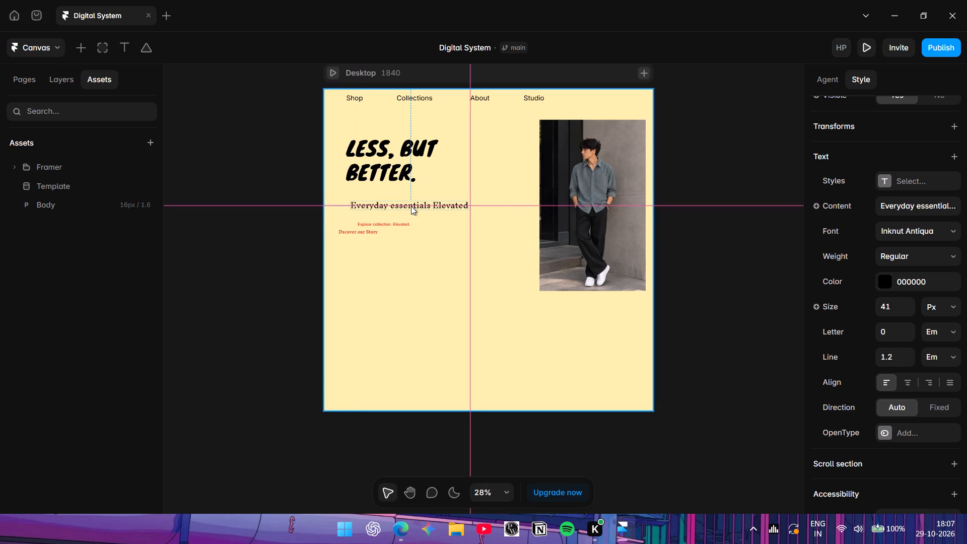
drag(411, 206, 407, 201)
Enlarge the red "Exploar collection. Elevated." text to 35 px and move it directly under the tagline, aligned with its left edge.
click(407, 223)
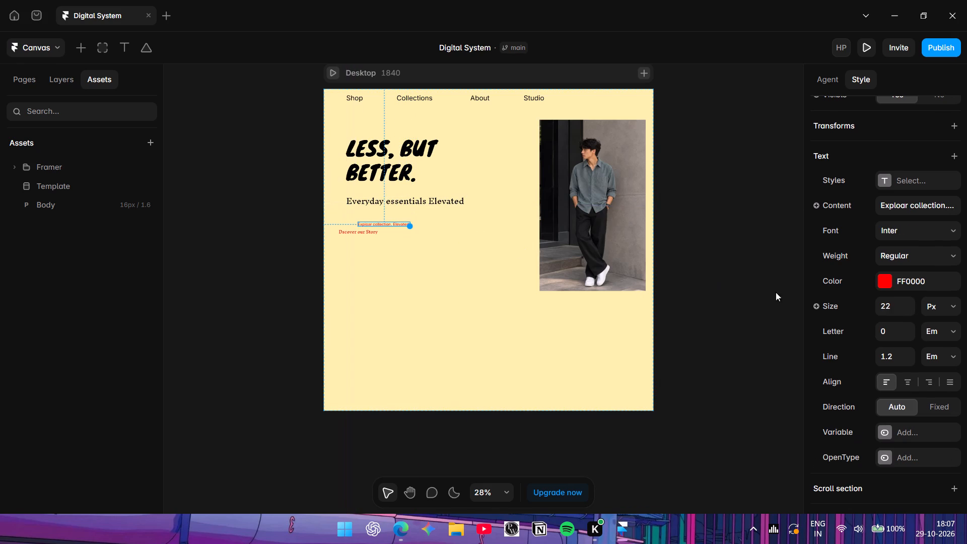
click(905, 305)
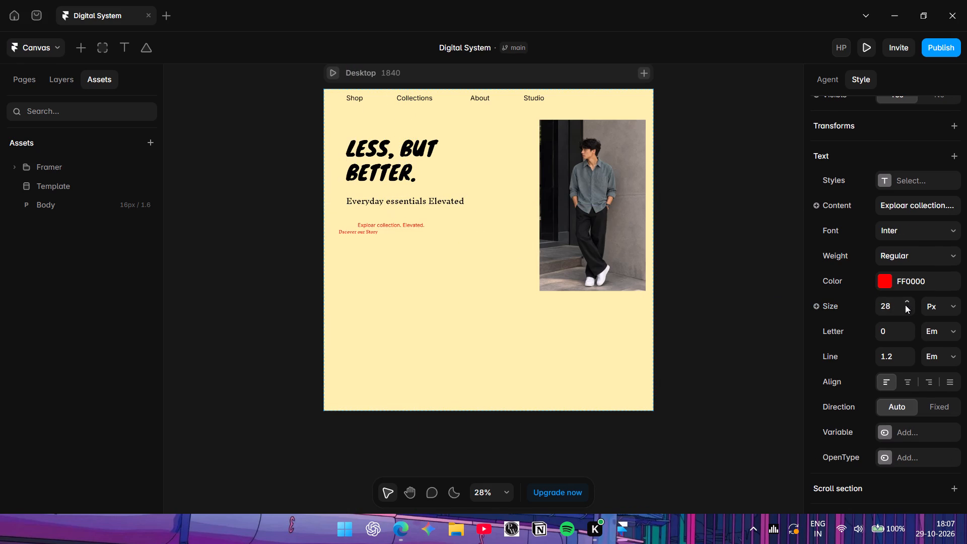
click(905, 305)
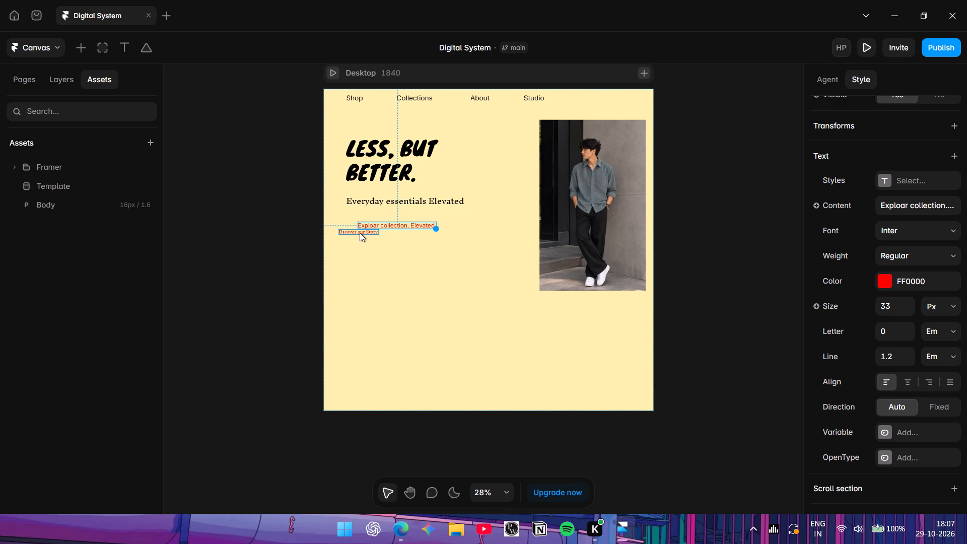
drag(369, 224, 362, 223)
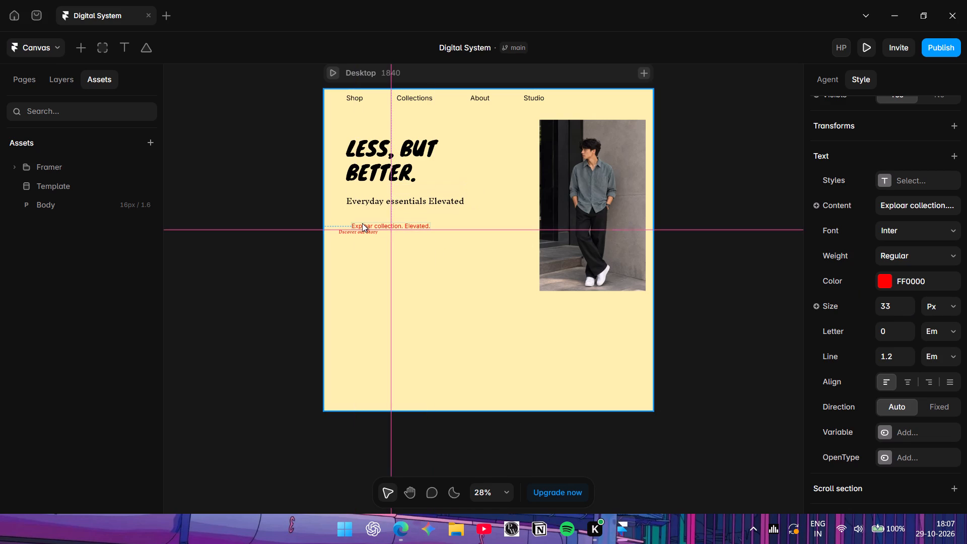
drag(362, 223, 362, 222)
drag(362, 222, 355, 211)
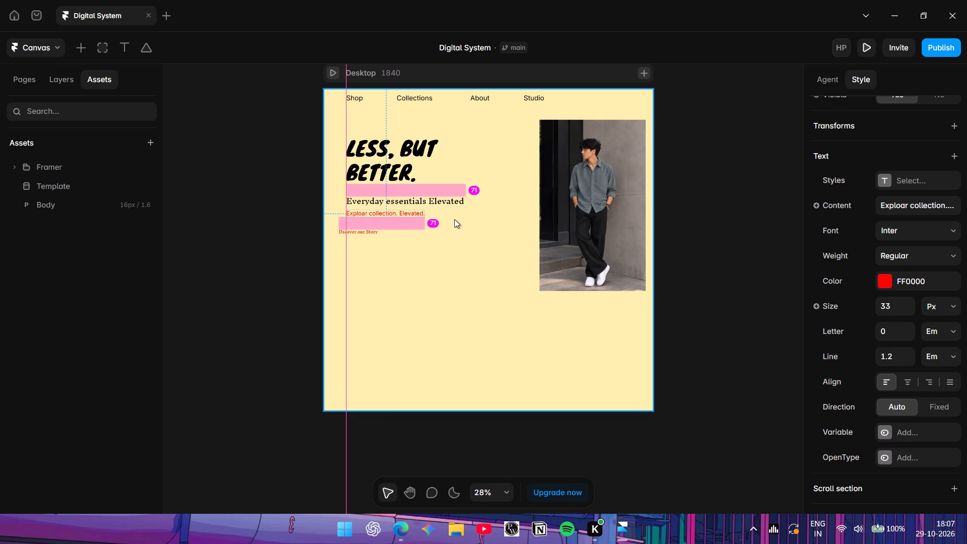
double_click(905, 302)
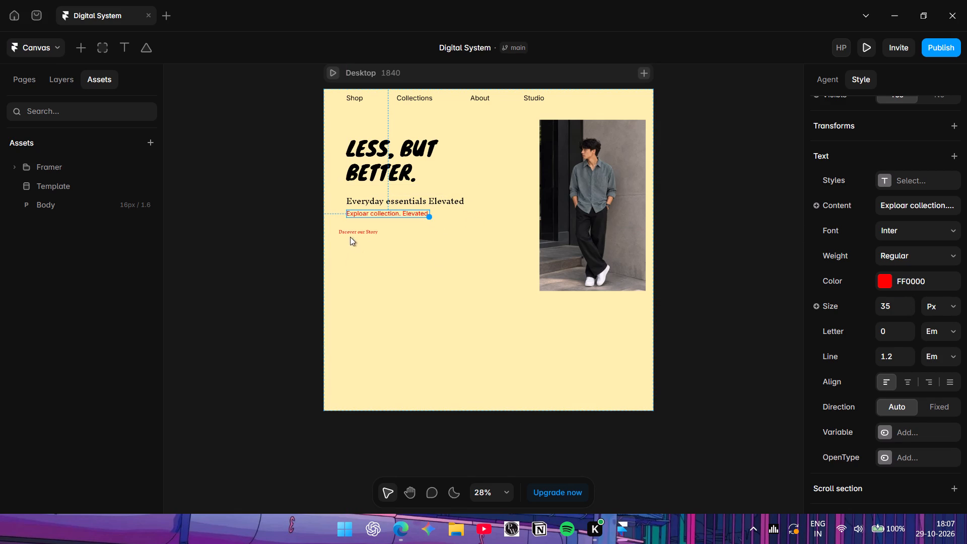
Set the font size of the red "Dscover our Story" text to 35 px.
click(357, 232)
scroll(900, 353, down, 2)
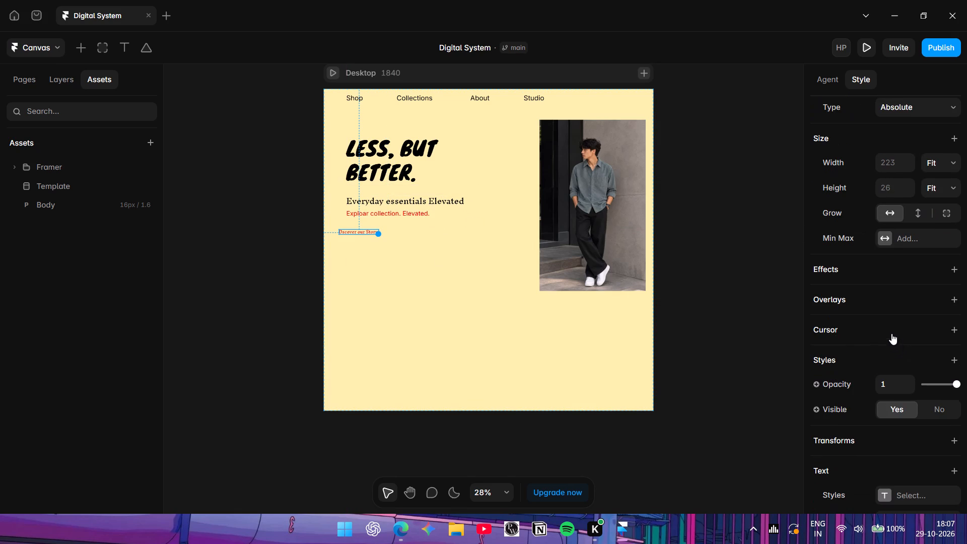
scroll(886, 333, down, 1)
scroll(890, 325, up, 1)
scroll(890, 325, down, 2)
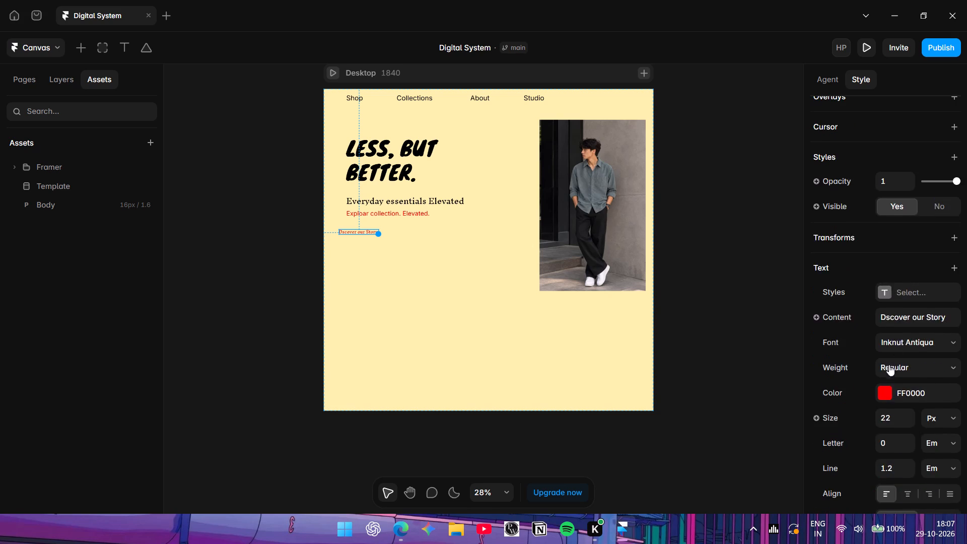
scroll(888, 372, down, 1)
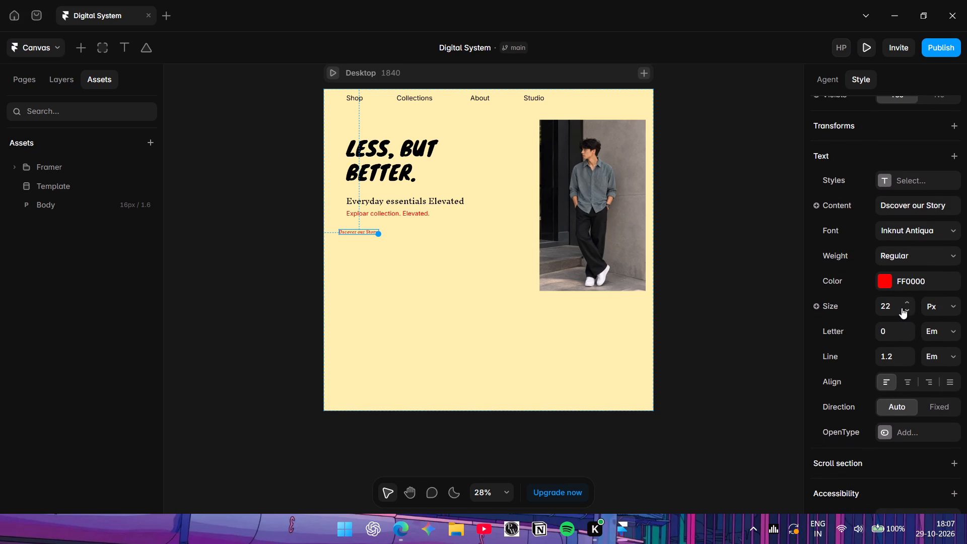
click(907, 301)
click(907, 301)
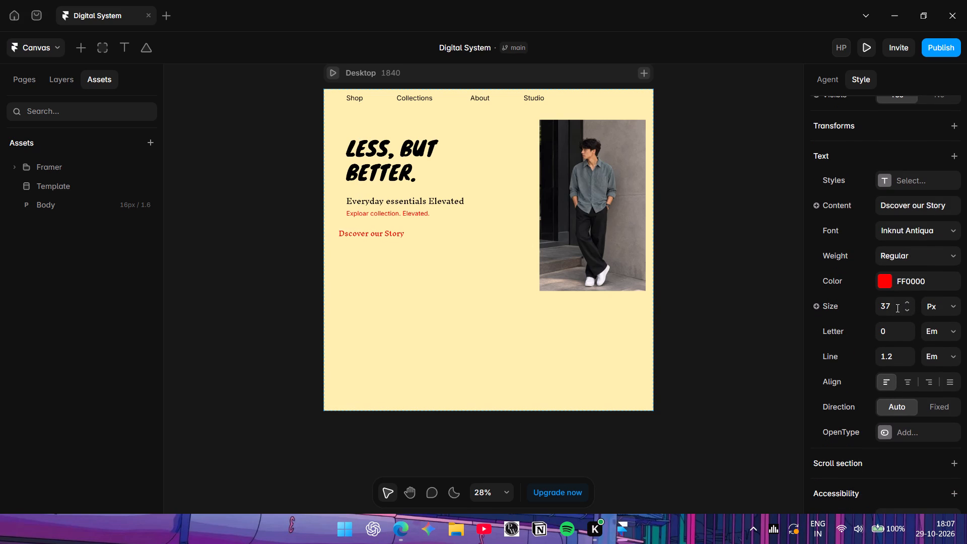
triple_click(904, 308)
click(908, 302)
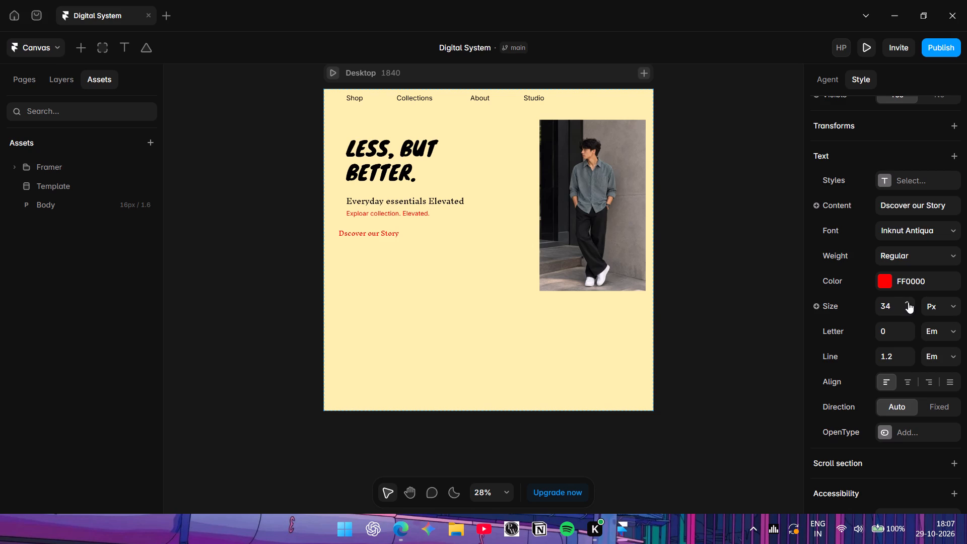
click(488, 310)
Move the "Dscover our Story" text close beneath the collection line, aligned with the left edge of the text above.
drag(361, 235, 387, 224)
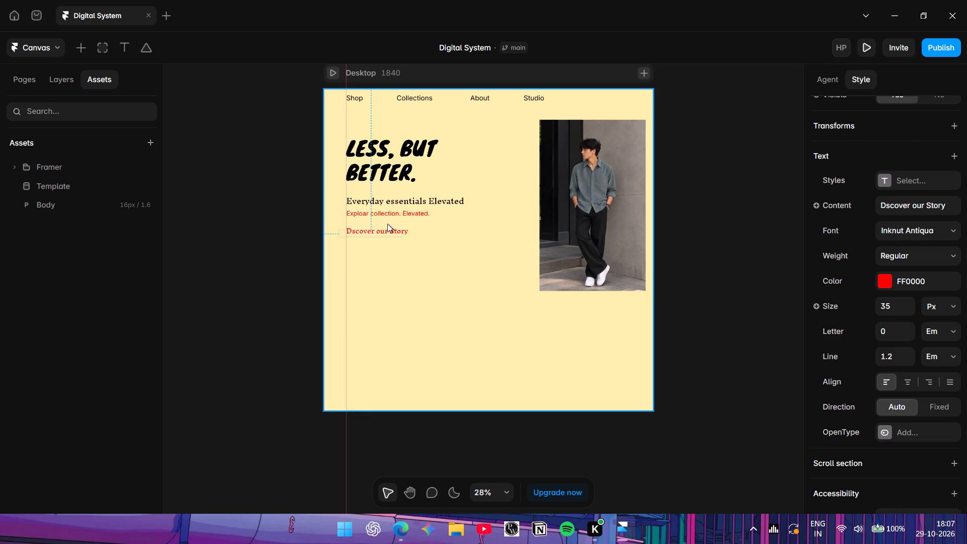
drag(387, 224, 368, 235)
key(Up)
key(Up)
key(Up)
key(Up)
key(Up)
key(Up)
key(Up)
key(Up)
key(Up)
key(Up)
key(Up)
key(Up)
key(Up)
key(Up)
key(Up)
key(Up)
key(Up)
key(Up)
key(Up)
key(Up)
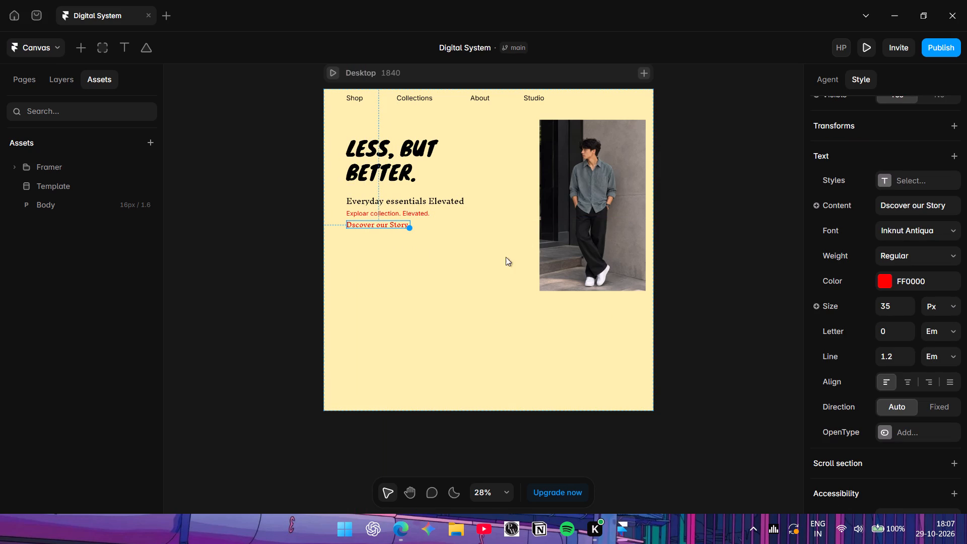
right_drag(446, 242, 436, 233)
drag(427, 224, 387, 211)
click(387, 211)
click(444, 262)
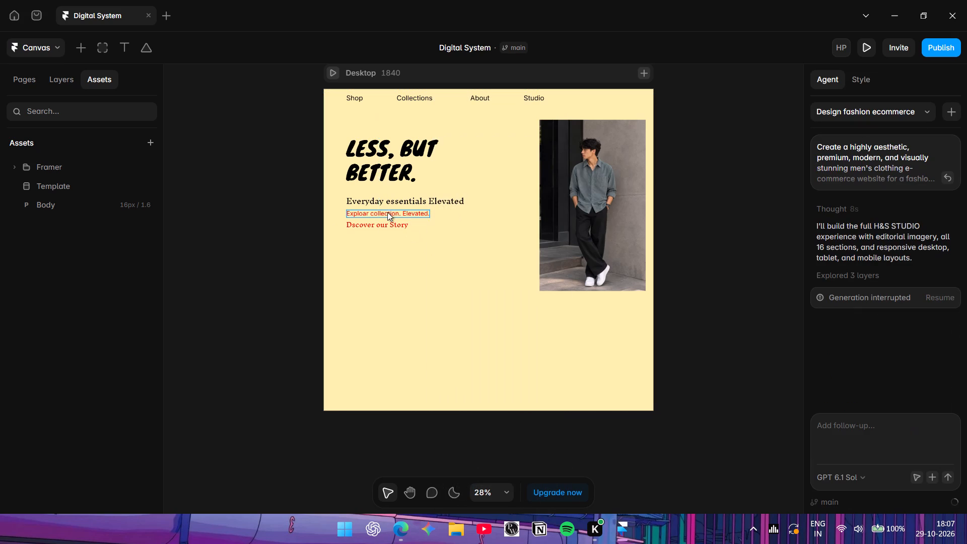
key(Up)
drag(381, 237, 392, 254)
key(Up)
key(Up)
Nudge the tagline, collection and story lines together a few pixels down and slightly left, keeping their spacing, and deselect them.
drag(435, 259, 395, 240)
drag(395, 240, 370, 194)
key(Down)
key(Down)
key(Down)
key(Down)
key(Down)
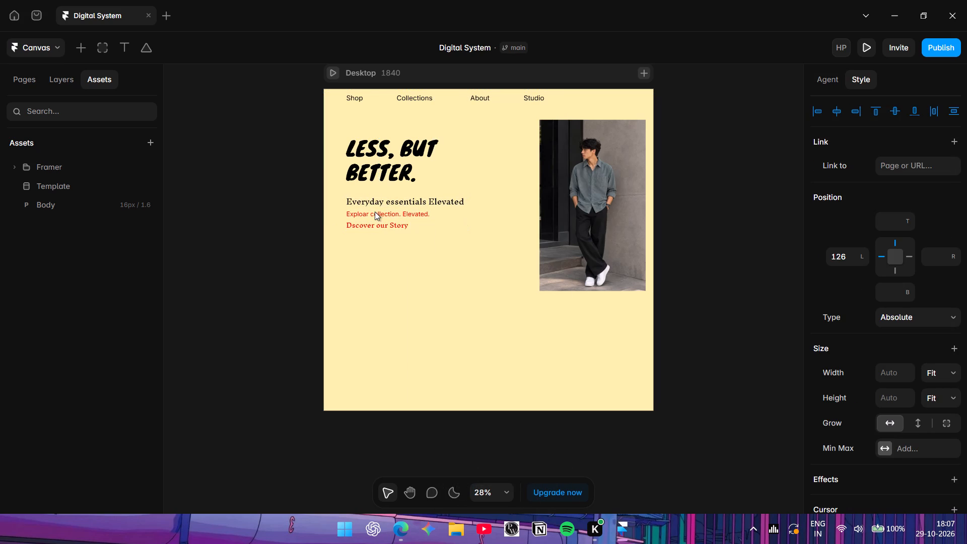
key(Left)
click(375, 212)
click(398, 256)
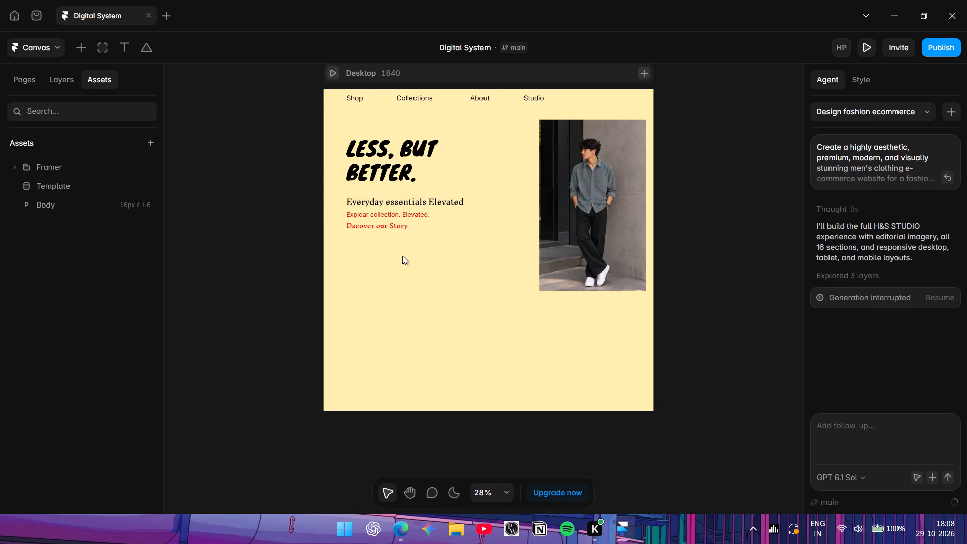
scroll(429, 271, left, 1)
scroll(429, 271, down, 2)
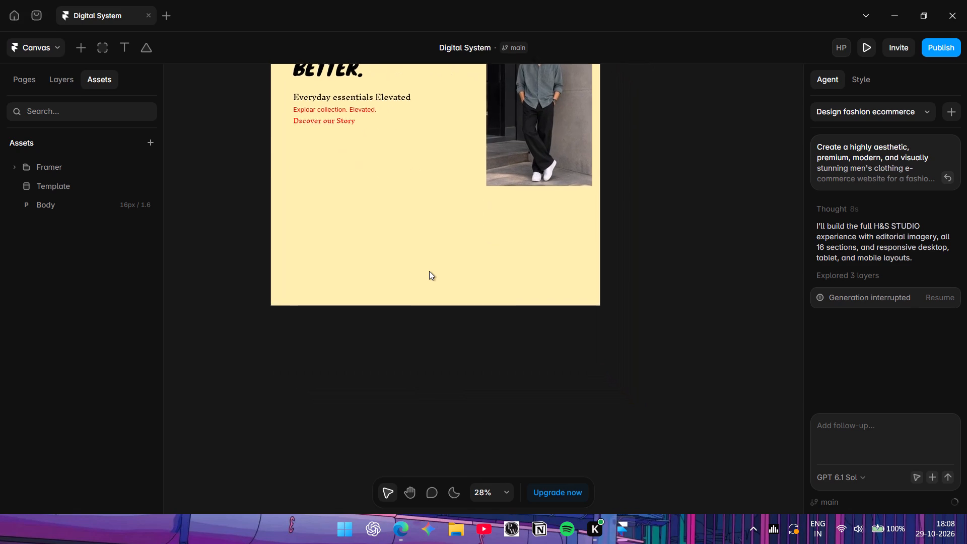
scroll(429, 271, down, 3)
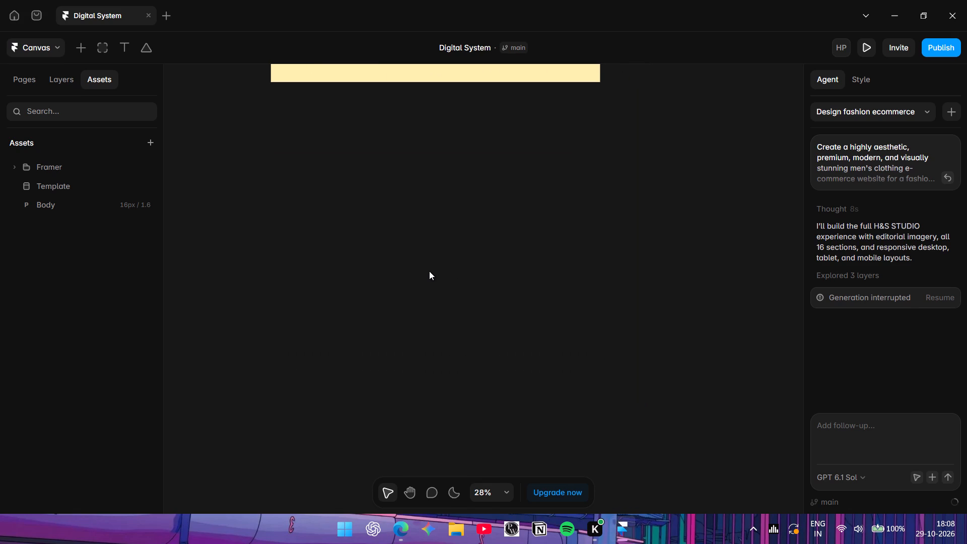
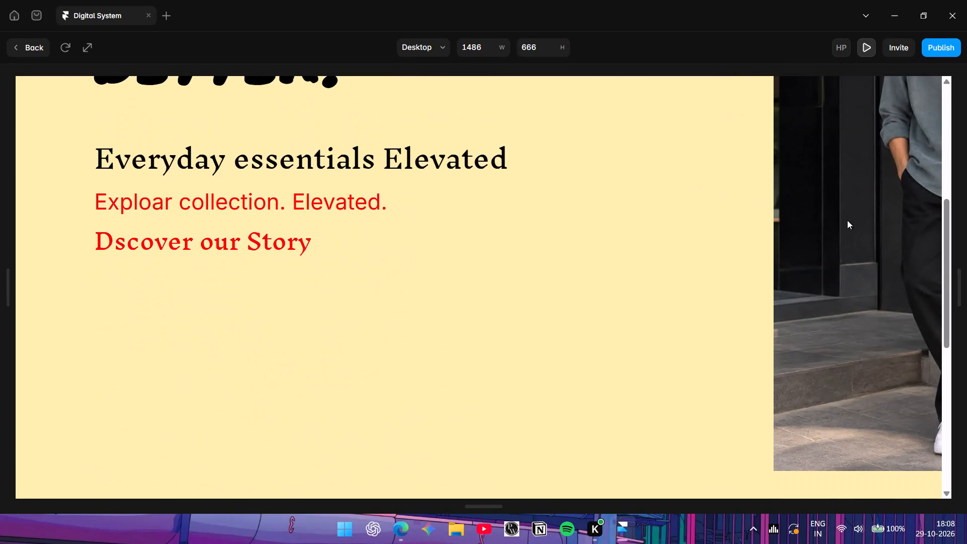
Exit the page preview and return to the canvas with the whole men's fashion page in view.
click(858, 49)
drag(601, 221, 592, 222)
scroll(592, 222, up, 4)
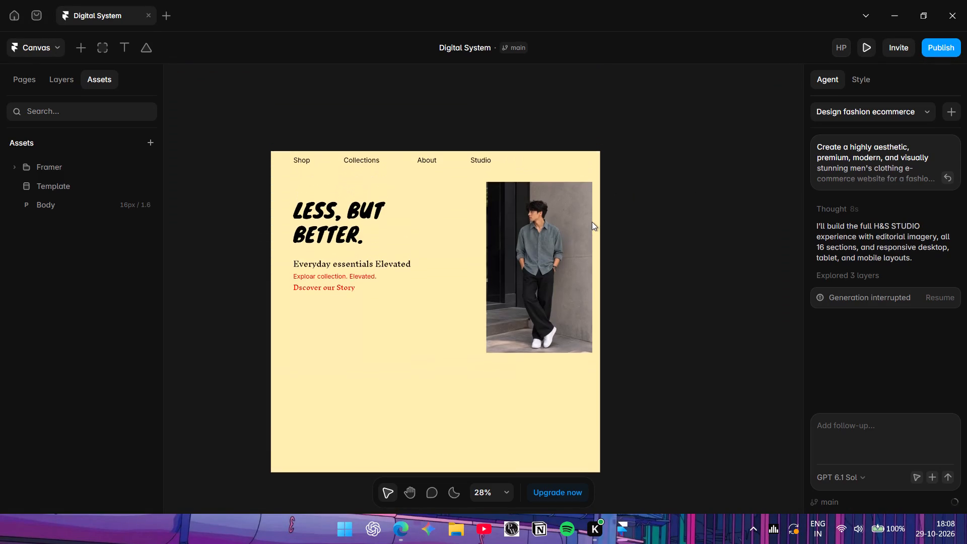
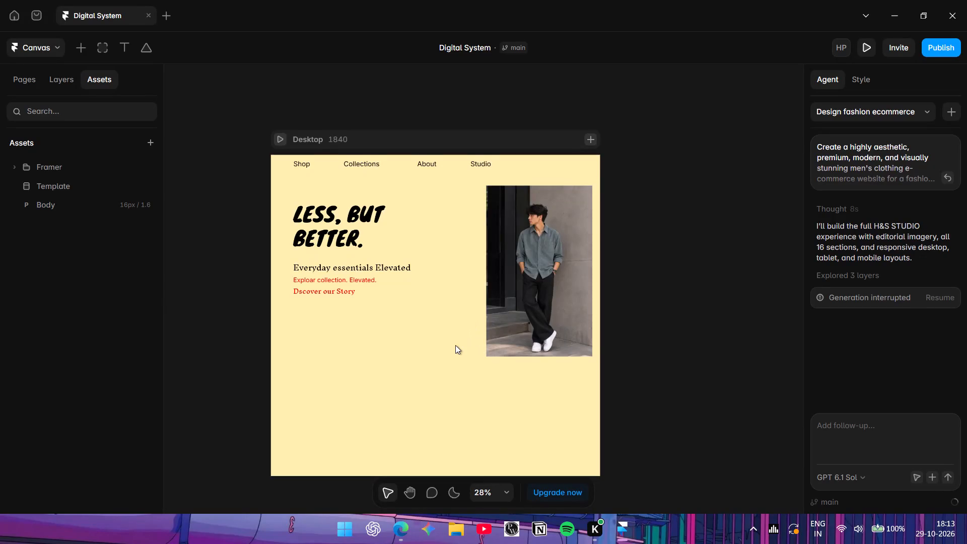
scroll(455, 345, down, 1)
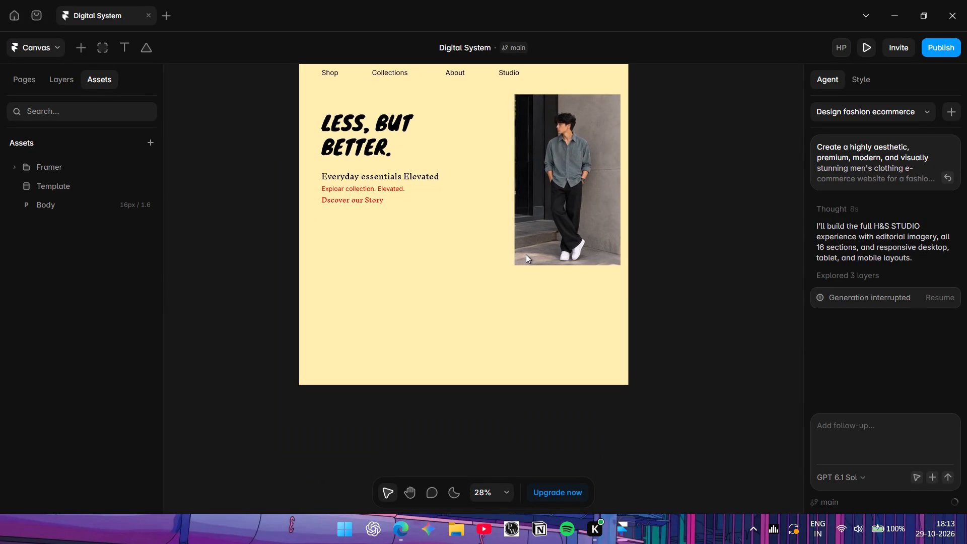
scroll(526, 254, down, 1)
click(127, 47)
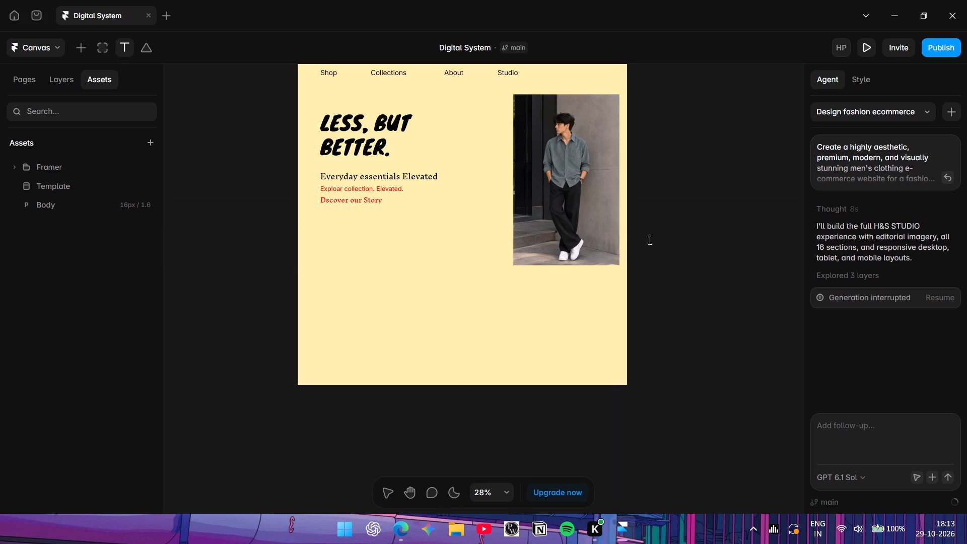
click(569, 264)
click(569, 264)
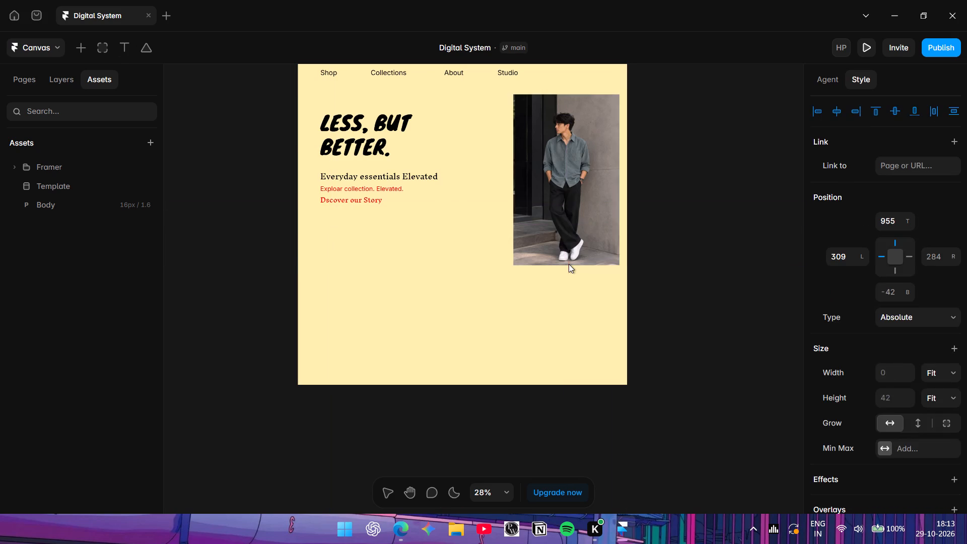
Shorten the man's photo from its bottom edge to about 839 px high, keeping its width.
click(569, 243)
drag(570, 263, 570, 256)
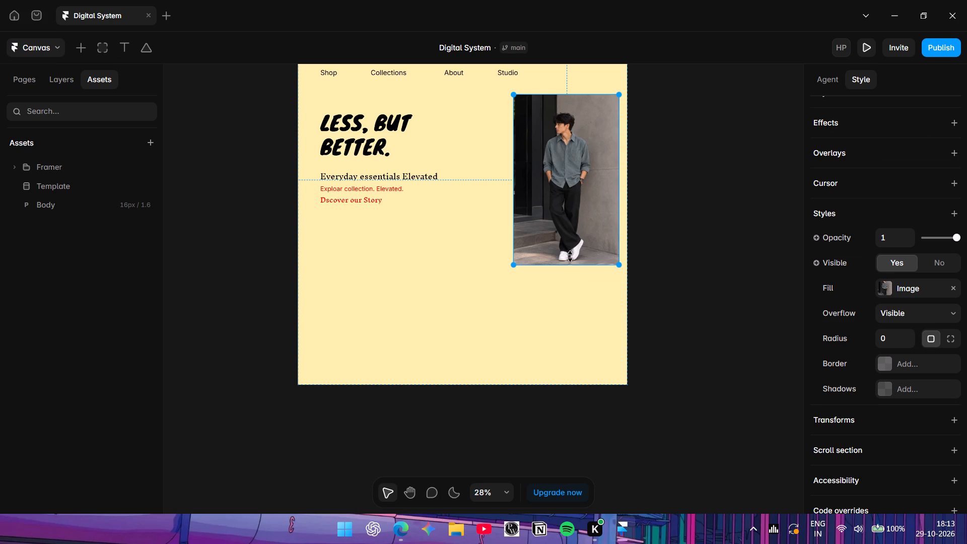
drag(570, 256, 570, 244)
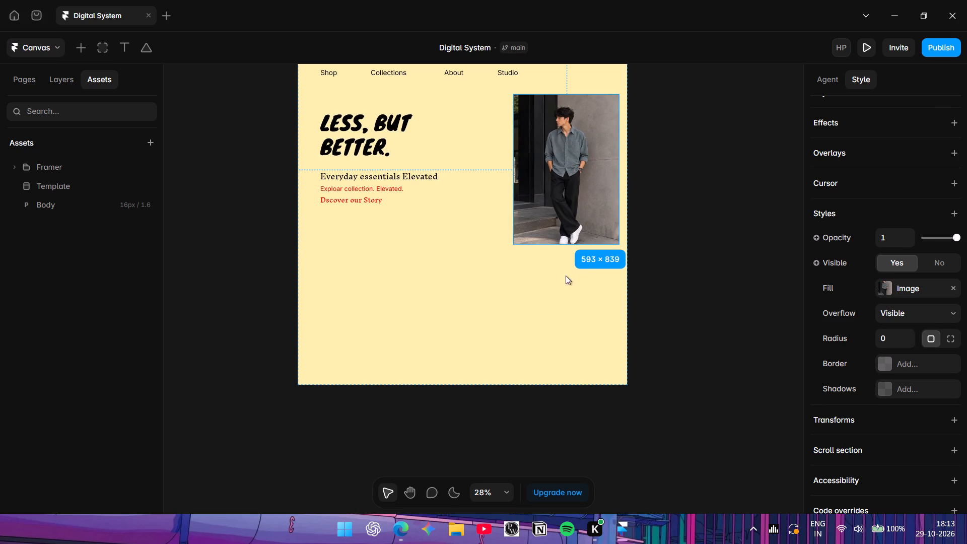
click(548, 300)
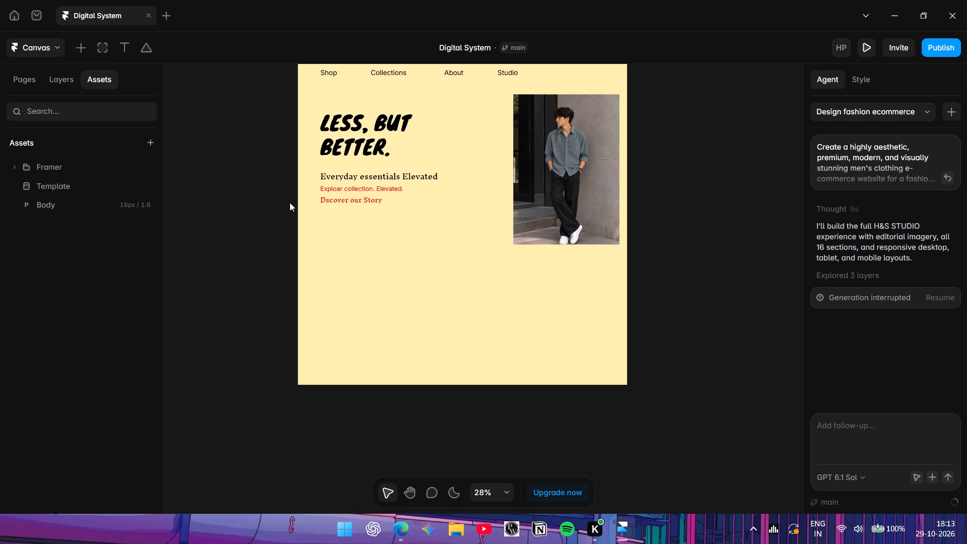
Add a text block below the story text, aligned with its left edge, with the first line "STYLE IN NOT".
click(127, 46)
click(323, 271)
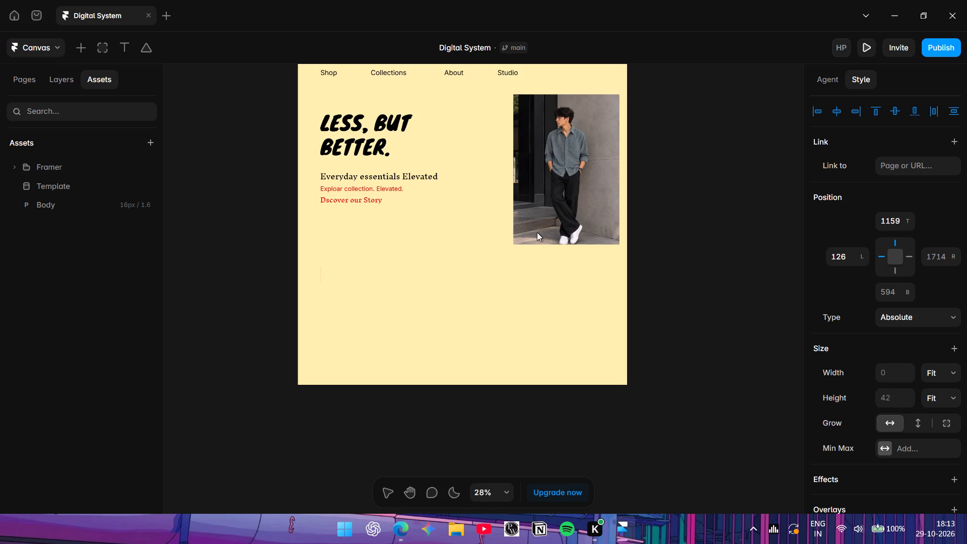
key(shift+s)
key(shift+BackSpace)
key(shift+s)
key(shift+t)
text(YLE)
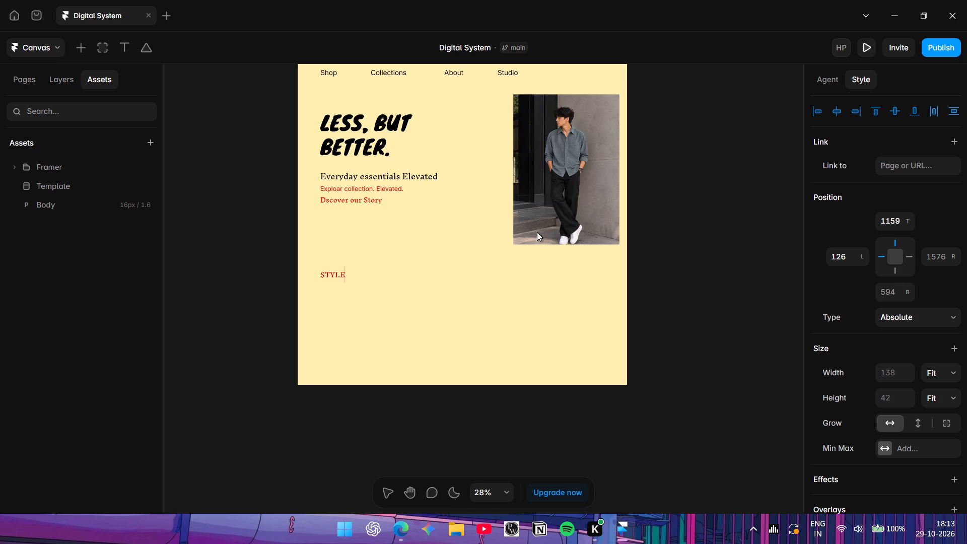
key(space)
text(IN NOT)
key(space)
text(BAOUT)
key(space)
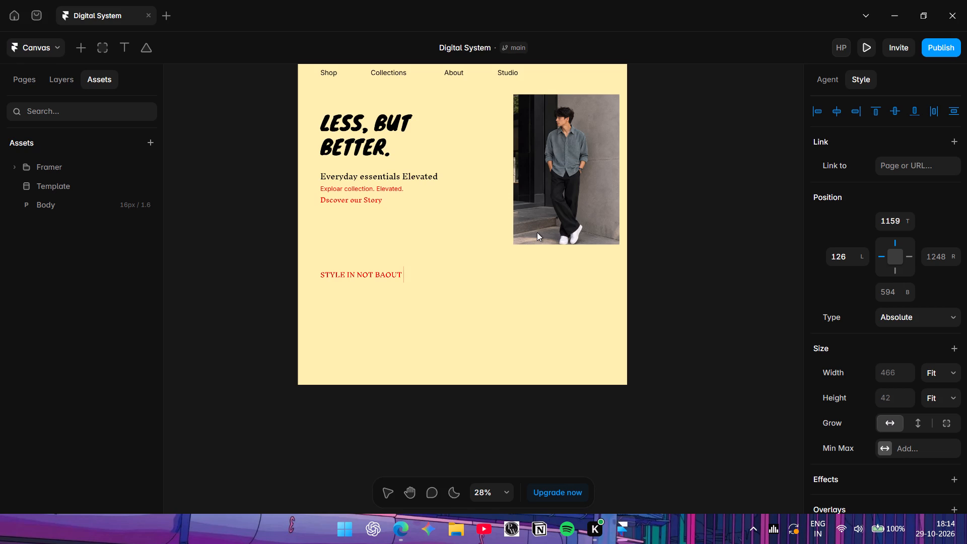
key(BackSpace)
key(BackSpace)
key(BackSpace)
key(BackSpace)
key(BackSpace)
key(BackSpace)
Add a second line reading "ABOUT MORE." to the new text block.
key(Return)
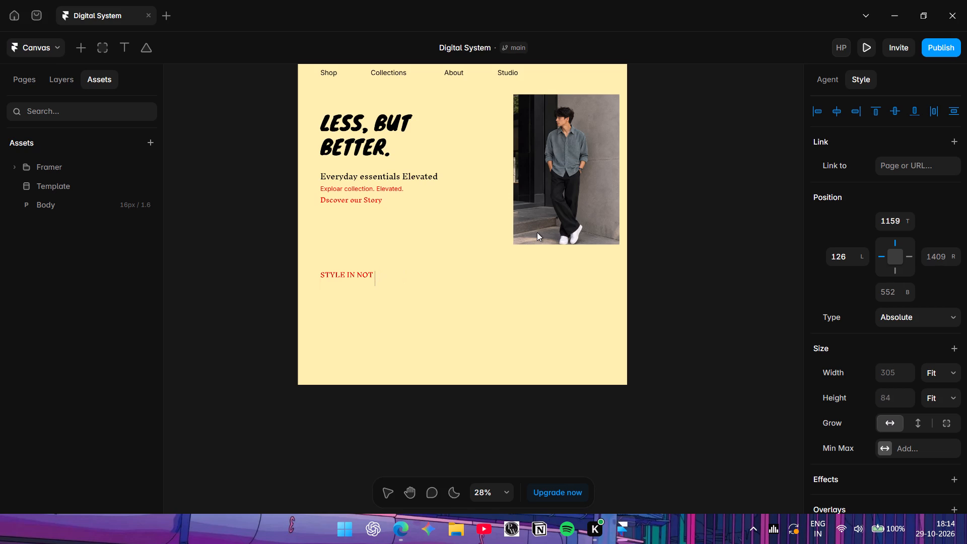
text(ABOUT)
key(shift+space)
text(MORE>)
key(BackSpace)
key(period)
Add a third line reading "IT' S ABOUT" to the same text block.
key(Return)
text(IT)
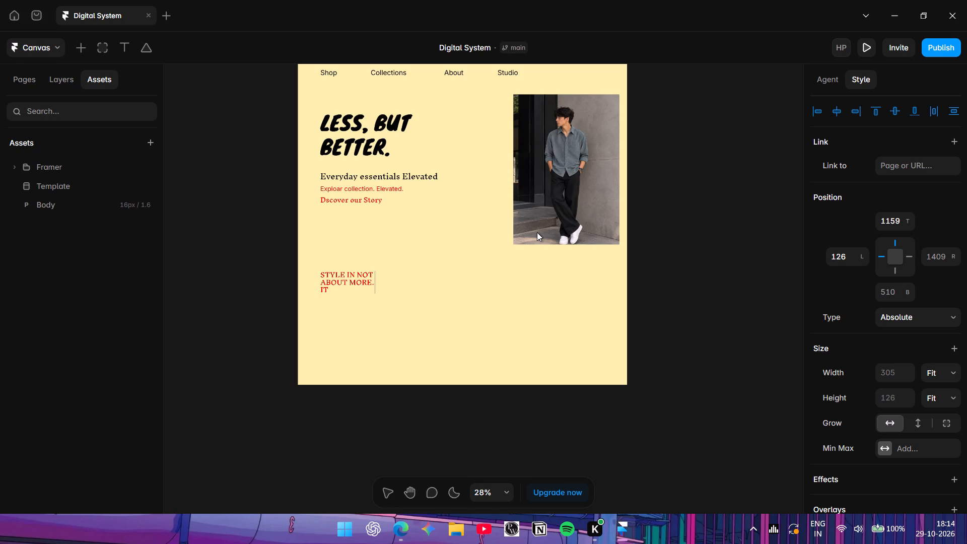
key(s)
key(BackSpace)
key(shift+quotedbl)
key(s)
key(BackSpace)
key(BackSpace)
key(apostrophe)
key(space)
key(s)
key(BackSpace)
key(shift+s)
key(space)
text(ABOUT)
key(space)
Add a fourth line reading "WHAT MEETERS." to the text block.
key(Return)
key(shift+w)
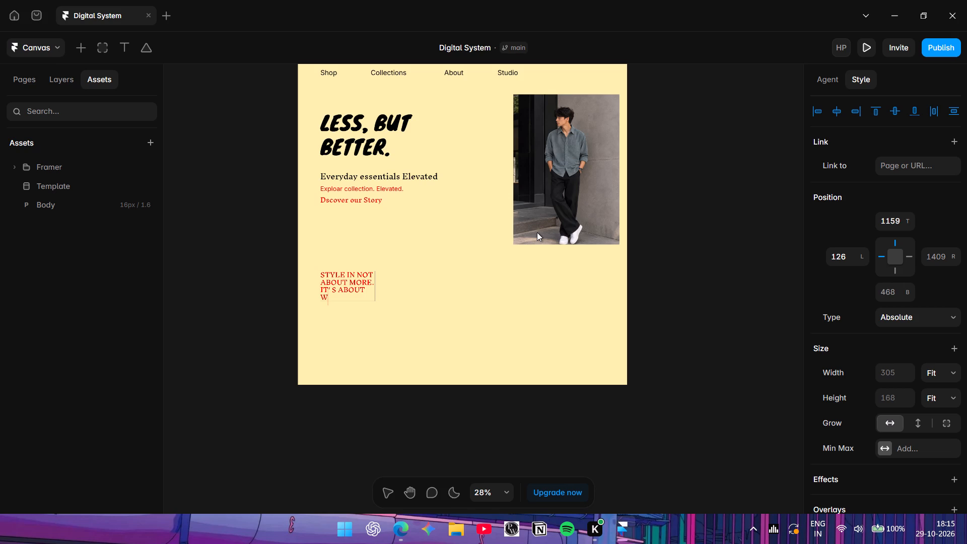
key(shift+h)
text(AT)
key(space)
text(MEET)
text(ERS.)
key(space)
Change the colour of the "STYLE IN NOT ABOUT MORE" text block to black (000000).
scroll(537, 232, down, 1)
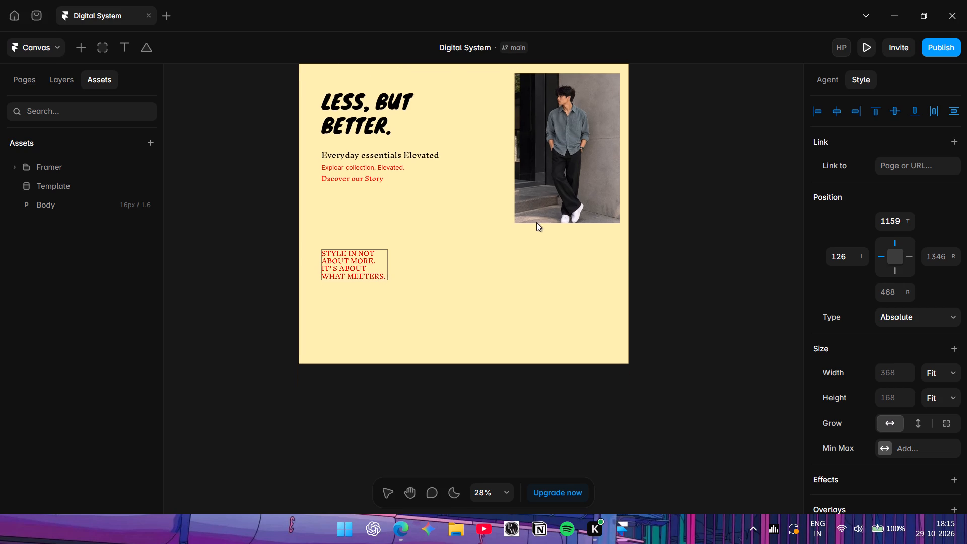
scroll(611, 194, right, 1)
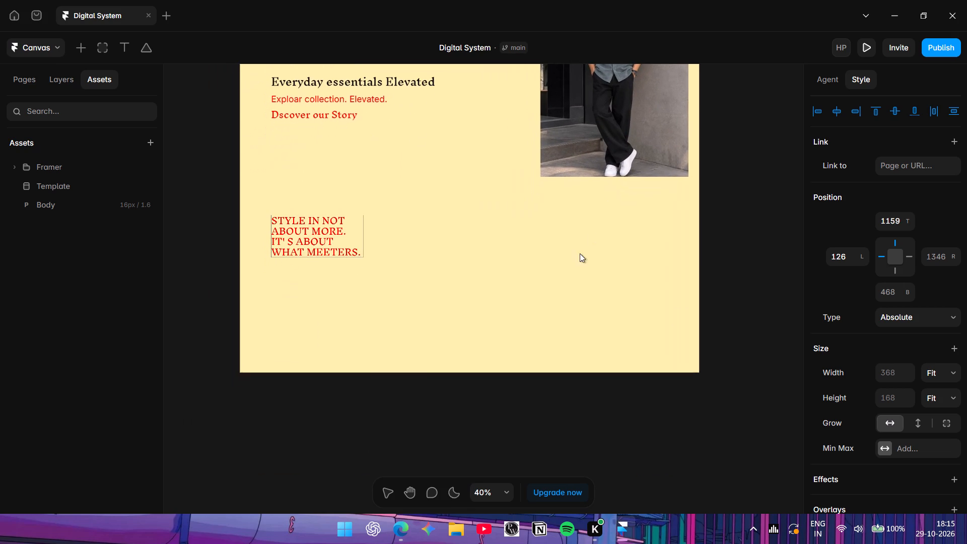
drag(444, 278, 240, 169)
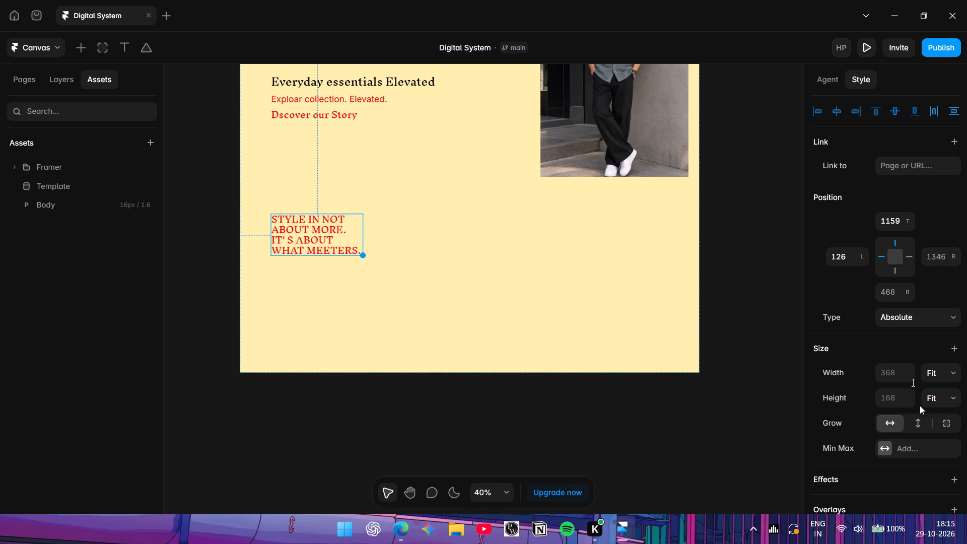
scroll(940, 351, down, 2)
scroll(896, 400, down, 2)
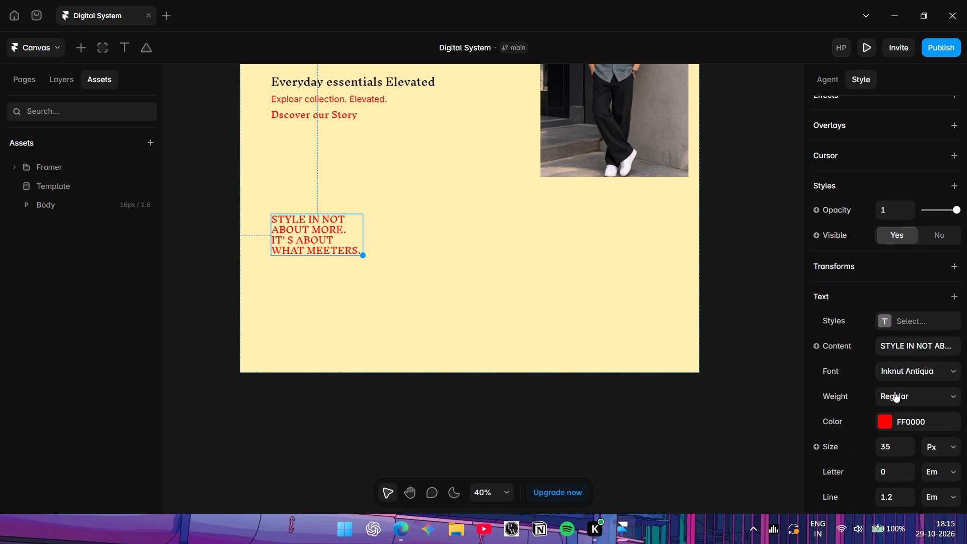
click(883, 380)
drag(687, 373, 818, 453)
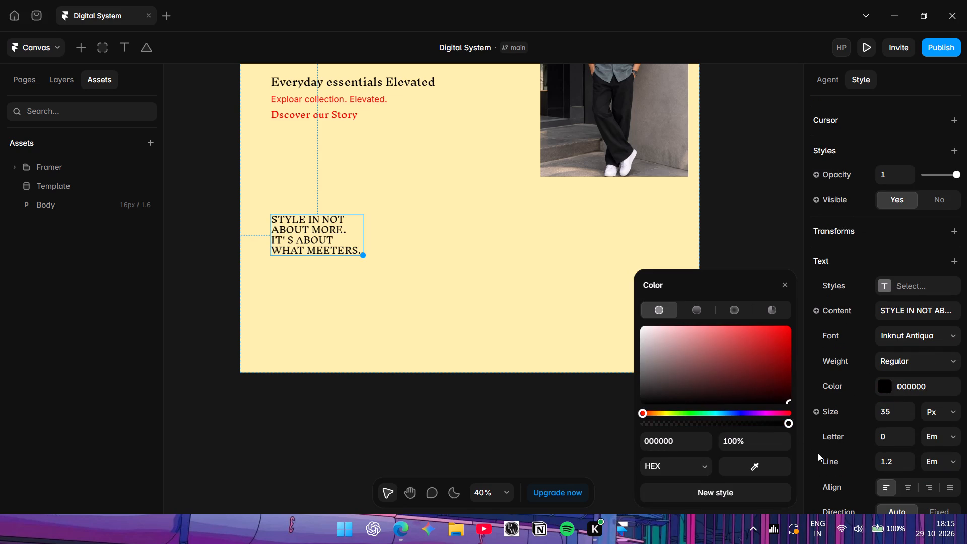
click(517, 409)
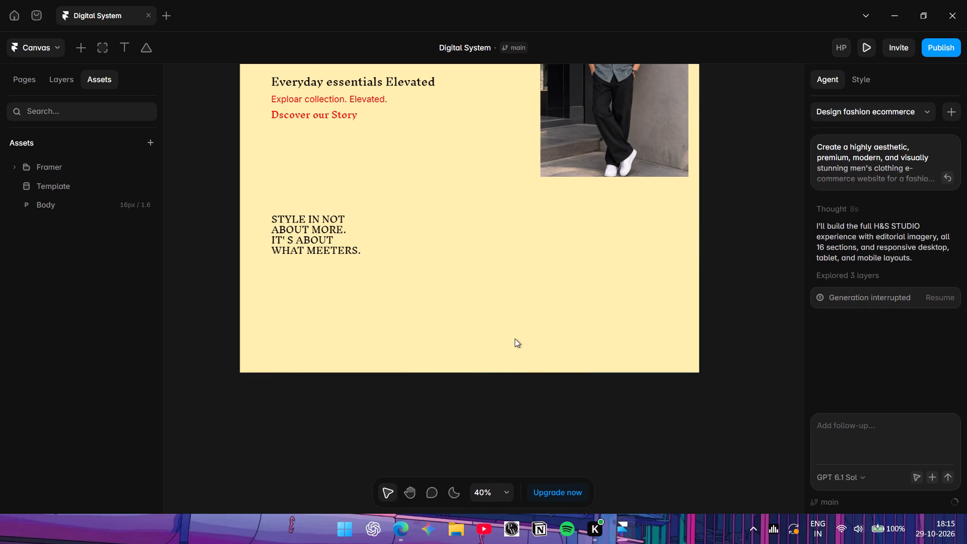
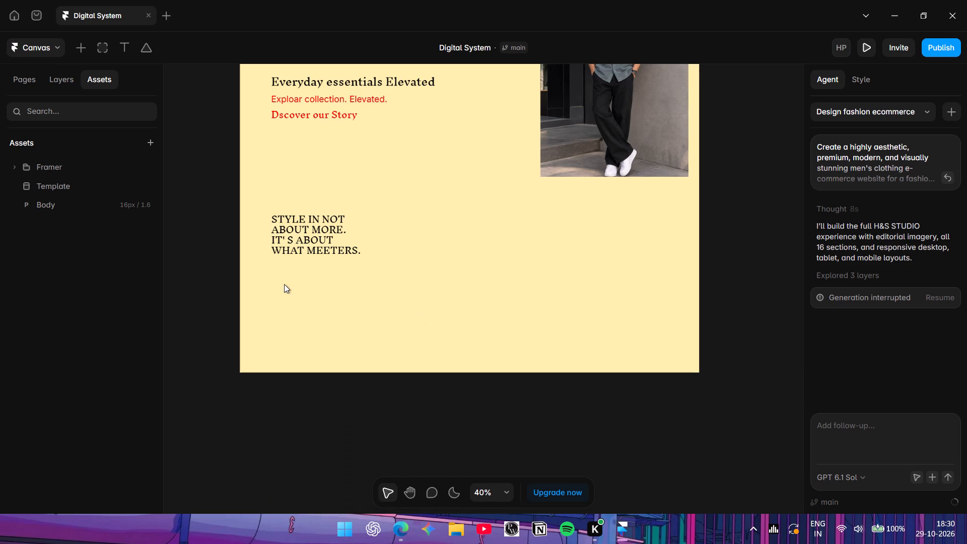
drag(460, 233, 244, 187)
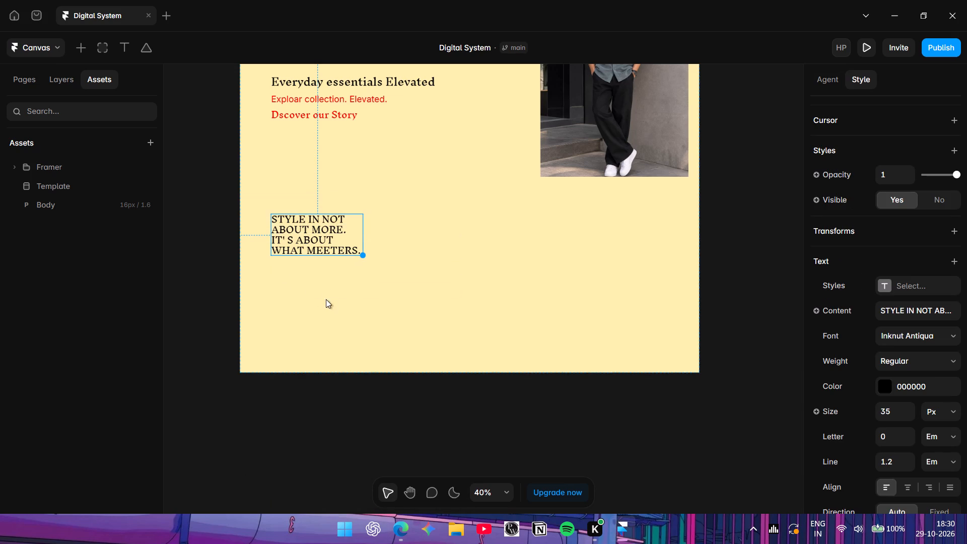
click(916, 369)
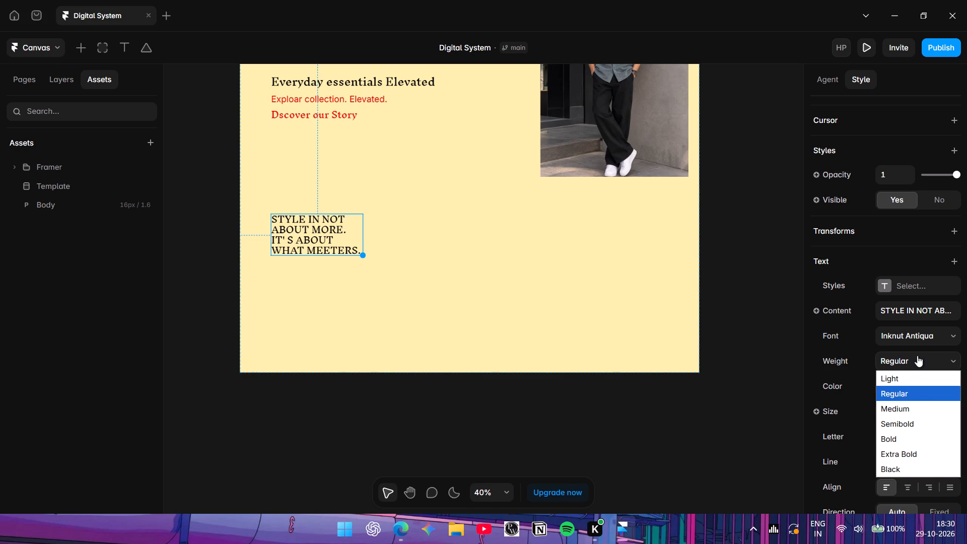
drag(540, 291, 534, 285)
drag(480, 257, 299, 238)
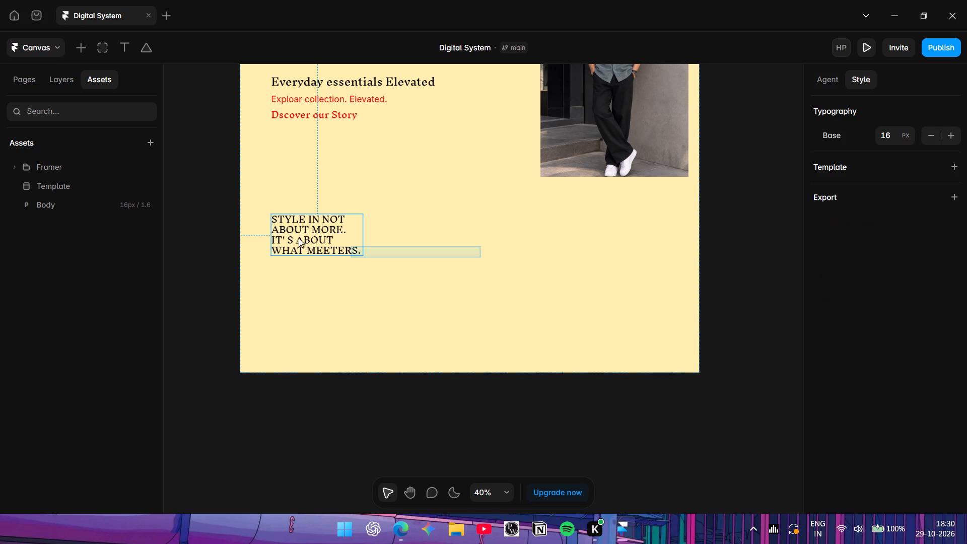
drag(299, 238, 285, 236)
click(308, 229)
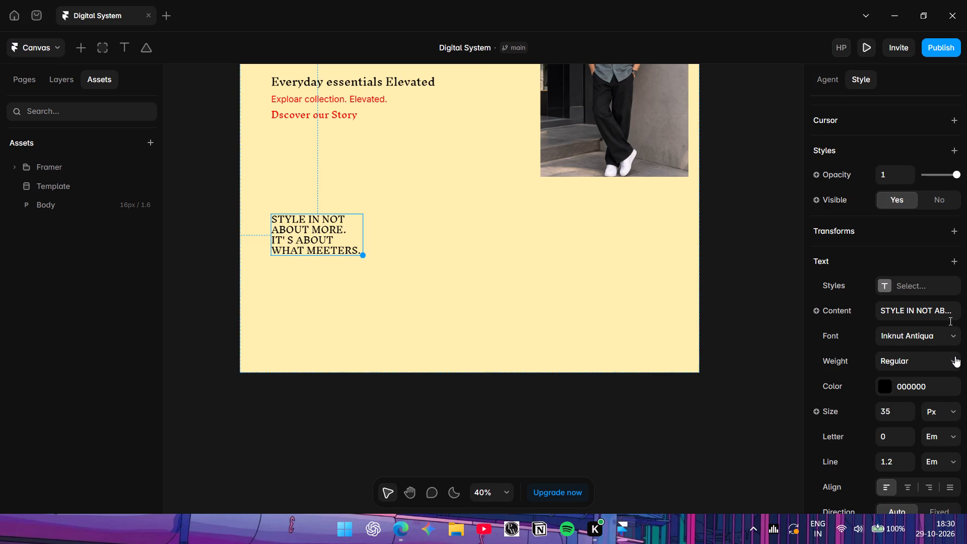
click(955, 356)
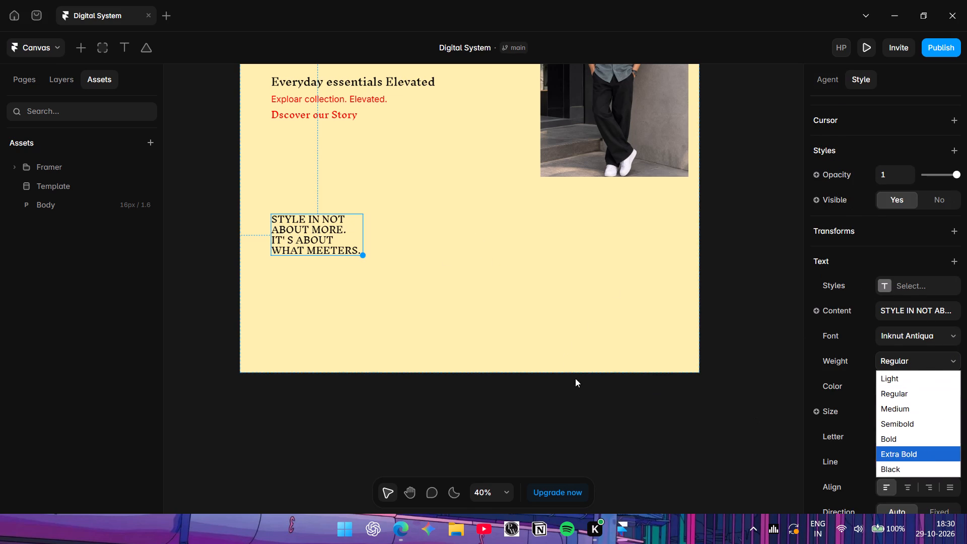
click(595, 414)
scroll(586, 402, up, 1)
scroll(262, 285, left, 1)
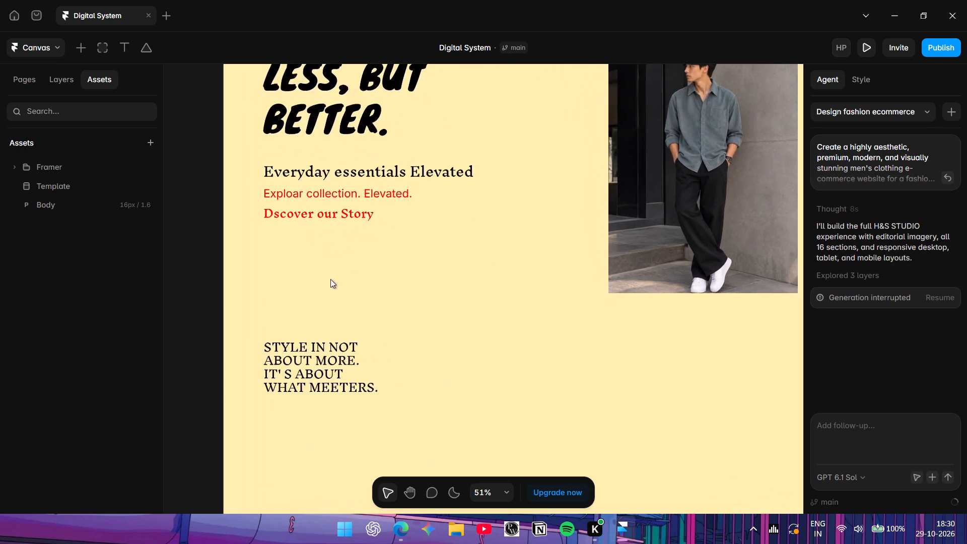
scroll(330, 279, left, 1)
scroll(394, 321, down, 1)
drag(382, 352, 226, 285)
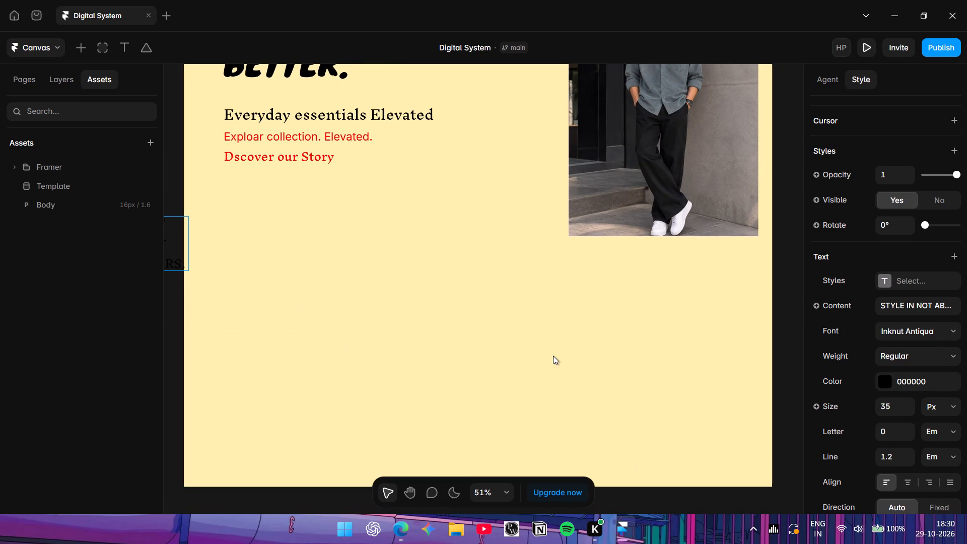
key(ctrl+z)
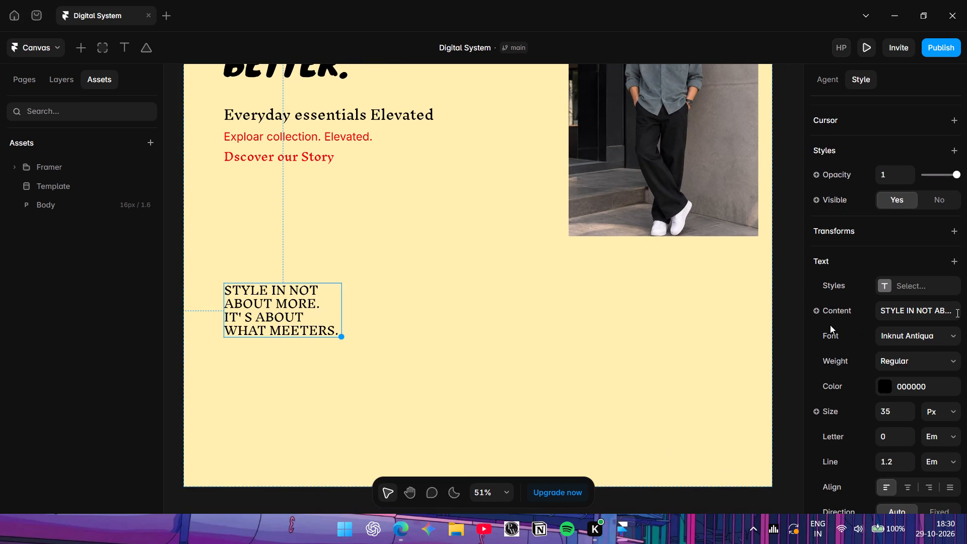
Set the "STYLE IN NOT ABOUT MORE" text block to size 42 px with Semibold weight.
click(913, 407)
click(911, 360)
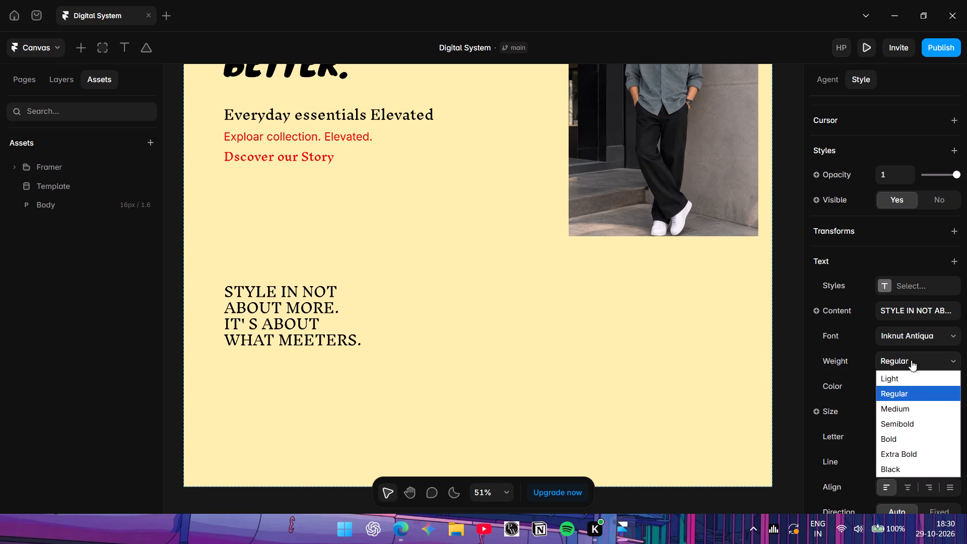
click(916, 424)
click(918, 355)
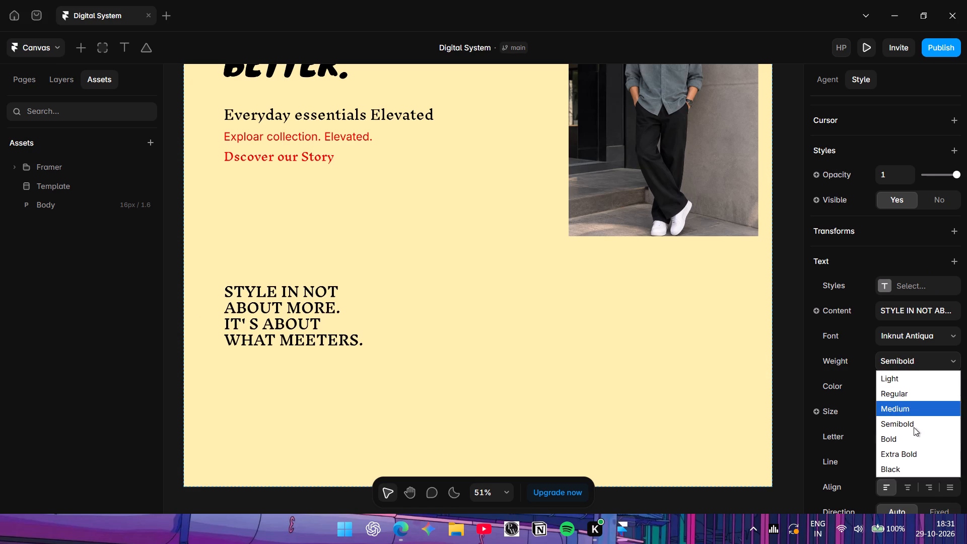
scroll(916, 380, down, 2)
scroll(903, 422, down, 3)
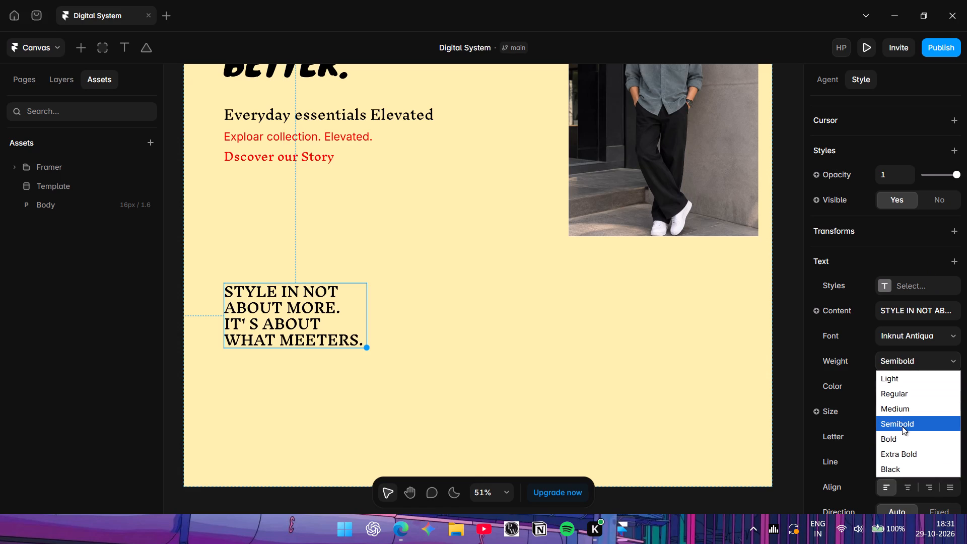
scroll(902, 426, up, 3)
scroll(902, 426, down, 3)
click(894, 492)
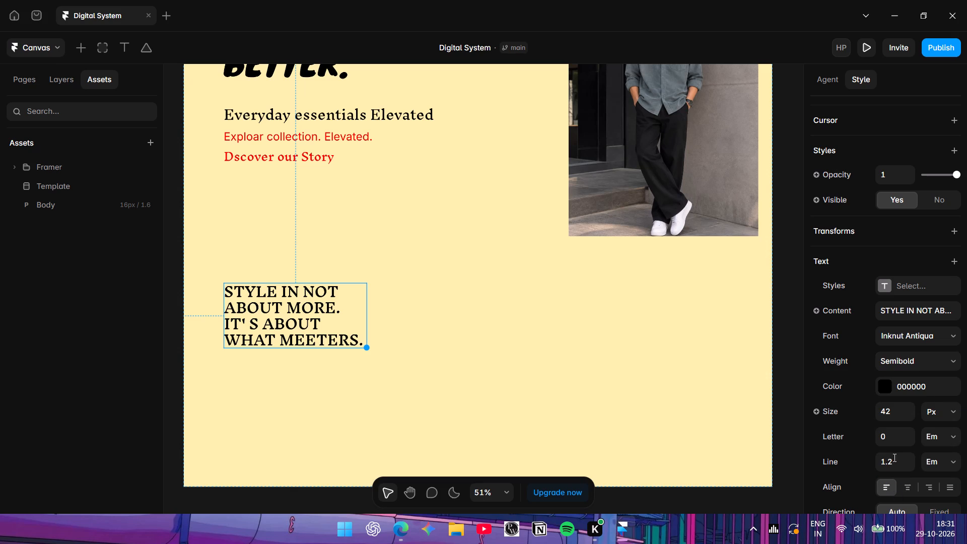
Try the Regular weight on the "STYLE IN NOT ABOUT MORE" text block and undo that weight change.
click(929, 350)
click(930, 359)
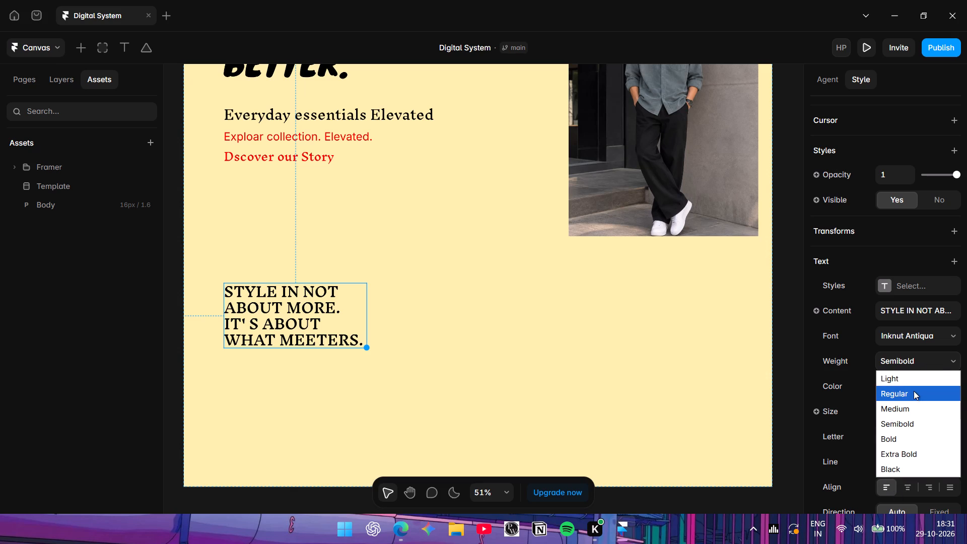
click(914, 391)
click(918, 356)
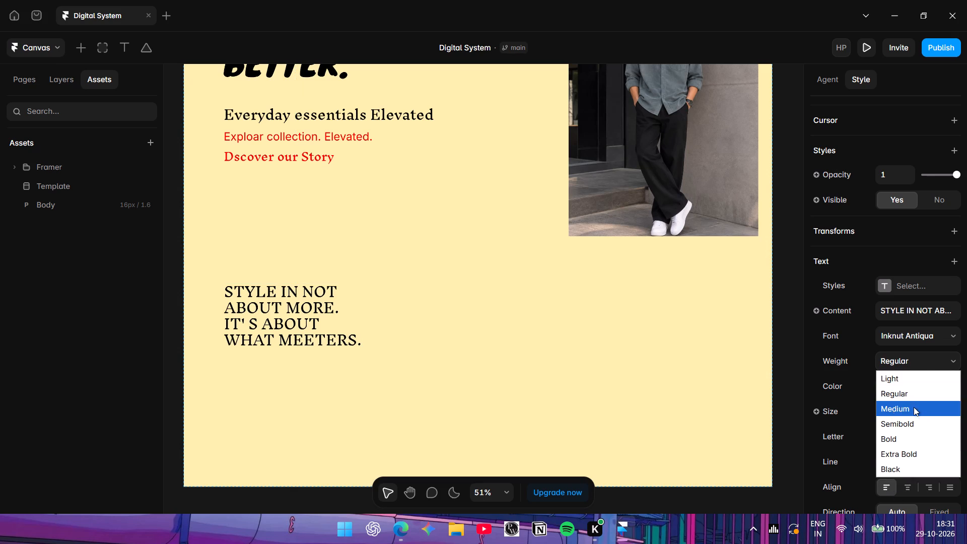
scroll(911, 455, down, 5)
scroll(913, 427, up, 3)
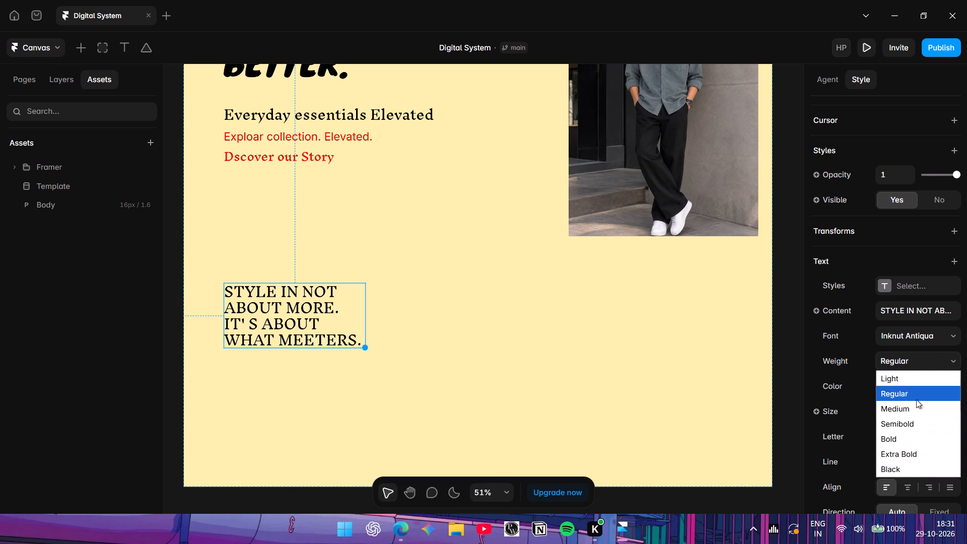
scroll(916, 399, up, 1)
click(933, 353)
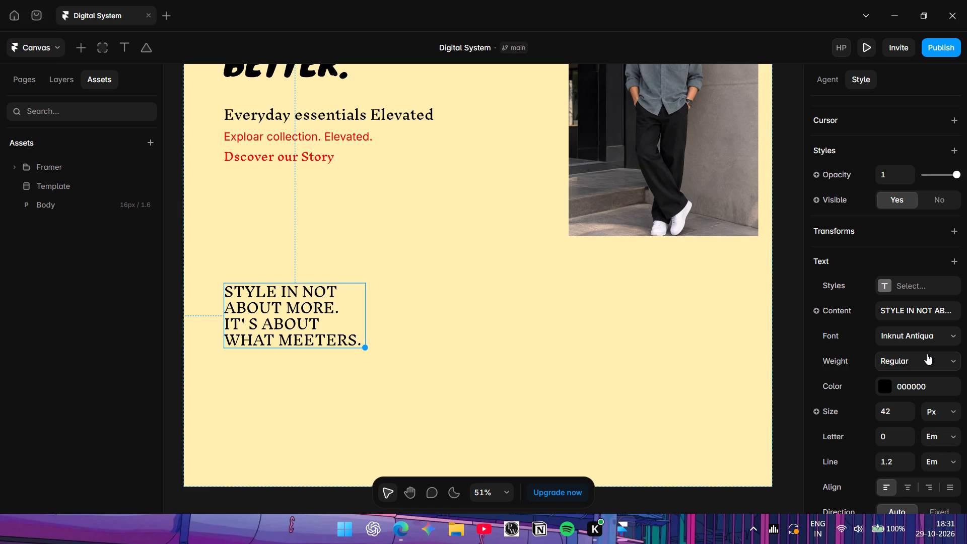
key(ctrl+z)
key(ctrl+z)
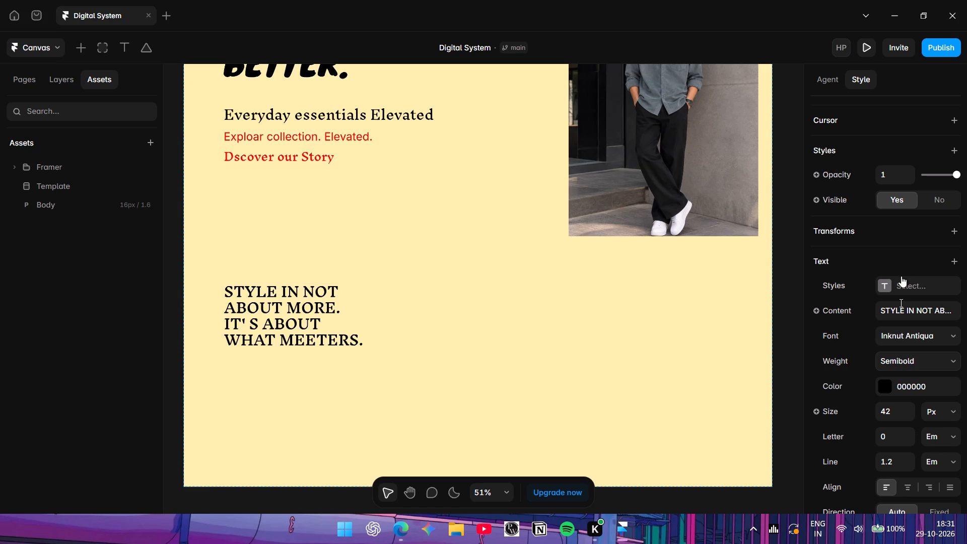
Check the font of the "Everyday essentials Elevated" line and choose Inknut Antiqua for the "STYLE IN NOT ABOUT MORE" text block.
click(910, 335)
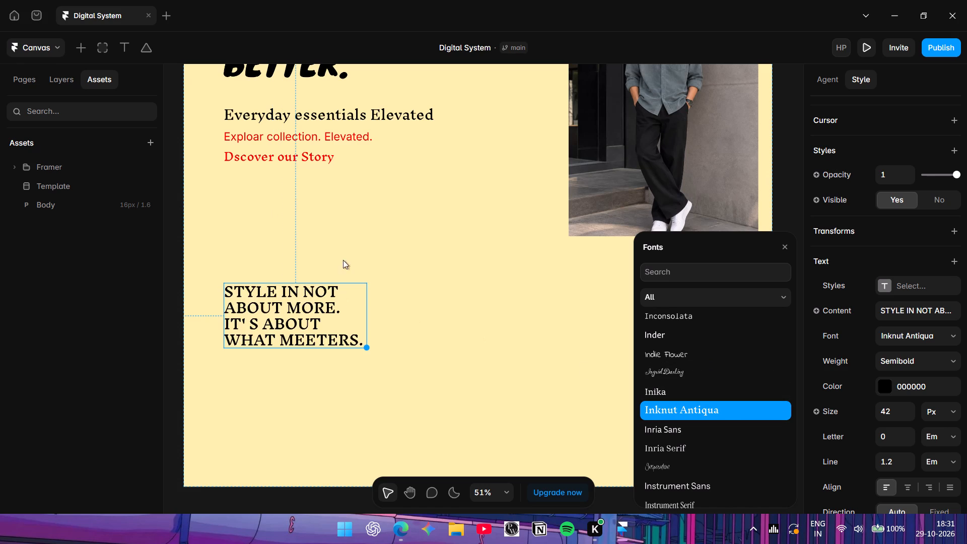
click(368, 125)
click(368, 114)
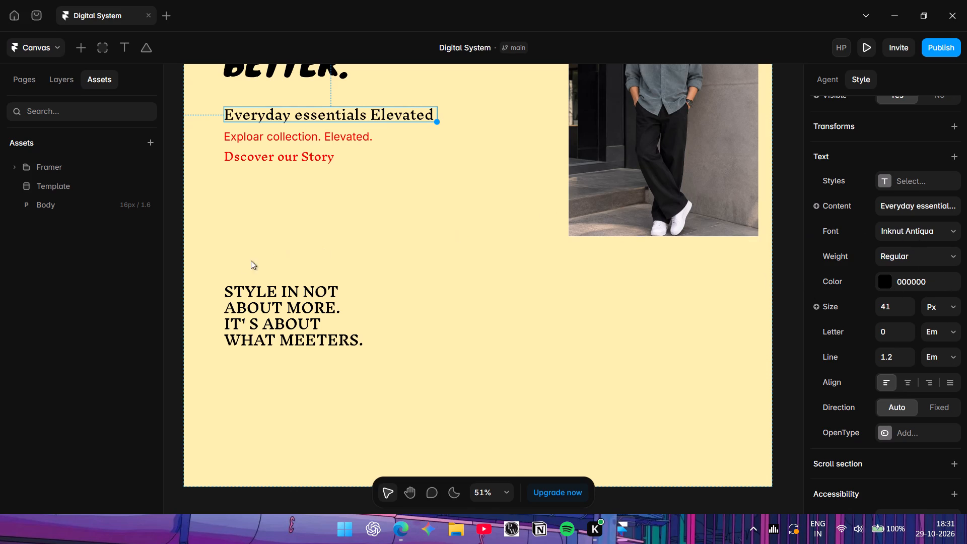
click(321, 320)
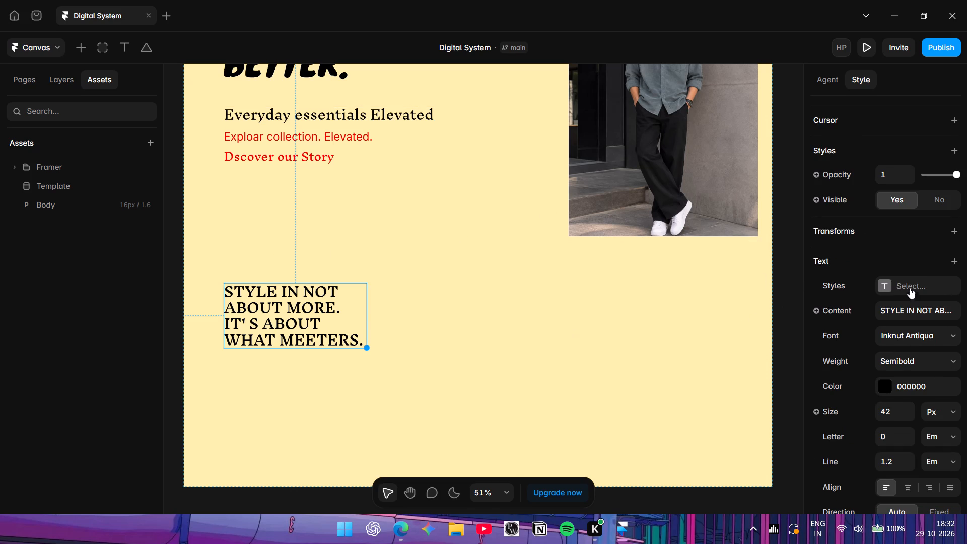
click(941, 336)
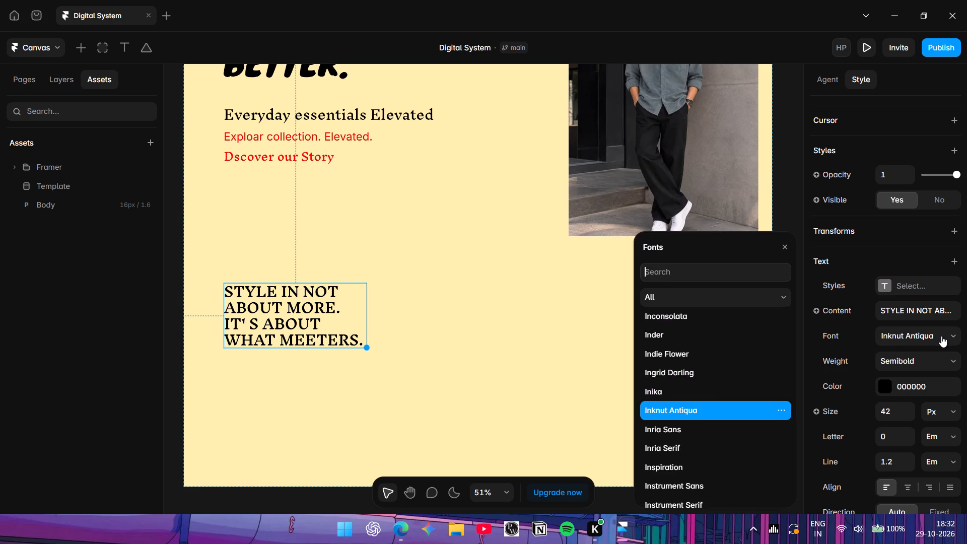
click(688, 271)
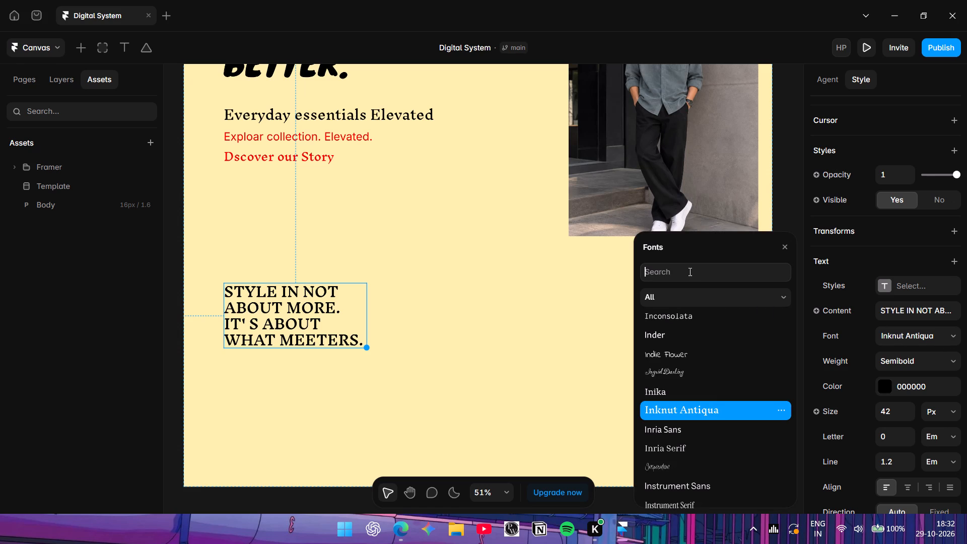
text(in)
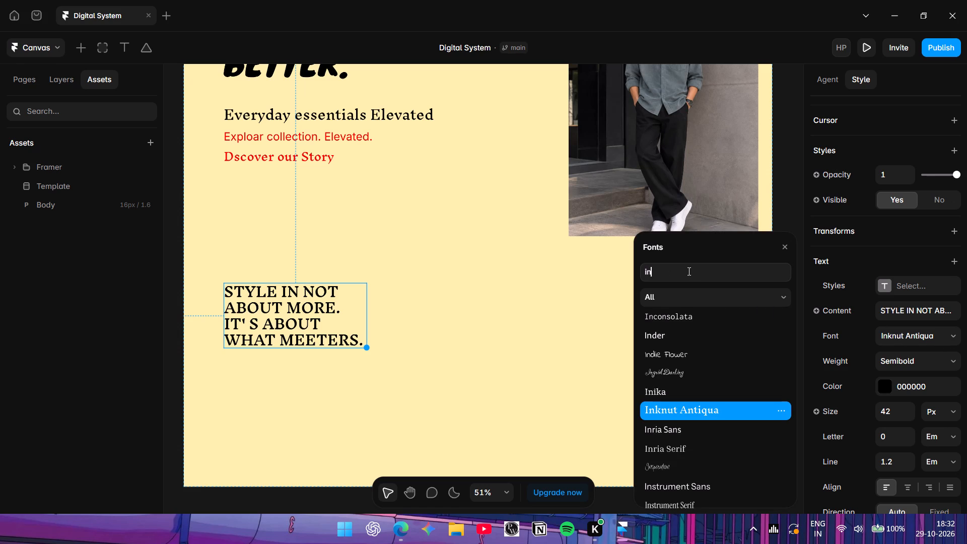
click(694, 401)
click(524, 378)
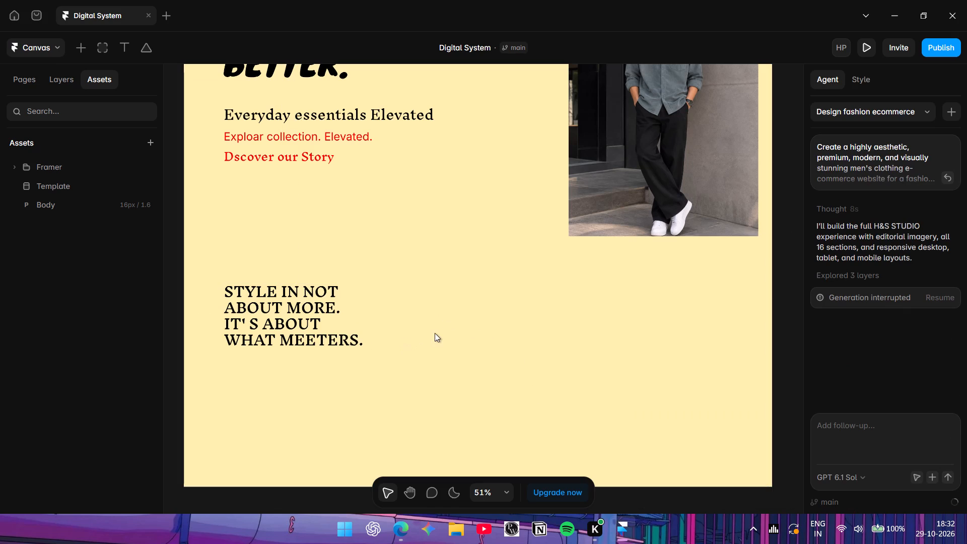
Move the "STYLE IN NOT ABOUT MORE" text block up and slightly left, closer to the hero text.
click(294, 294)
drag(390, 392, 209, 277)
drag(278, 308, 266, 269)
Enlarge the "STYLE IN NOT ABOUT MORE" text block to size 47 px.
scroll(930, 409, down, 1)
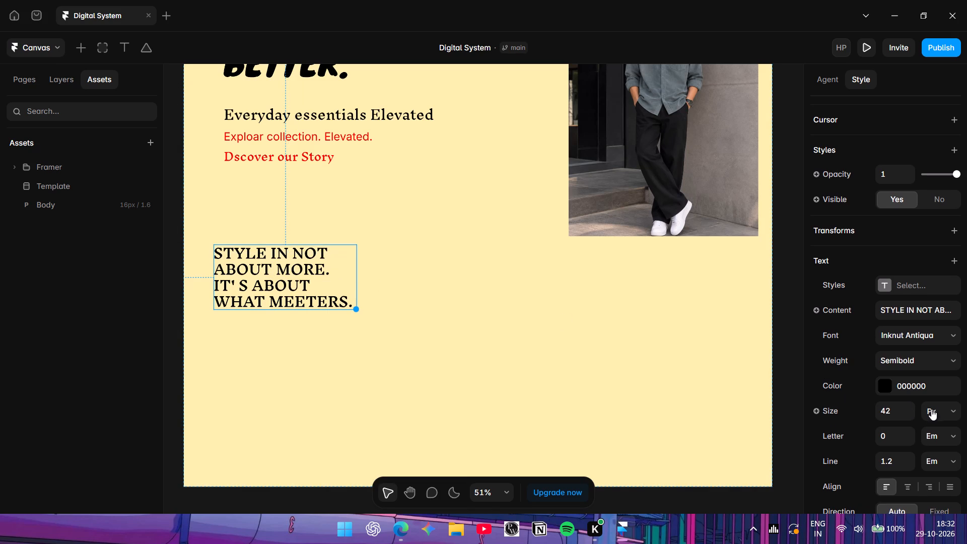
click(907, 305)
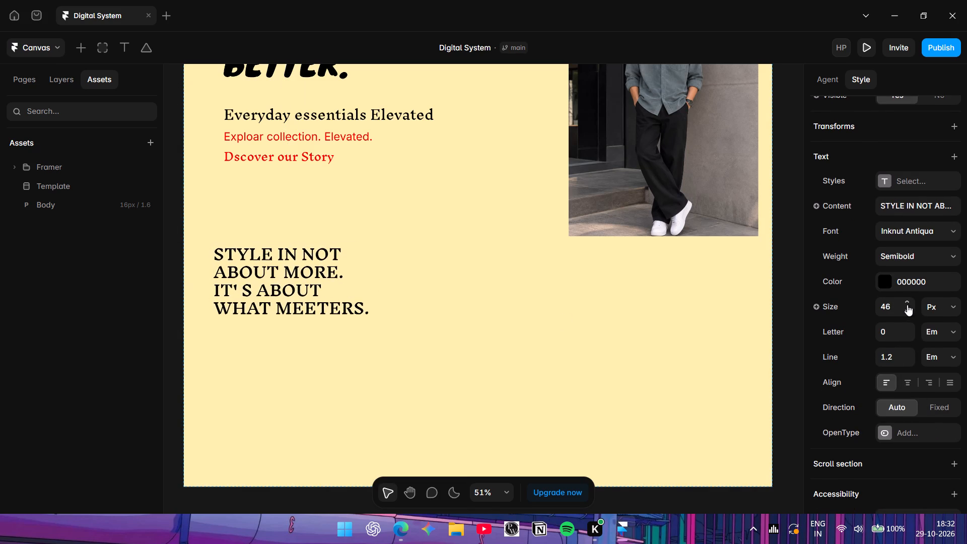
click(907, 305)
click(904, 309)
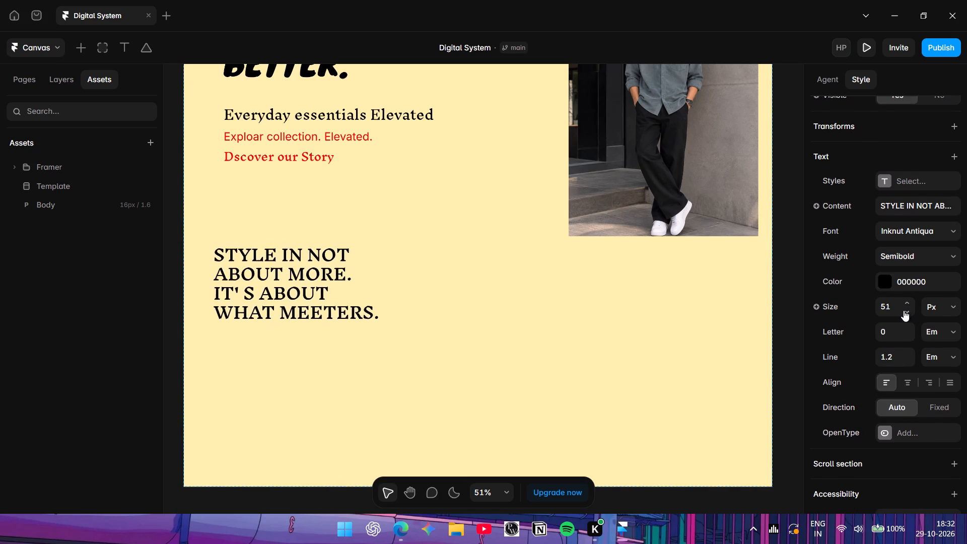
double_click(904, 310)
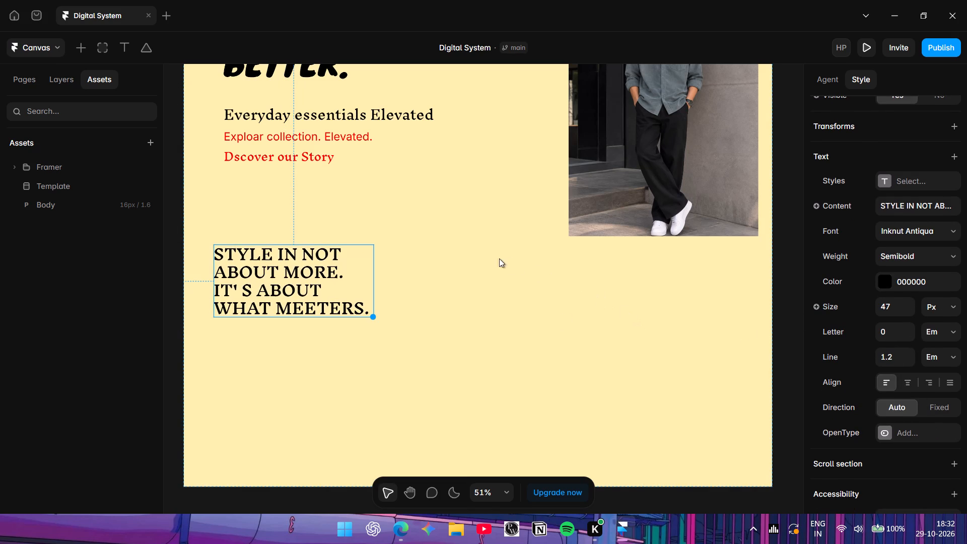
Nudge the enlarged "STYLE IN NOT ABOUT MORE" text block a little further up the page.
drag(290, 277, 290, 261)
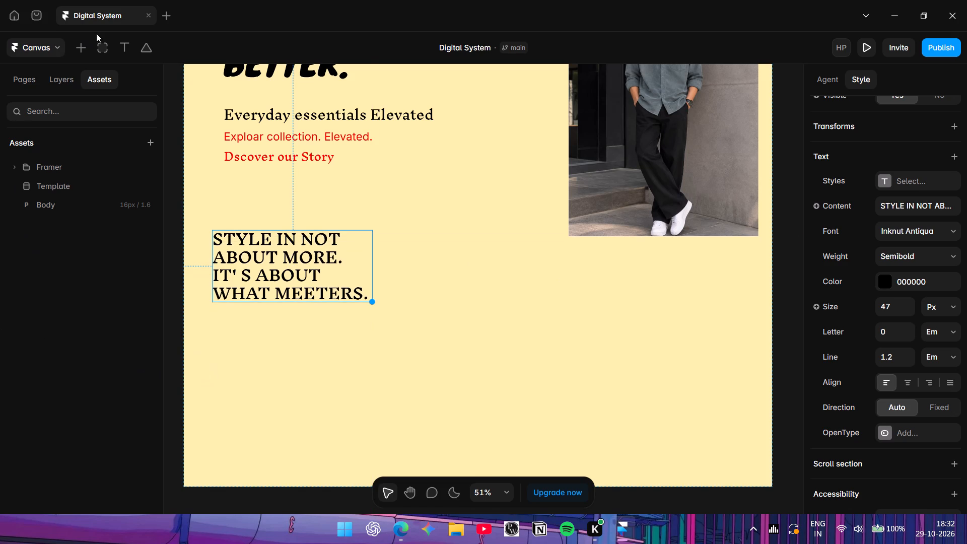
Add a text line below the "STYLE IN NOT ABOUT MORE" block and start its description with "we create thoughtfully detigned ess".
click(124, 43)
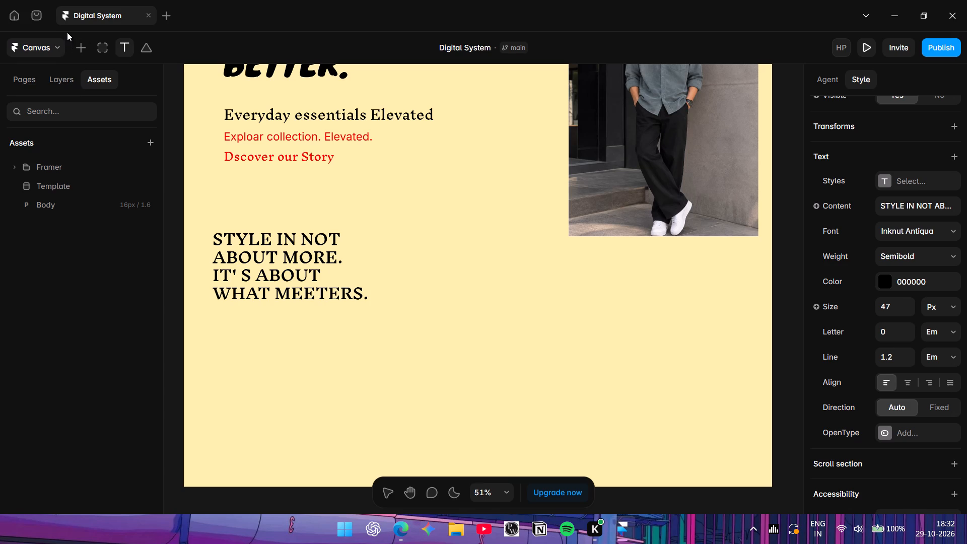
click(218, 333)
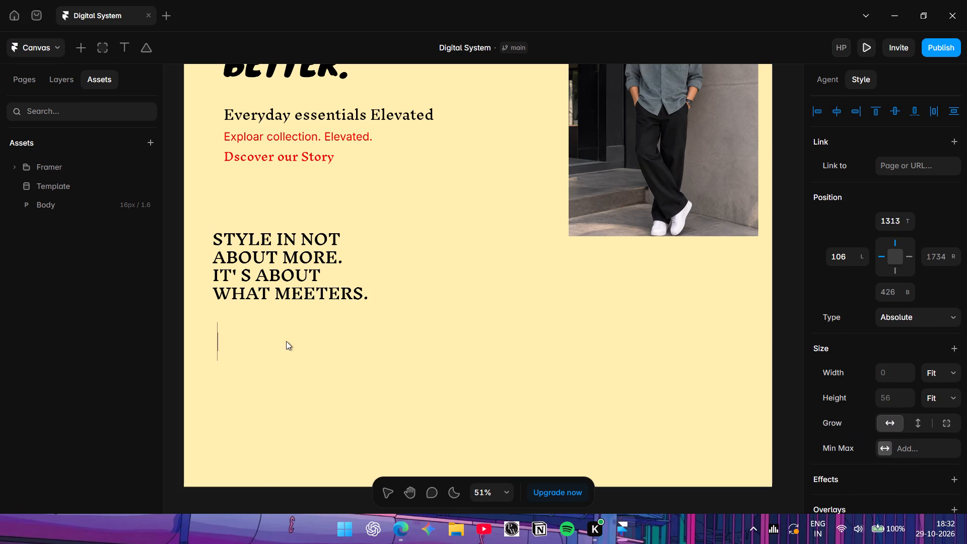
text(we)
key(space)
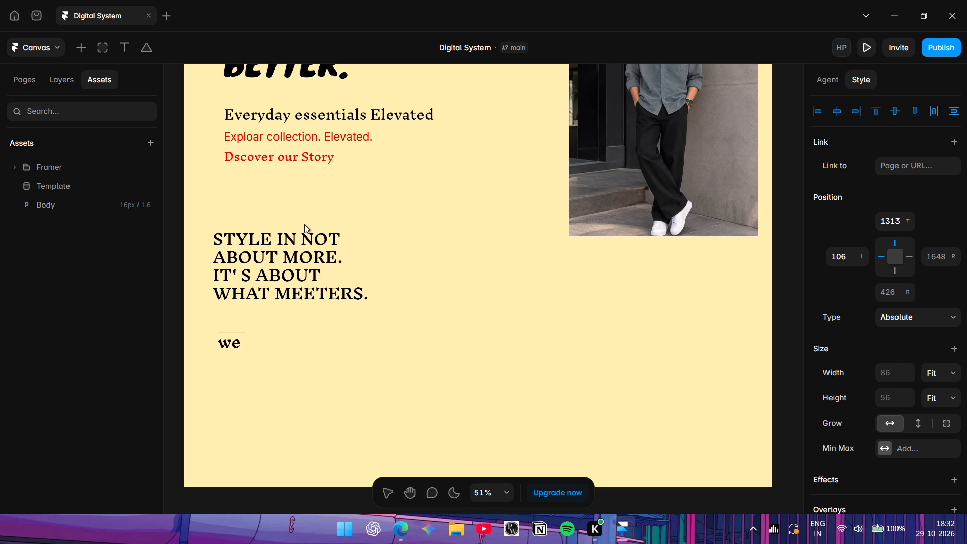
text(cr)
text(eate)
key(space)
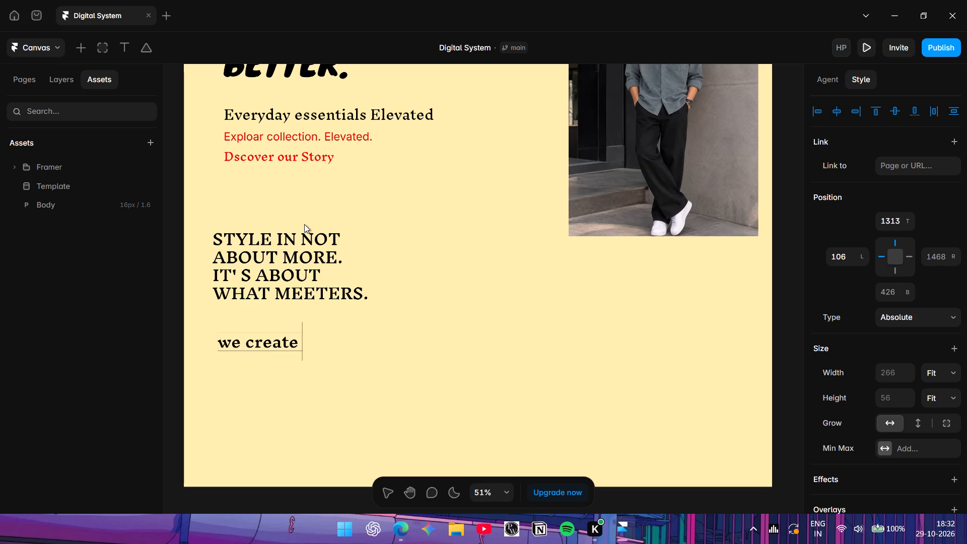
text(tho)
key(u)
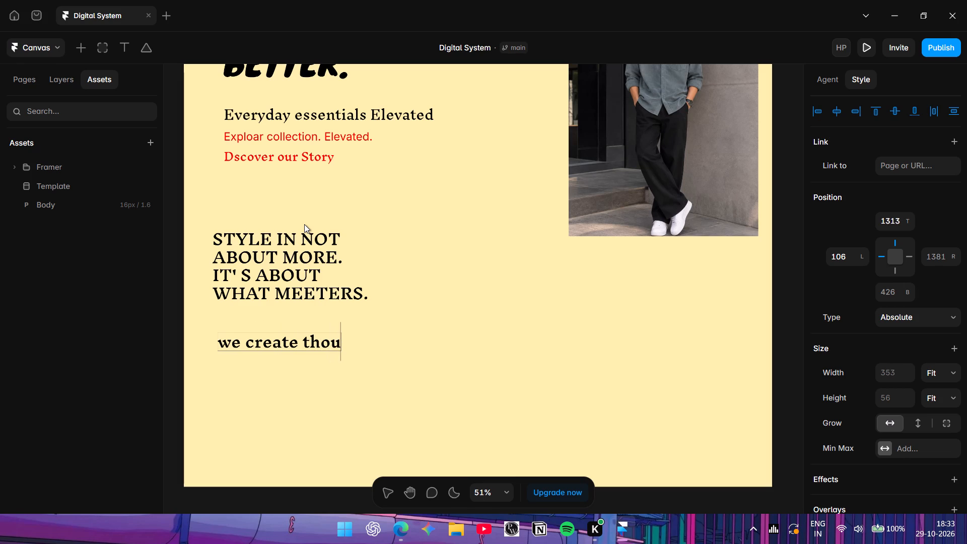
text(ght)
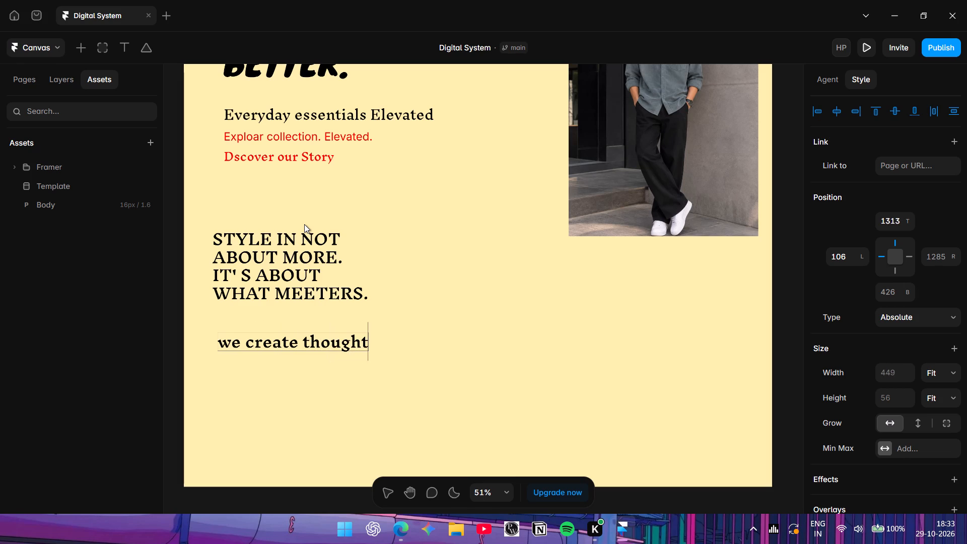
text(fu)
text(lly)
key(space)
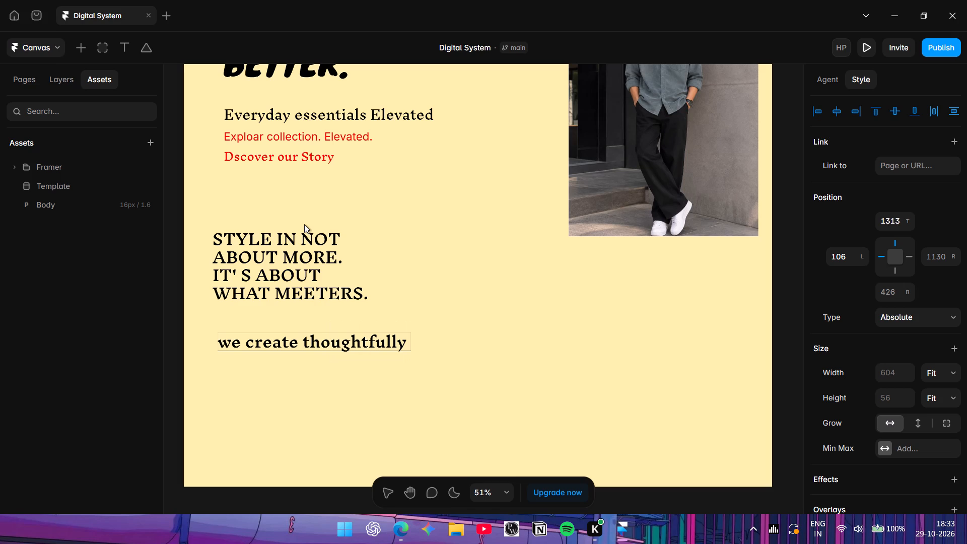
text(det)
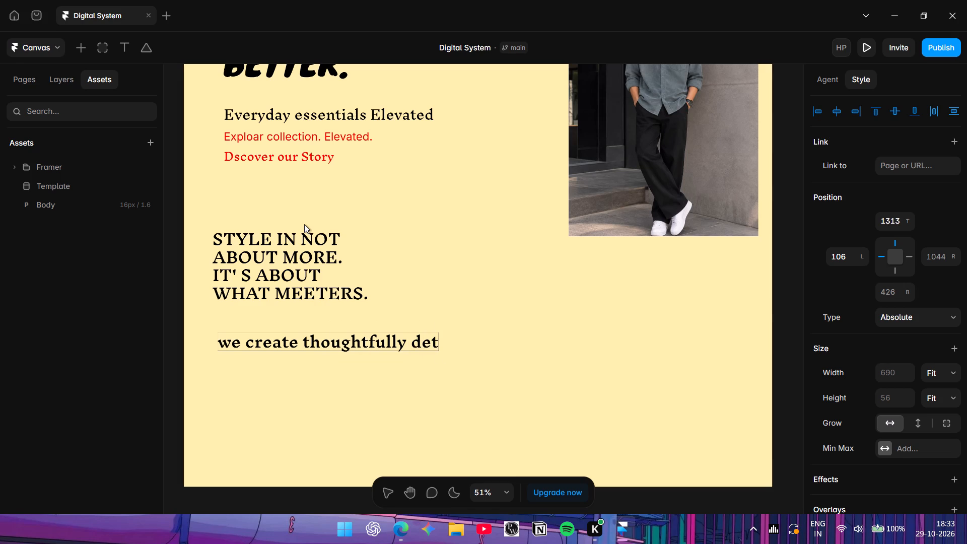
text(ig)
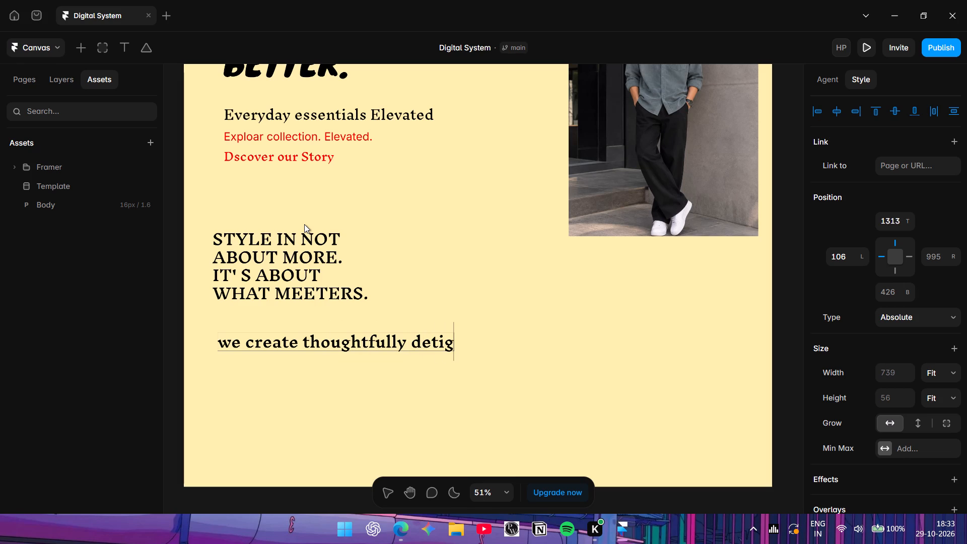
text(ned)
key(space)
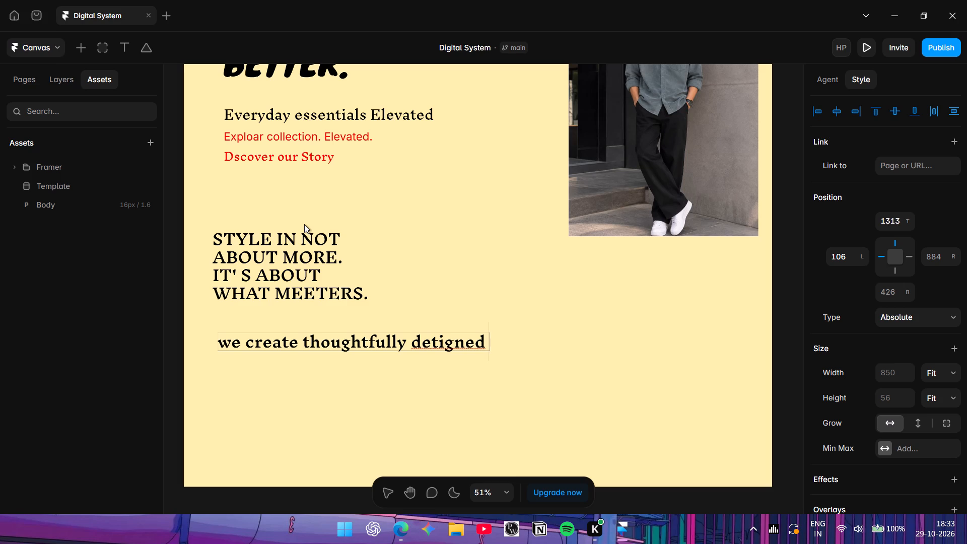
text(ess)
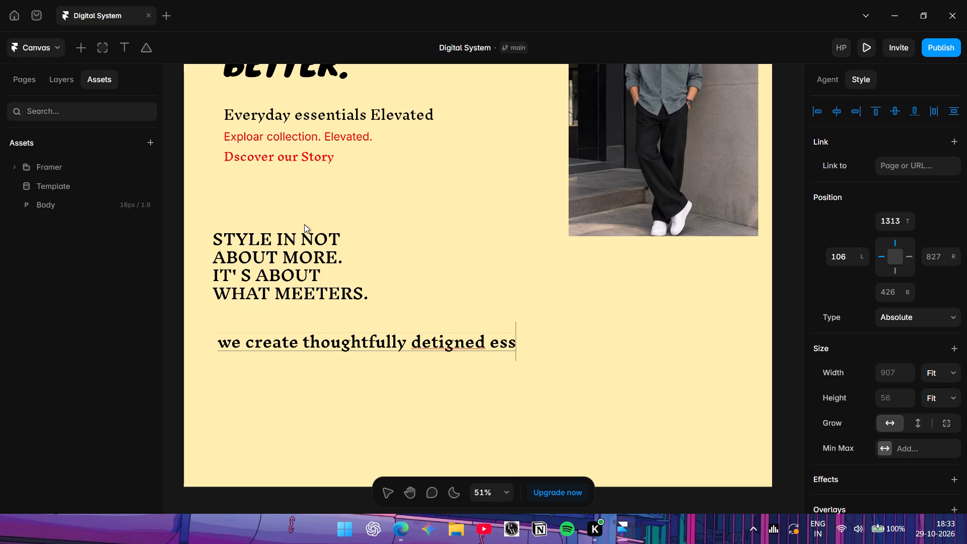
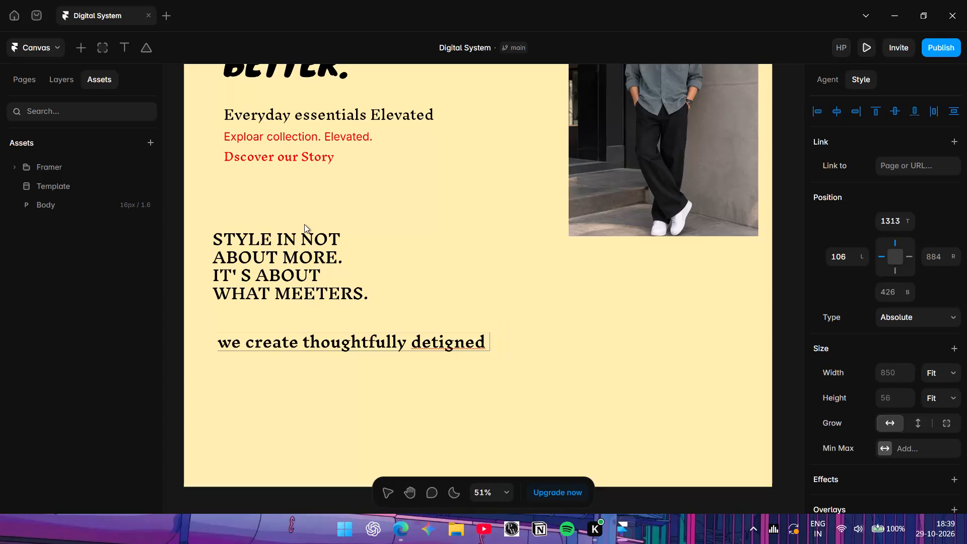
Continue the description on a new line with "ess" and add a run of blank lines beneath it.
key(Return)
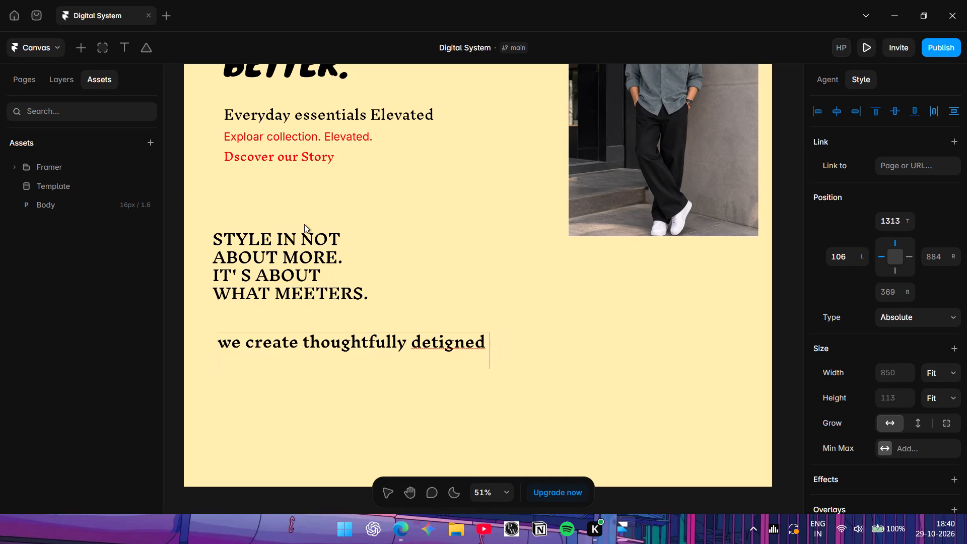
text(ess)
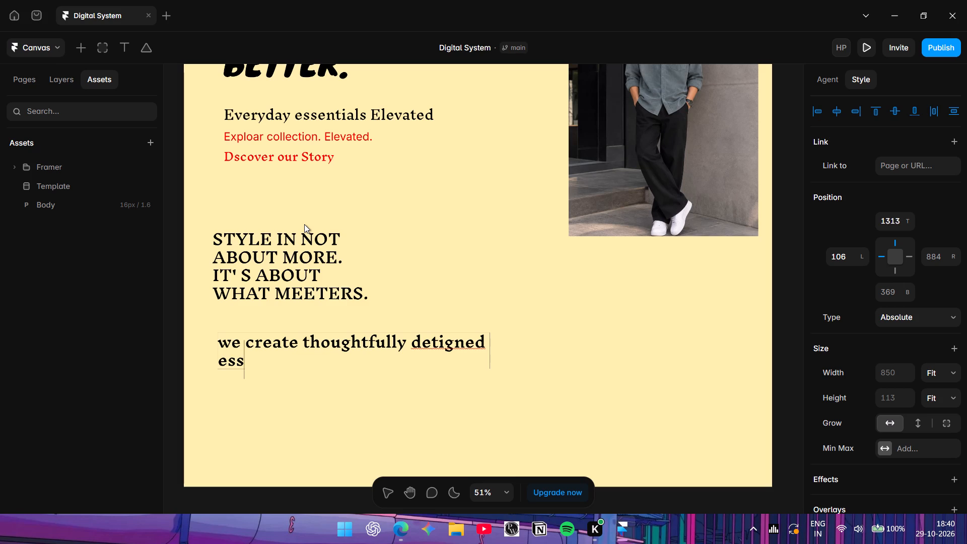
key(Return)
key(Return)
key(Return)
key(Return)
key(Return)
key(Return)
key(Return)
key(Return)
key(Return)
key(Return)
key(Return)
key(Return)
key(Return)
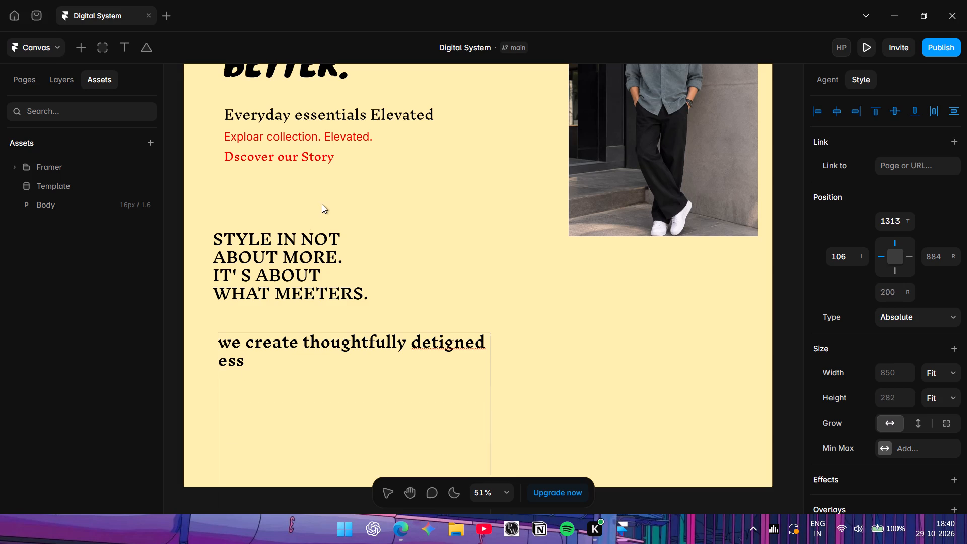
Delete the entire "we create thoughtfully detigned" description from the text line below the style statement.
key(BackSpace)
key(BackSpace)
key(BackSpace)
key(BackSpace)
key(BackSpace)
key(BackSpace)
key(BackSpace)
key(BackSpace)
key(BackSpace)
key(BackSpace)
key(BackSpace)
key(BackSpace)
key(BackSpace)
key(BackSpace)
key(BackSpace)
key(BackSpace)
key(BackSpace)
key(BackSpace)
key(BackSpace)
key(BackSpace)
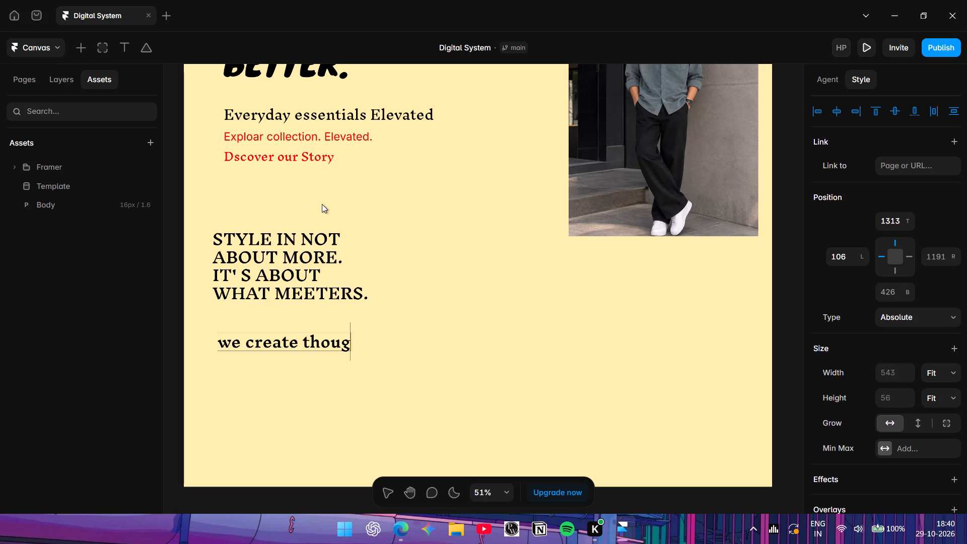
key(BackSpace)
key(BackSpace)
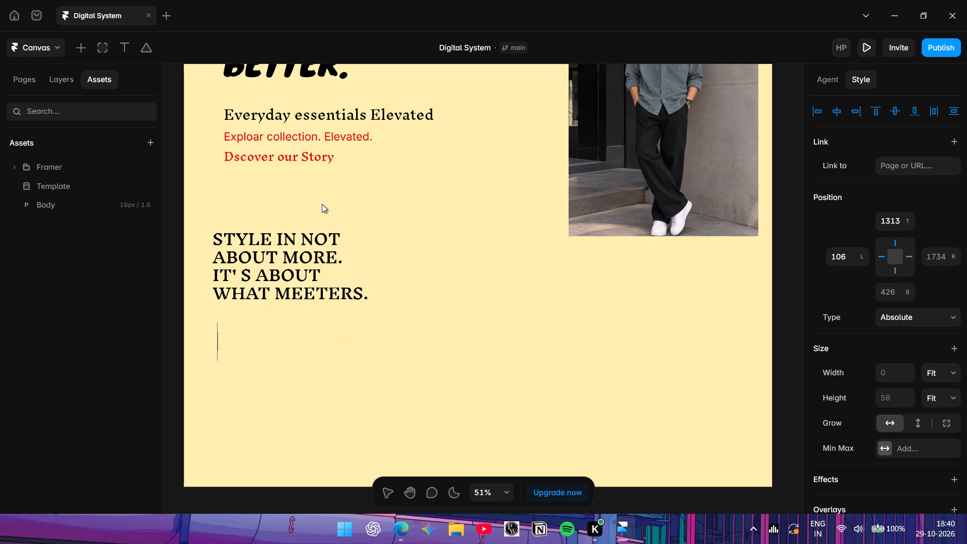
Enter "OUR PHILOSOPAY—...—" as the text of the emptied line below the style statement.
key(space)
text(OUR)
key(space)
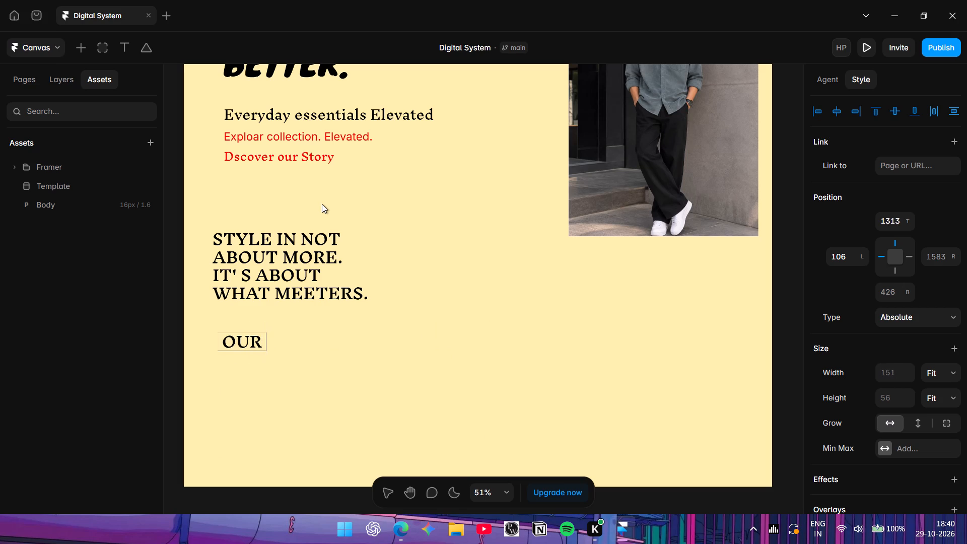
key(shift+p)
text(HIL)
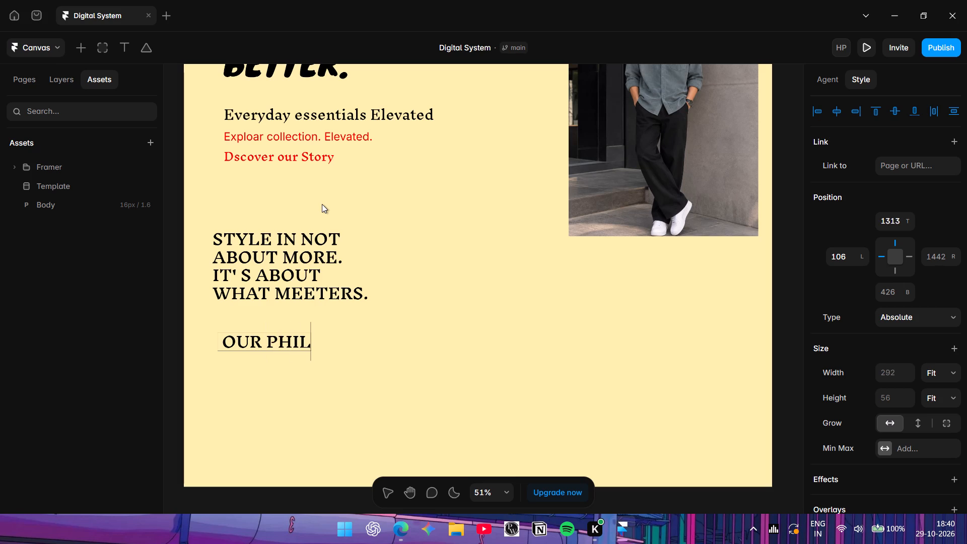
key(shift+o)
text(SO)
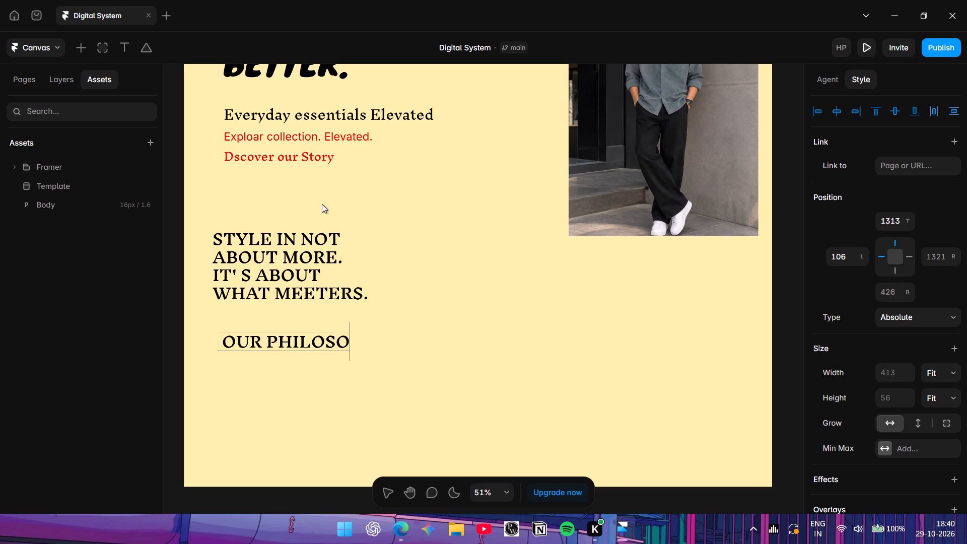
key(shift+p)
text(AY)
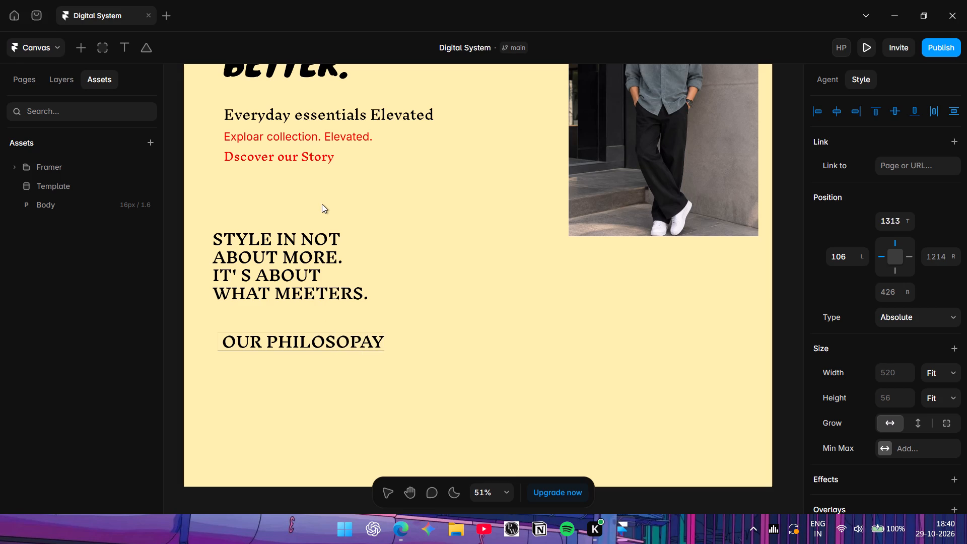
key(space)
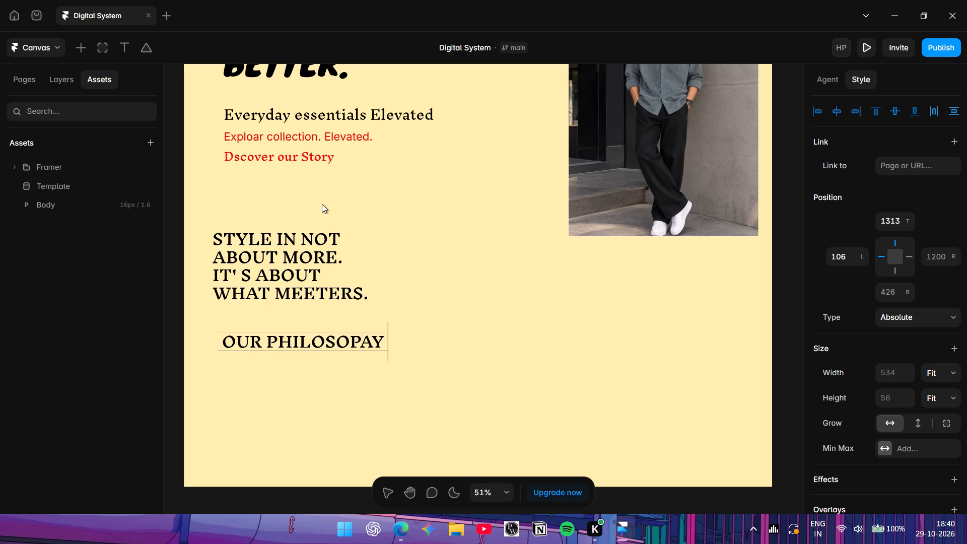
key(BackSpace)
text(--)
text(..)
key(period)
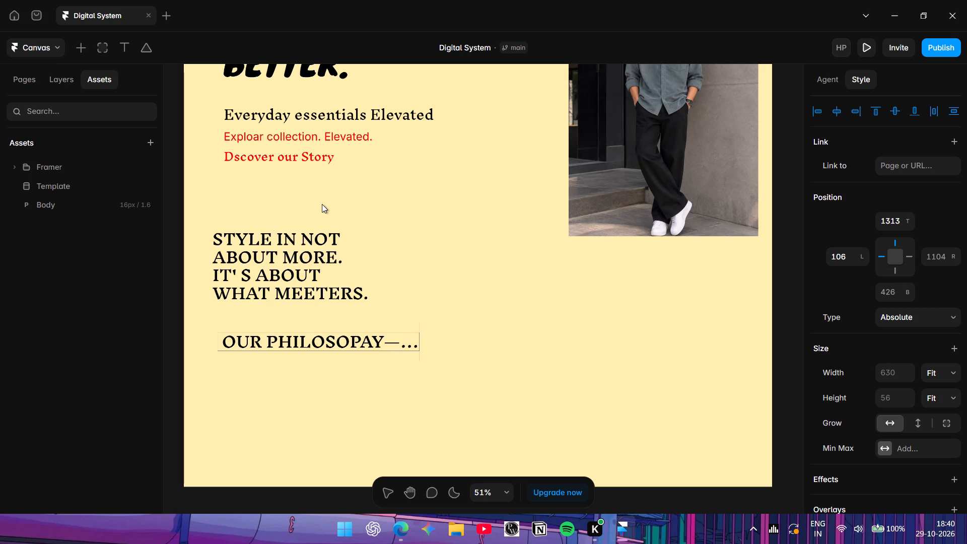
text(--)
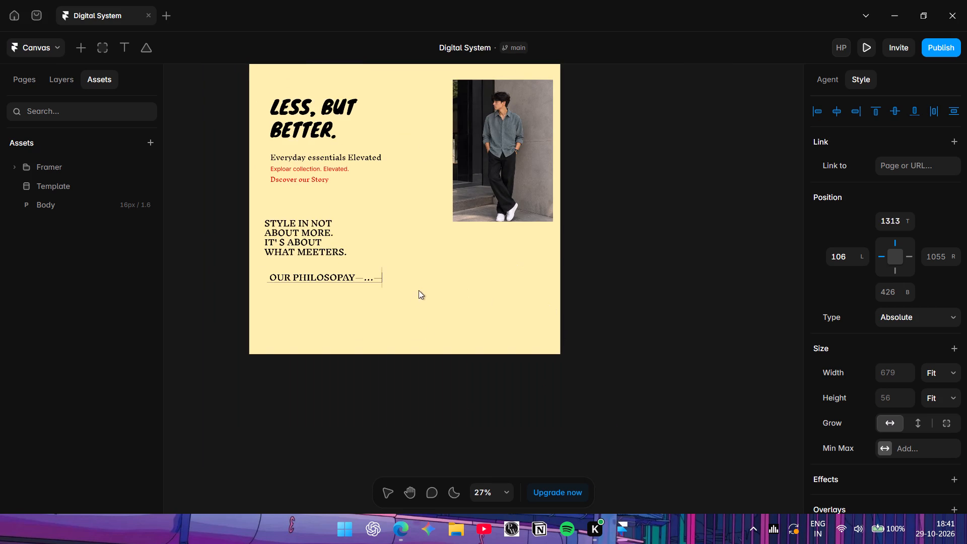
click(417, 295)
Move the "OUR PHILOSOPAY" line slightly up and left to left 90, top 1292, under the style statement.
drag(307, 277, 301, 274)
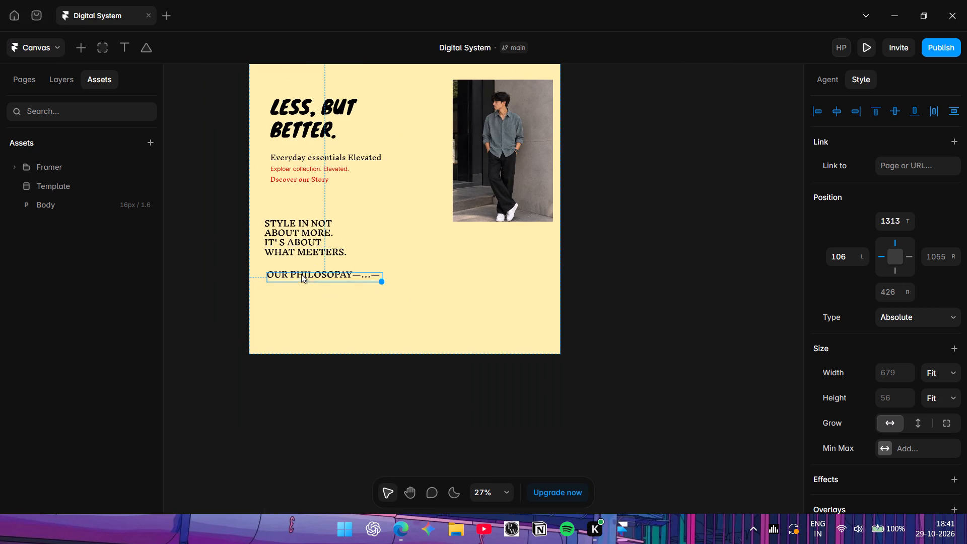
drag(301, 274, 312, 281)
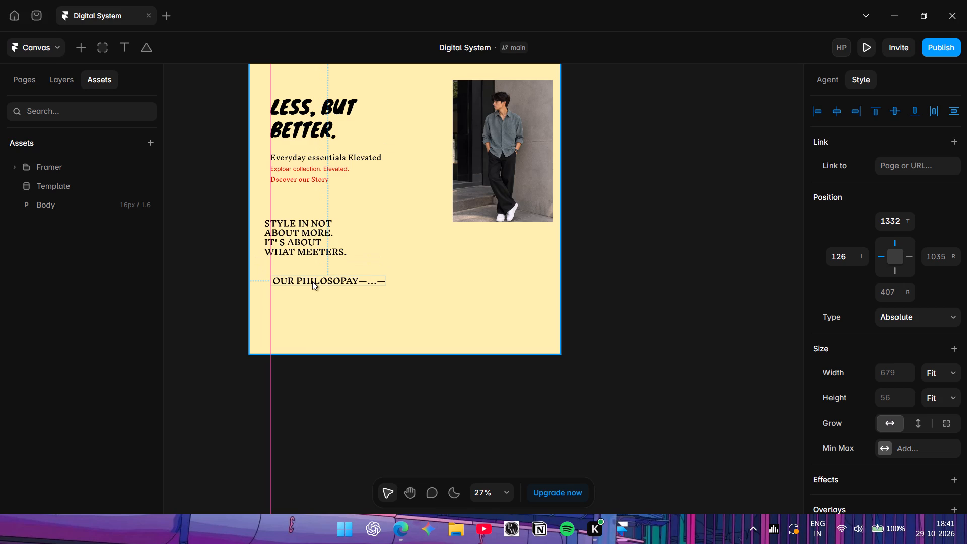
drag(312, 281, 302, 272)
click(316, 305)
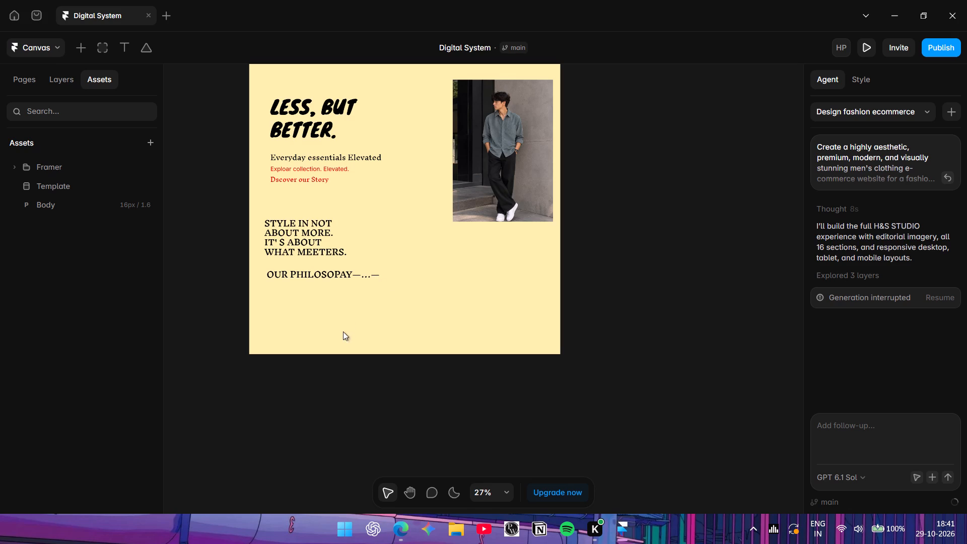
click(310, 277)
key(Up)
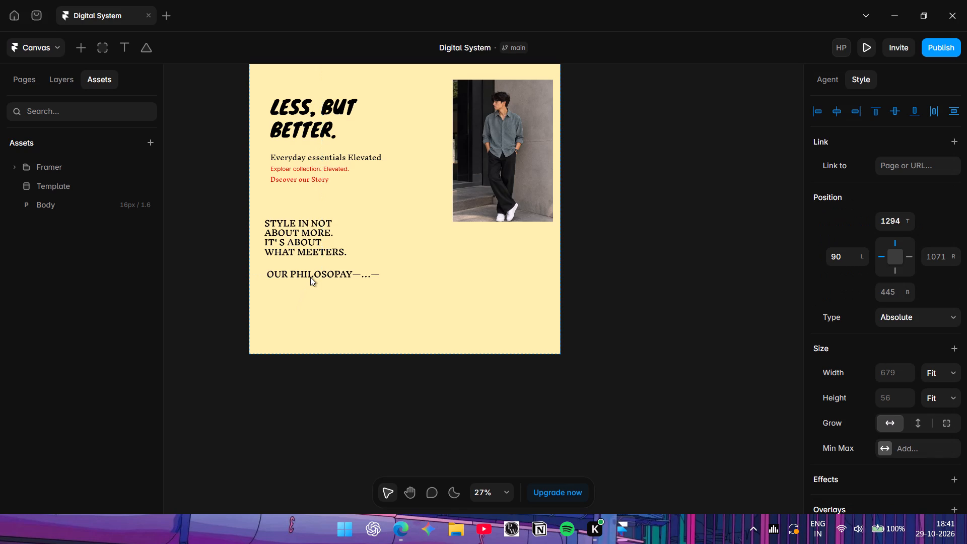
key(Up)
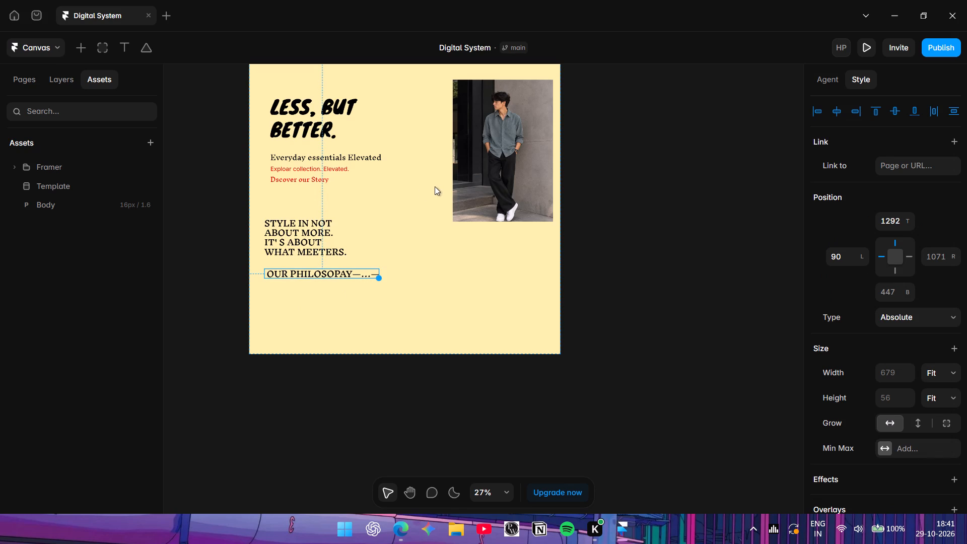
Move the style statement and "OUR PHILOSOPAY" line together further down the page and right to left 117.
drag(391, 195, 284, 298)
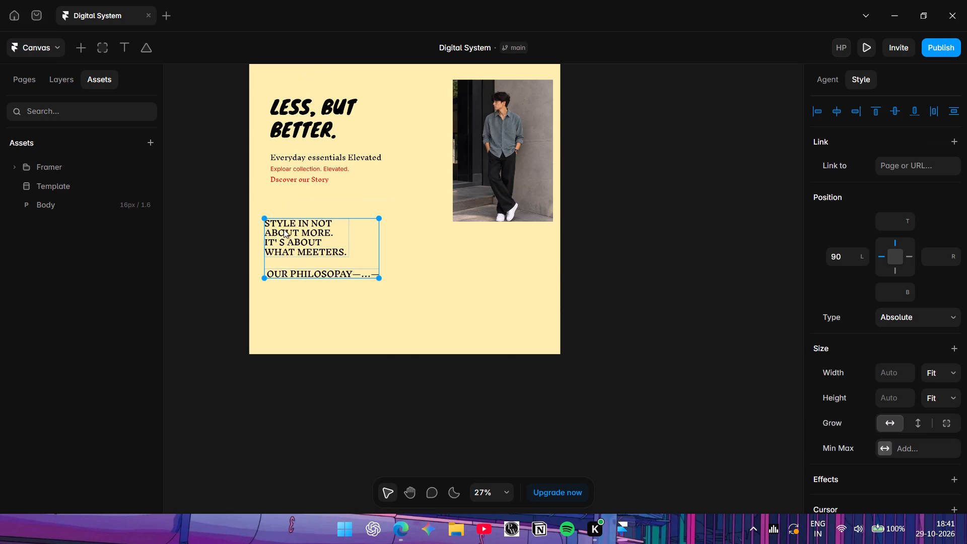
drag(285, 228, 287, 232)
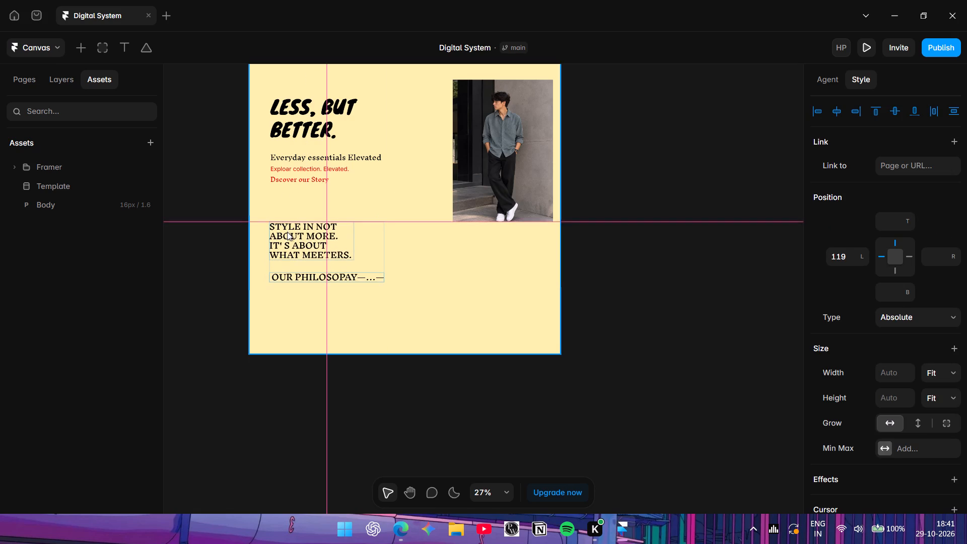
drag(287, 232, 287, 242)
key(Down)
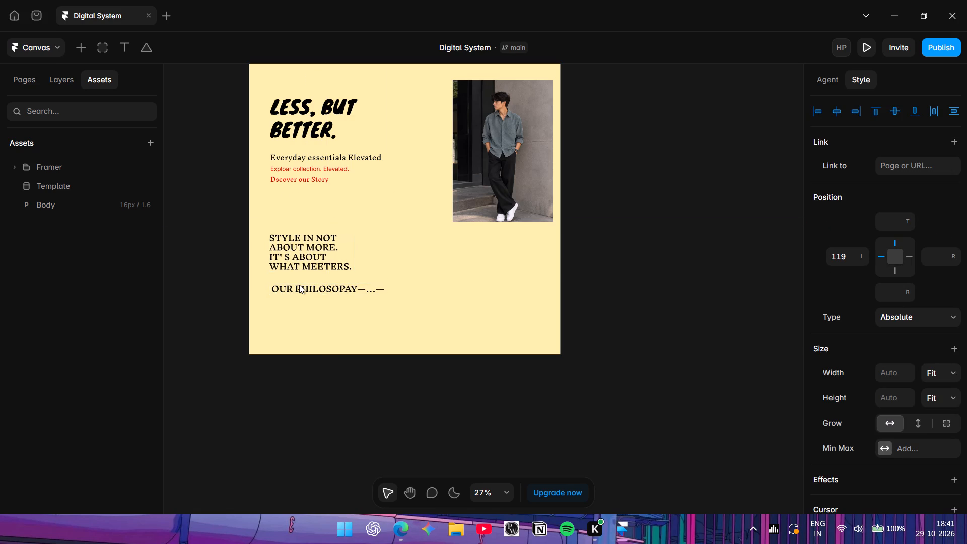
key(Down)
key(Down)
key(Down)
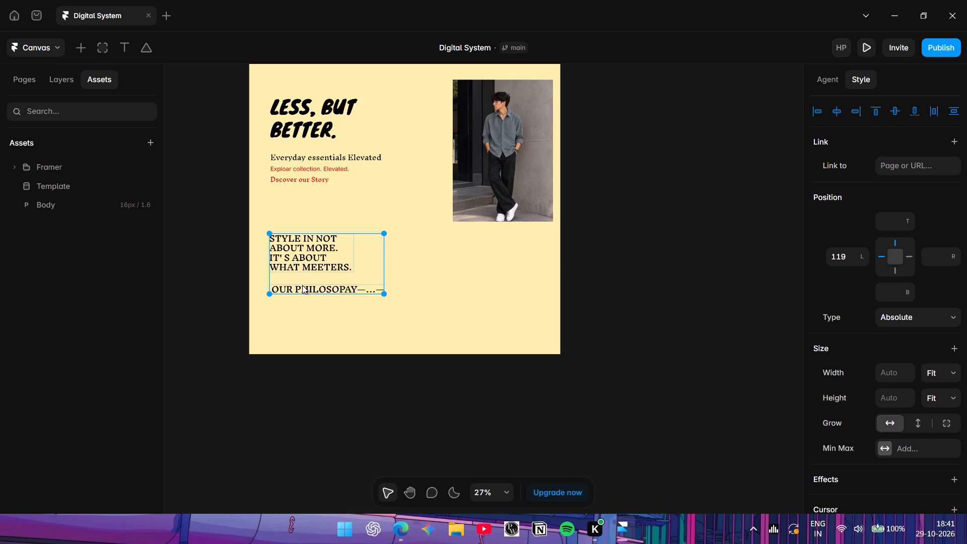
key(Left)
key(Left)
key(Left)
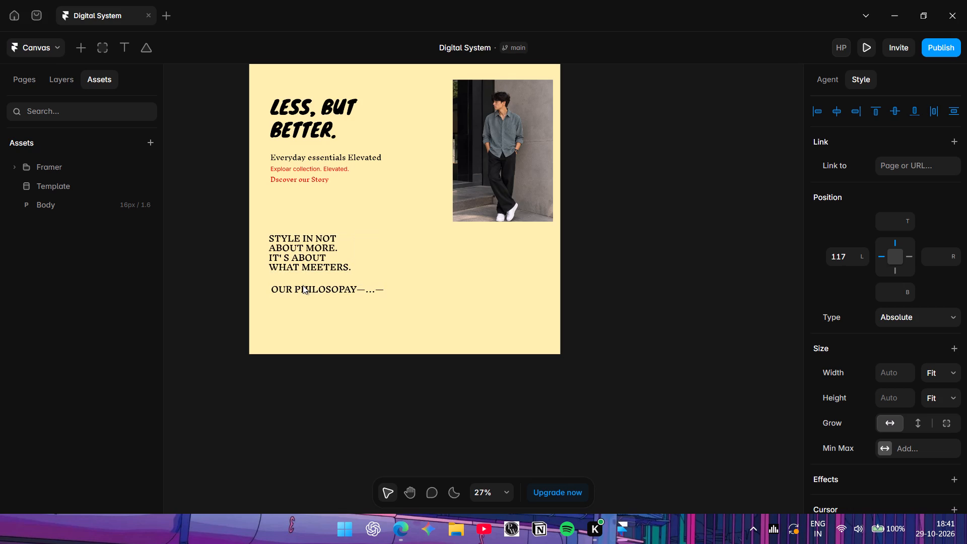
Shift the style statement and "OUR PHILOSOPAY" line together to left 126, aligned with the left edge of the hero text.
click(288, 224)
click(284, 246)
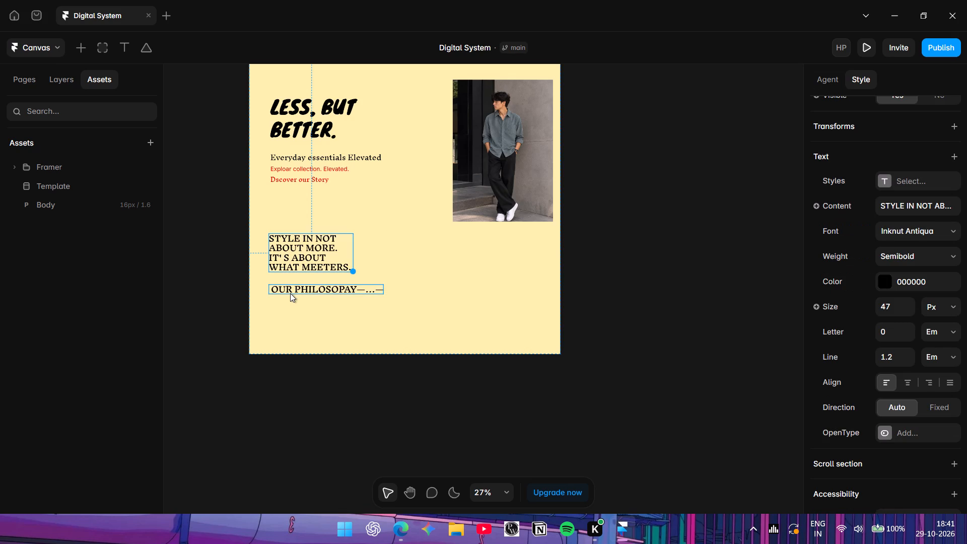
click(291, 294)
drag(356, 193, 317, 313)
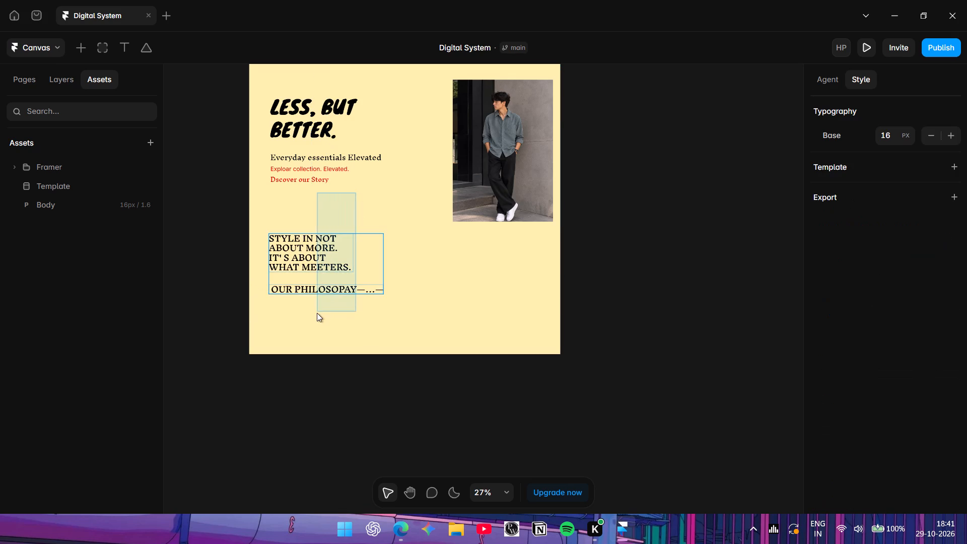
drag(317, 313, 315, 316)
click(298, 256)
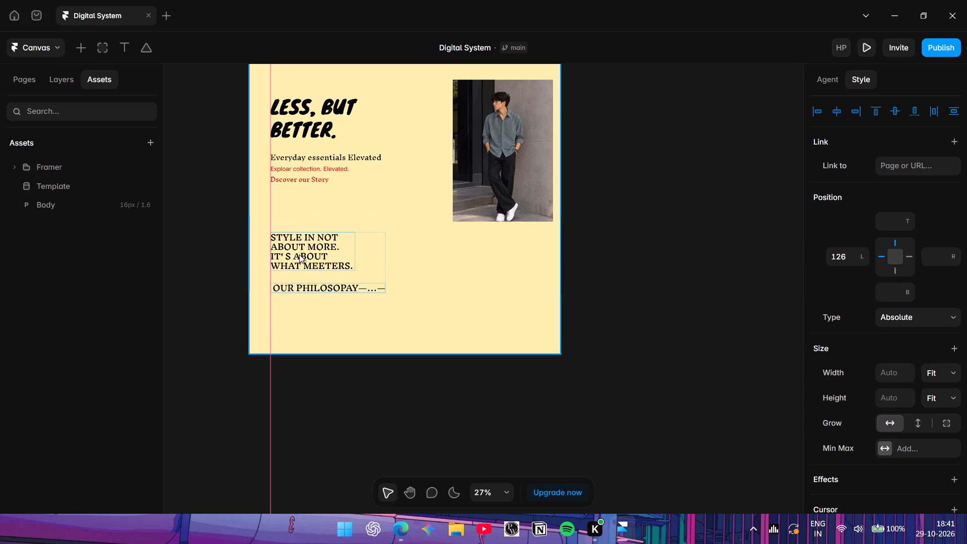
click(302, 320)
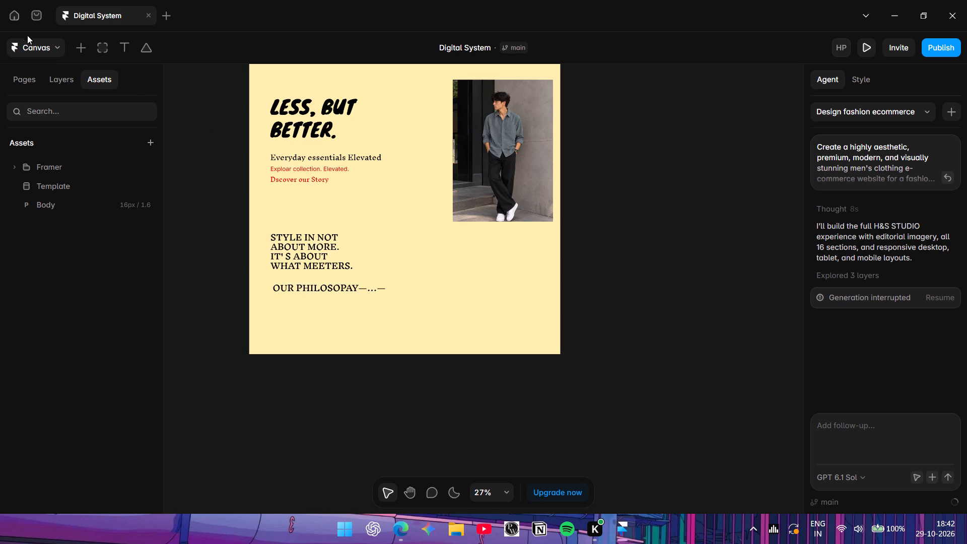
Insert a blank 400 × 300 image element on the canvas beside the Desktop frame.
click(77, 53)
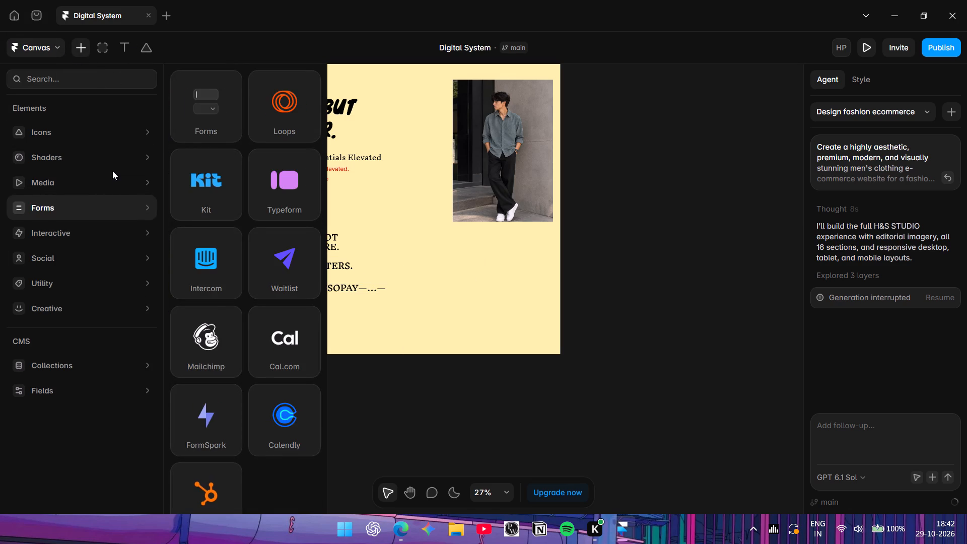
click(195, 113)
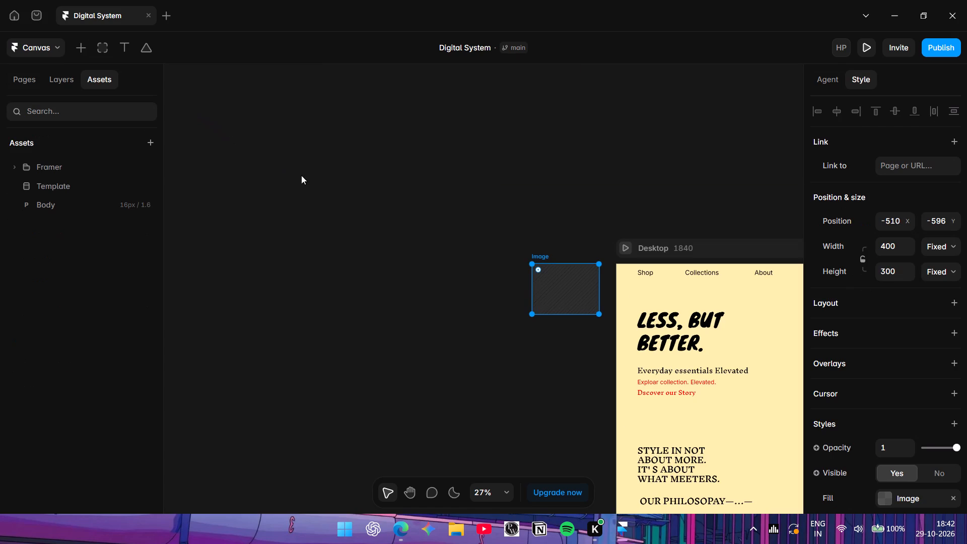
Open the image file chooser for the fill of the new blank image element beside the Desktop frame.
scroll(561, 275, left, 1)
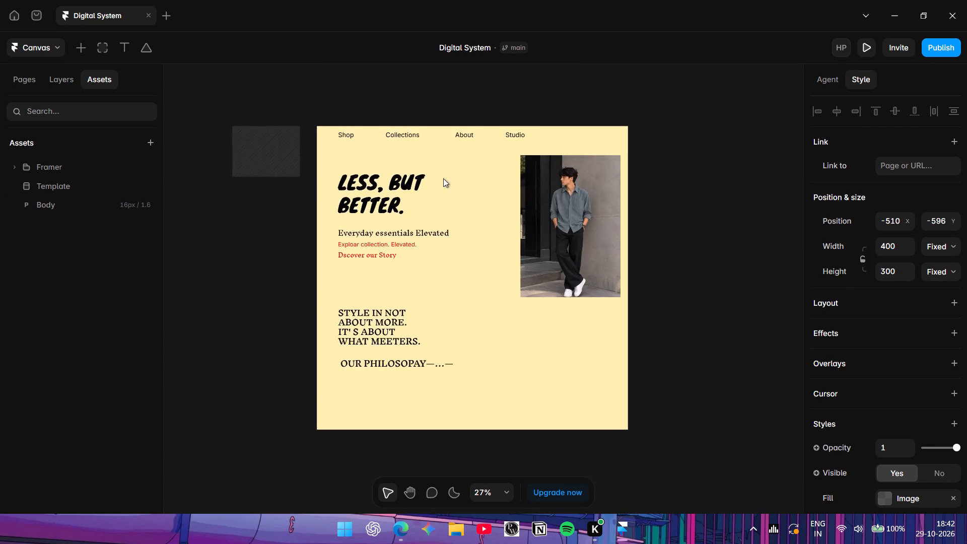
scroll(443, 178, left, 1)
click(317, 173)
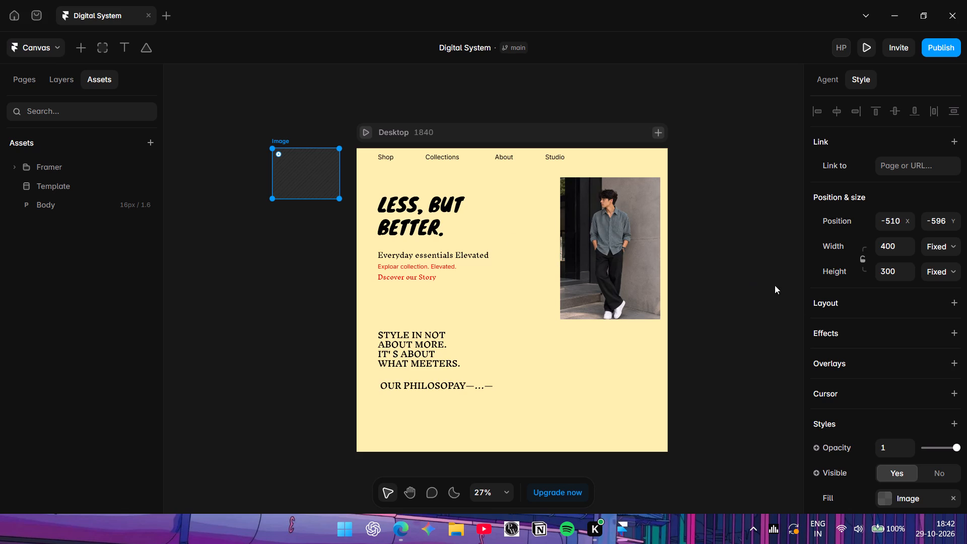
scroll(868, 332, down, 2)
click(886, 288)
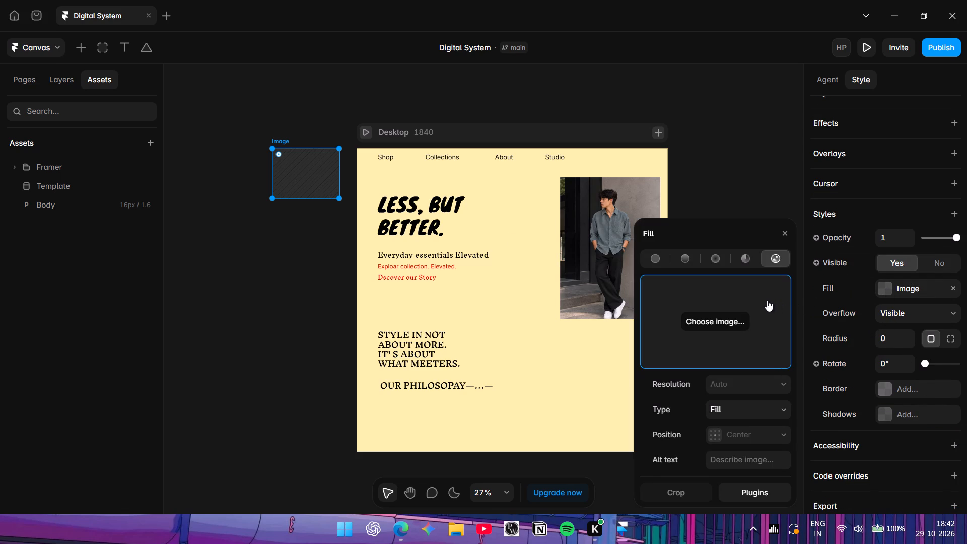
click(735, 320)
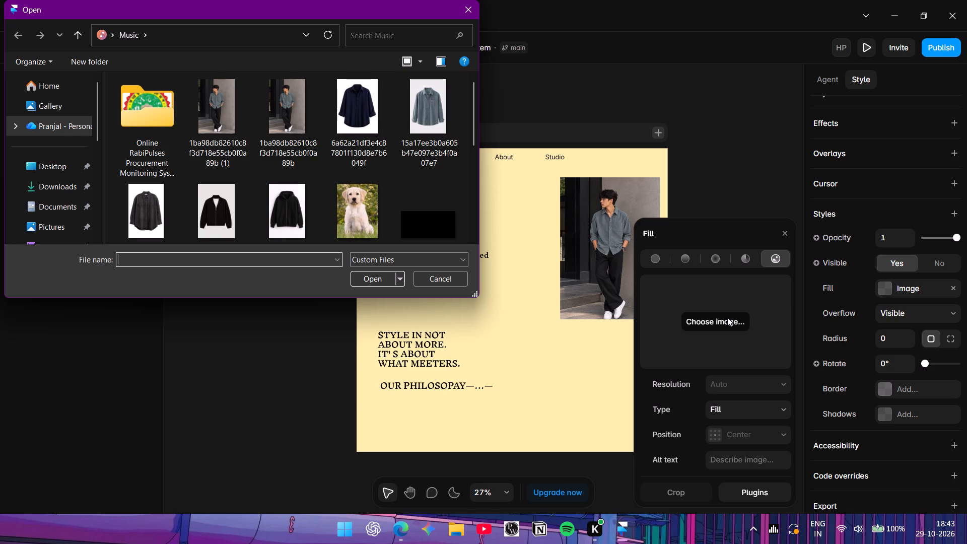
Fill the empty image frame beside the page with the dark grey shirt picture 43c3d83abf179ea512fa36e13c74d1c2 from the Music folder.
scroll(289, 197, down, 3)
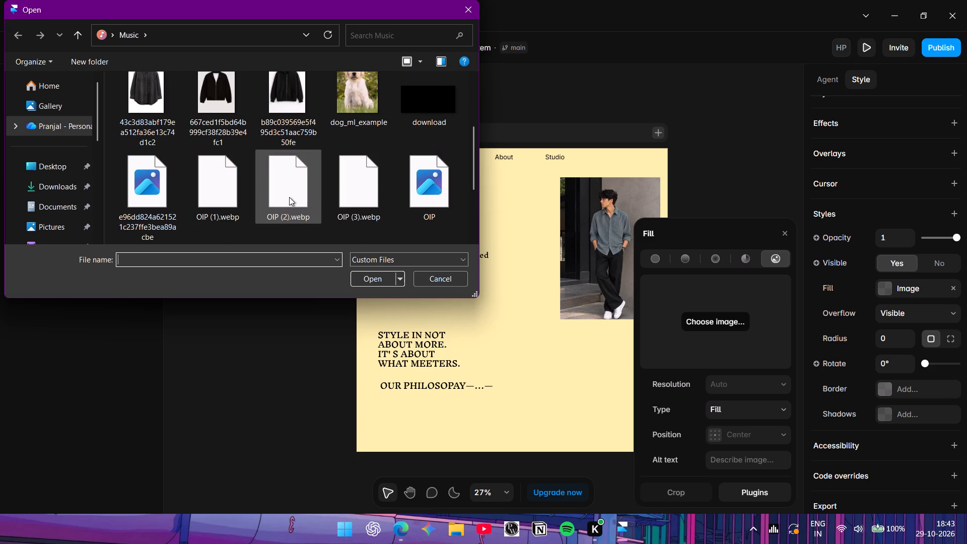
scroll(289, 197, up, 2)
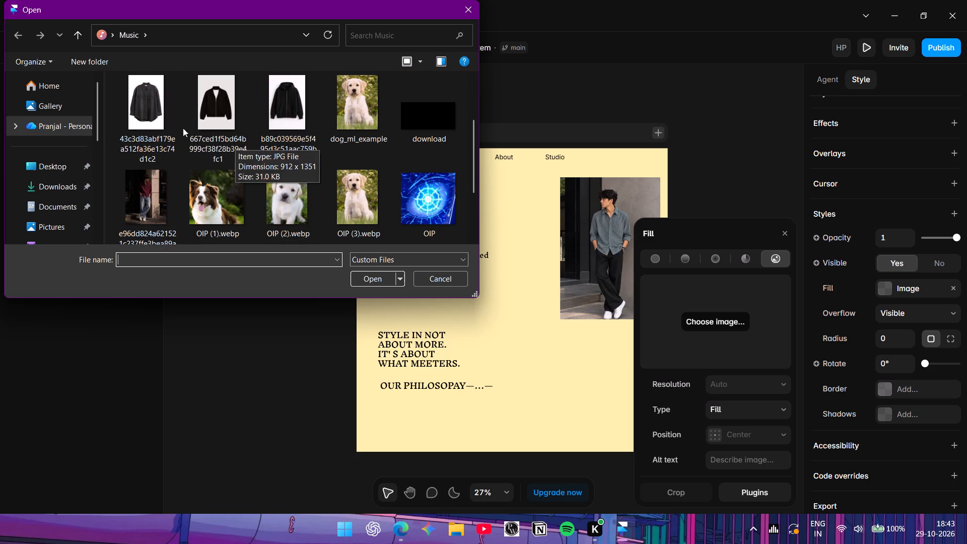
click(156, 111)
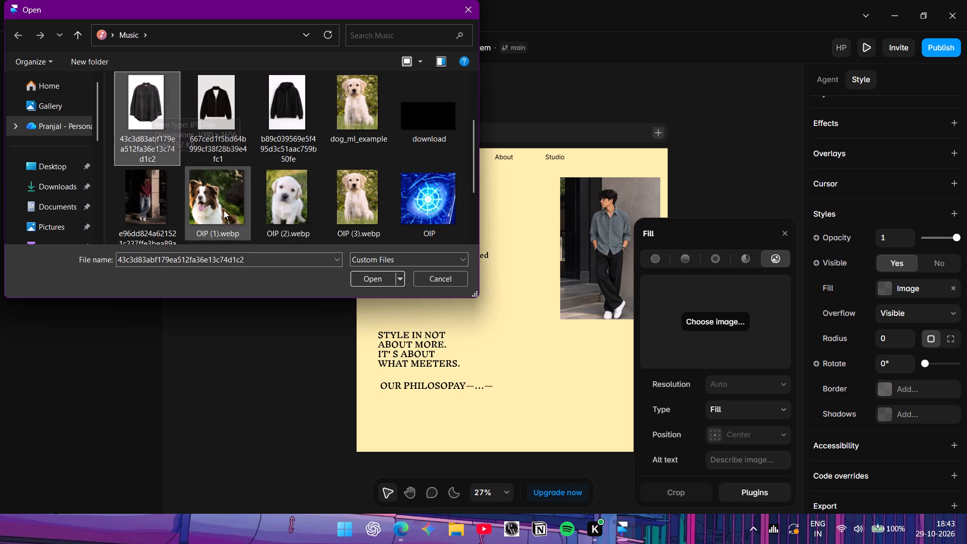
click(380, 283)
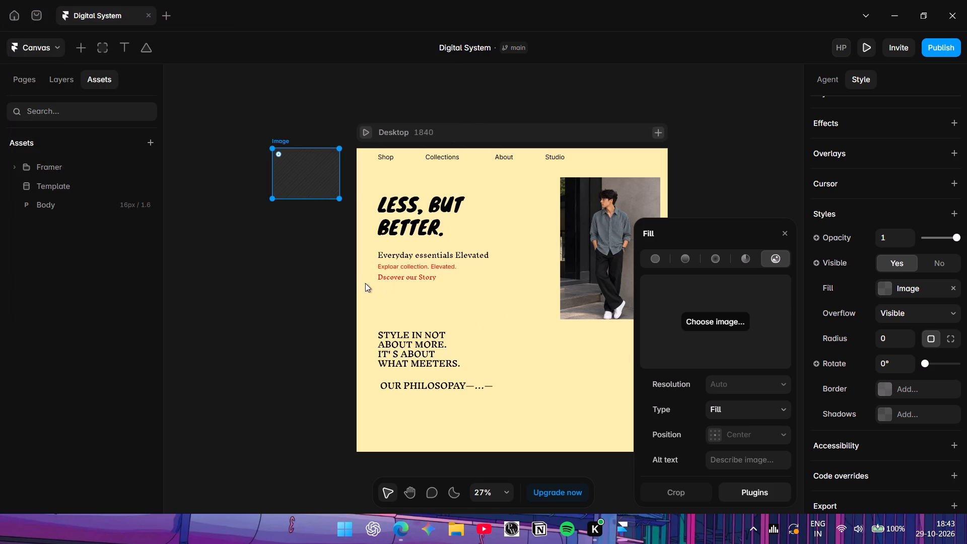
scroll(421, 328, left, 1)
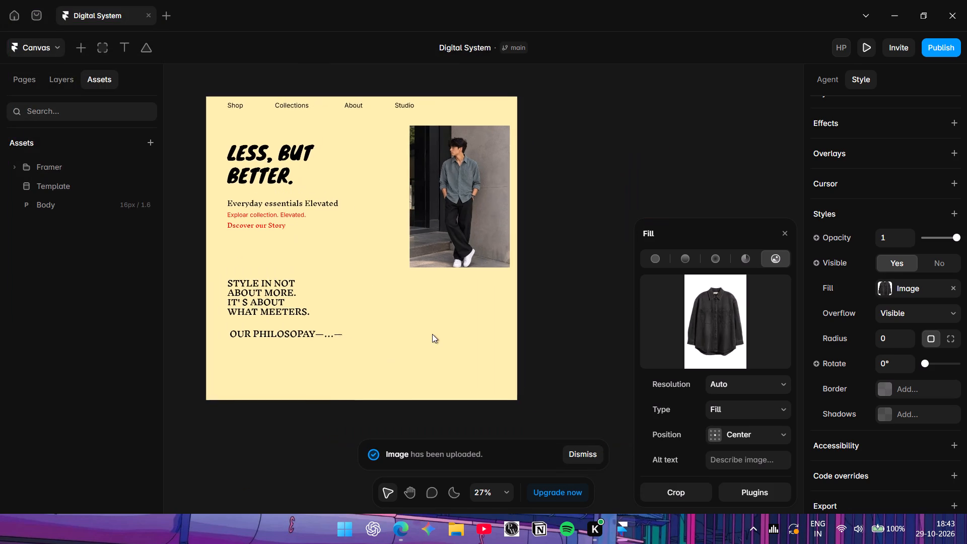
Move the dark grey shirt image onto the page, under the hero photo and beside the style statement.
scroll(432, 334, left, 1)
drag(238, 141, 554, 358)
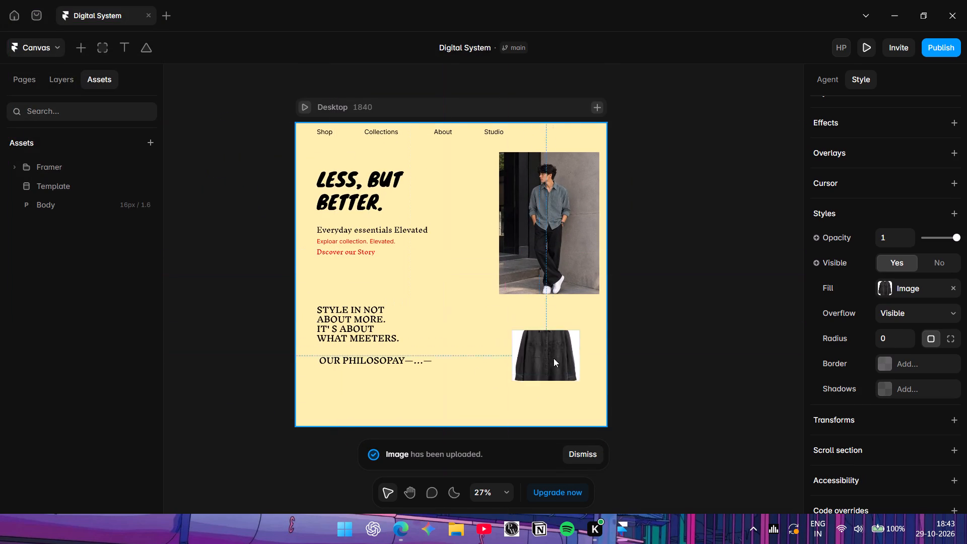
drag(554, 358, 544, 328)
scroll(542, 327, left, 1)
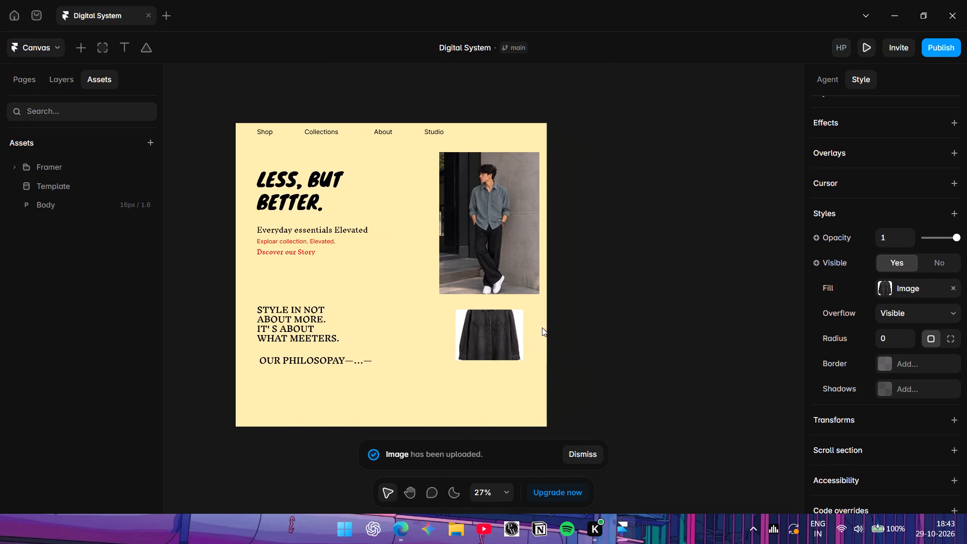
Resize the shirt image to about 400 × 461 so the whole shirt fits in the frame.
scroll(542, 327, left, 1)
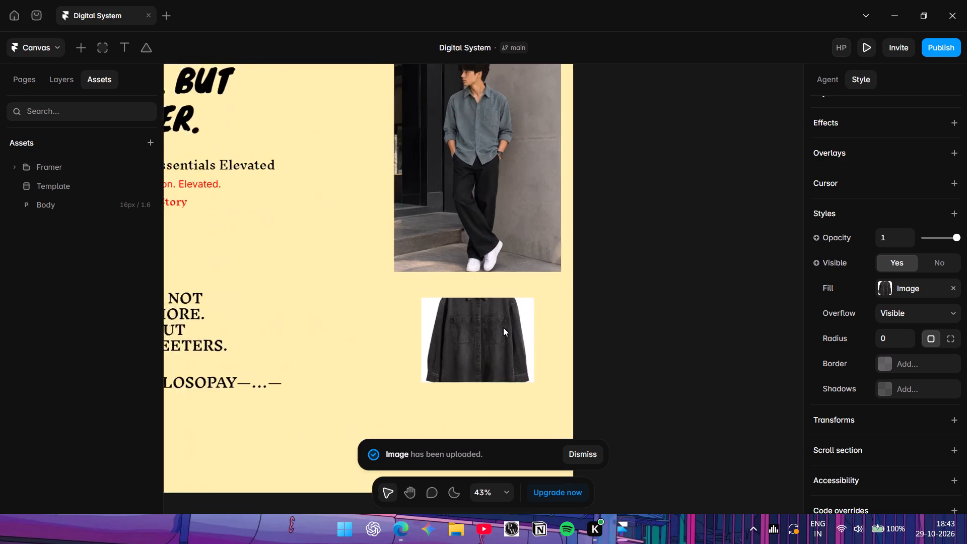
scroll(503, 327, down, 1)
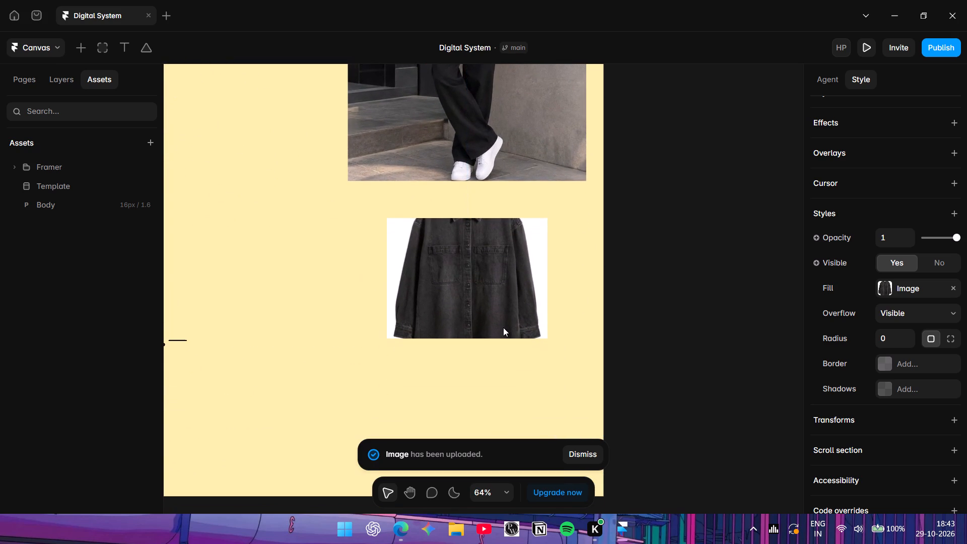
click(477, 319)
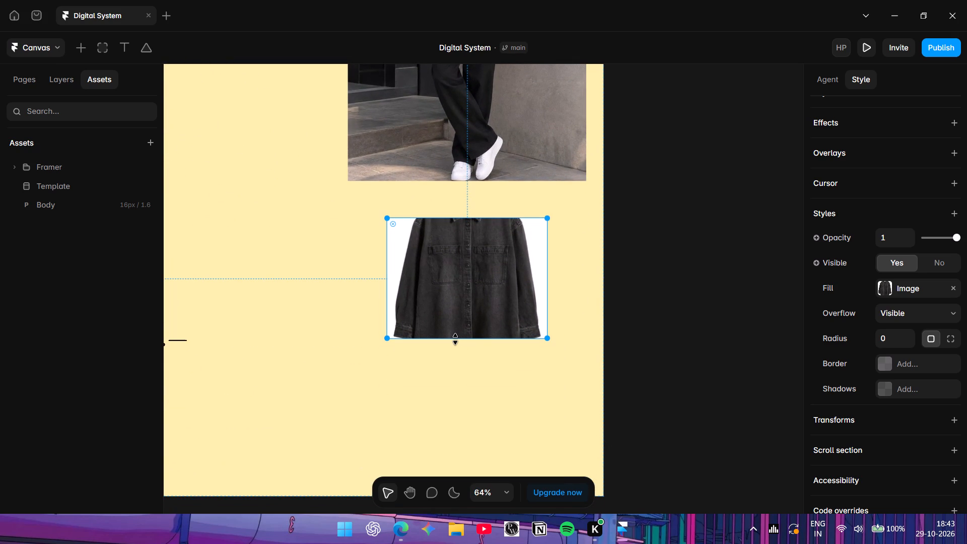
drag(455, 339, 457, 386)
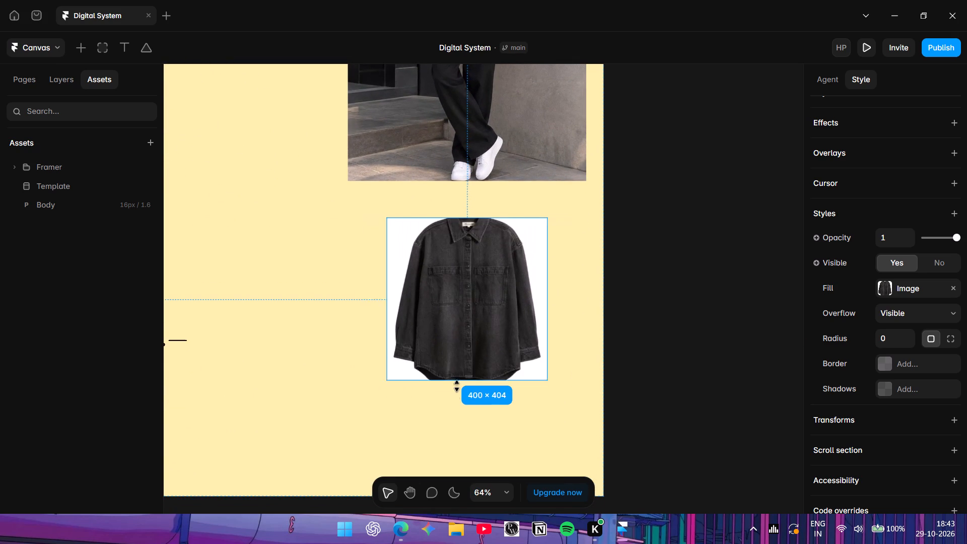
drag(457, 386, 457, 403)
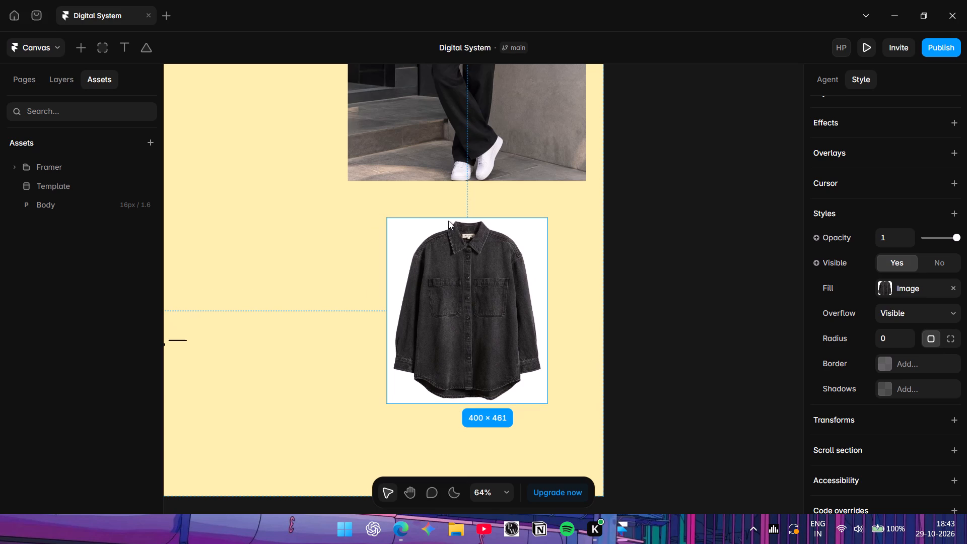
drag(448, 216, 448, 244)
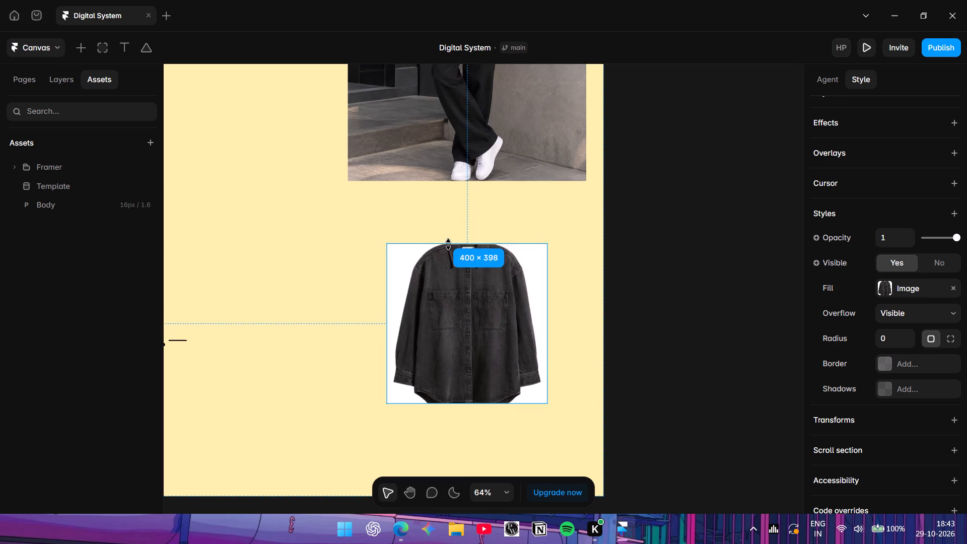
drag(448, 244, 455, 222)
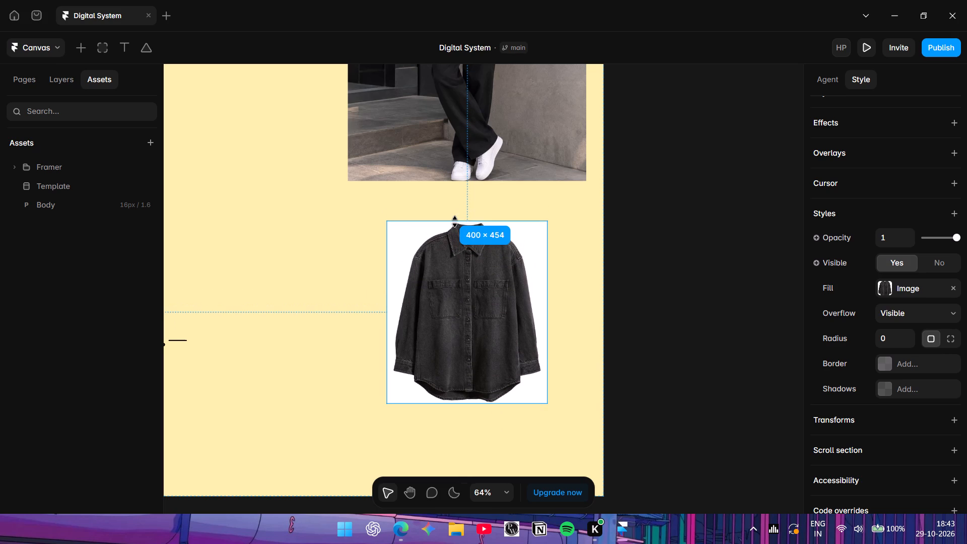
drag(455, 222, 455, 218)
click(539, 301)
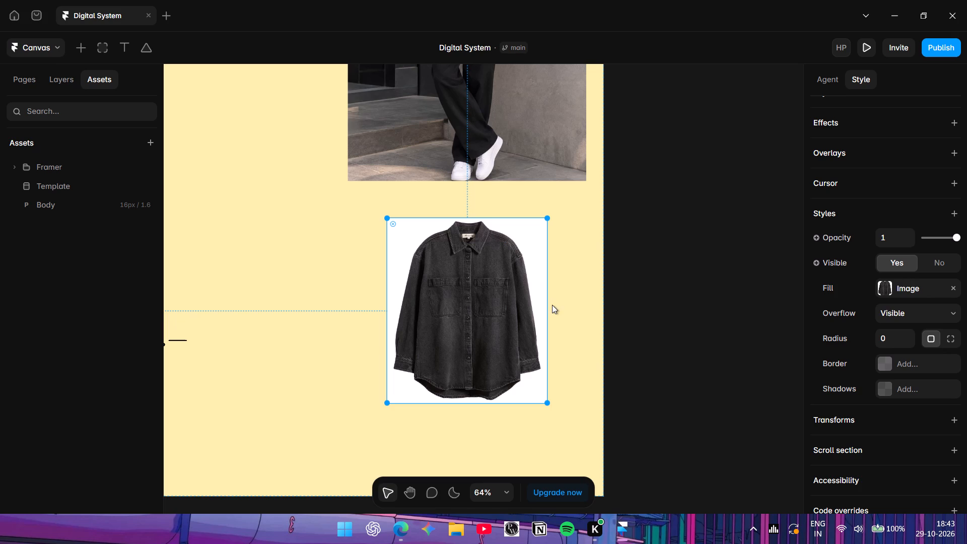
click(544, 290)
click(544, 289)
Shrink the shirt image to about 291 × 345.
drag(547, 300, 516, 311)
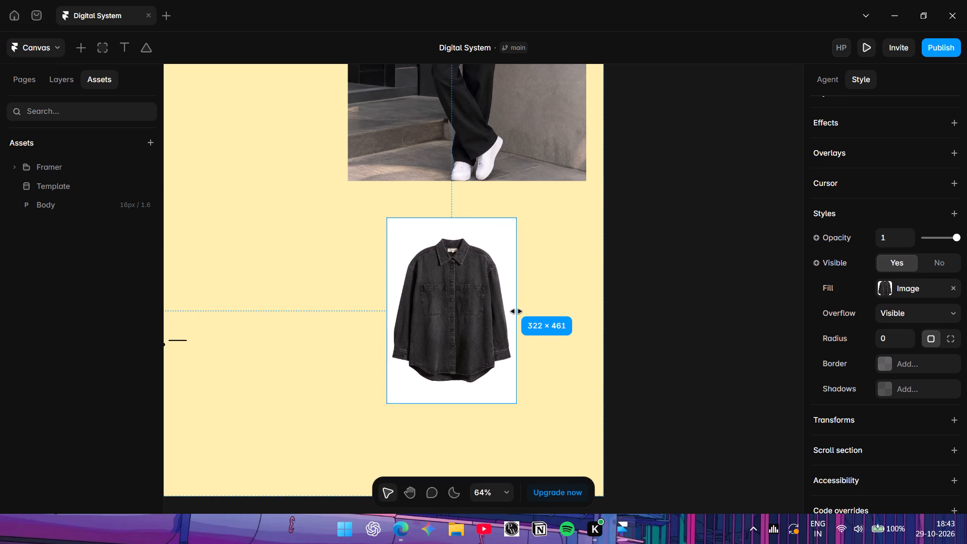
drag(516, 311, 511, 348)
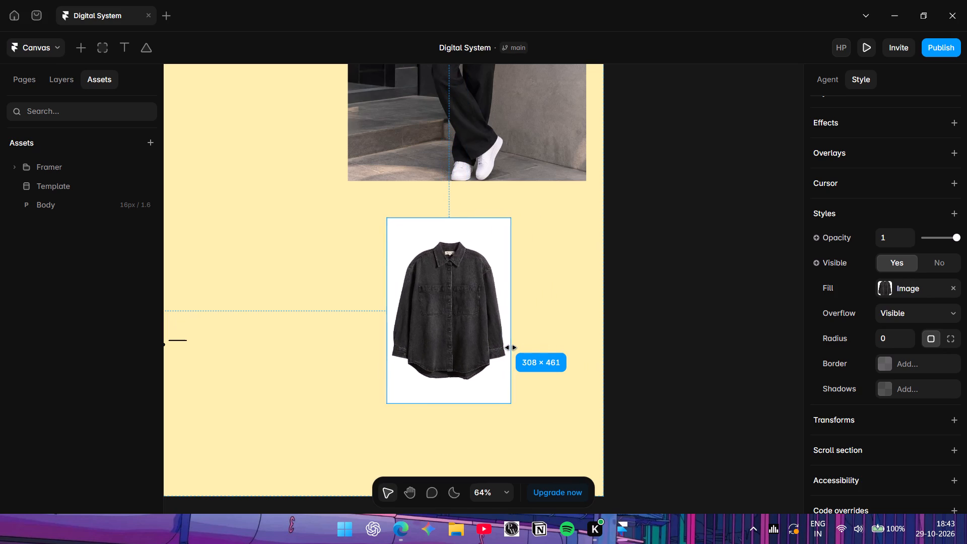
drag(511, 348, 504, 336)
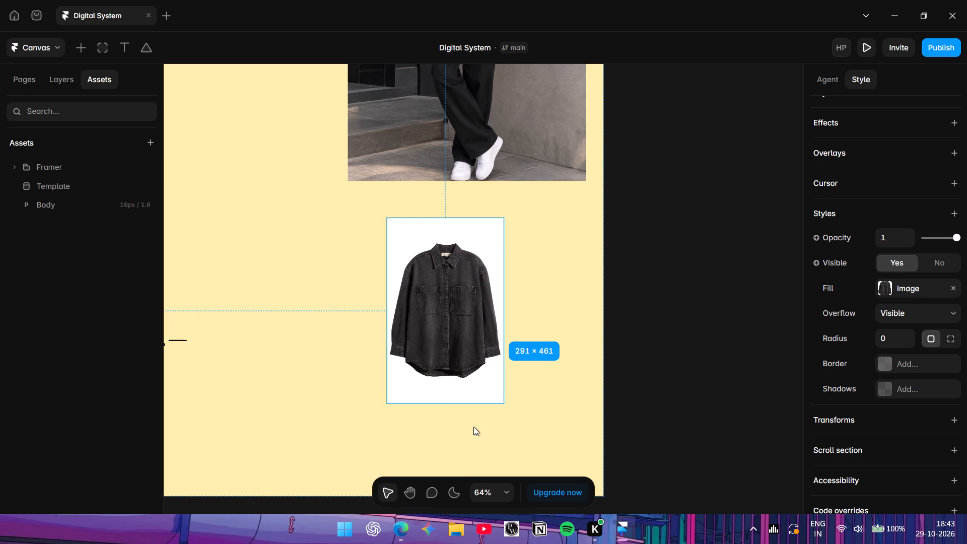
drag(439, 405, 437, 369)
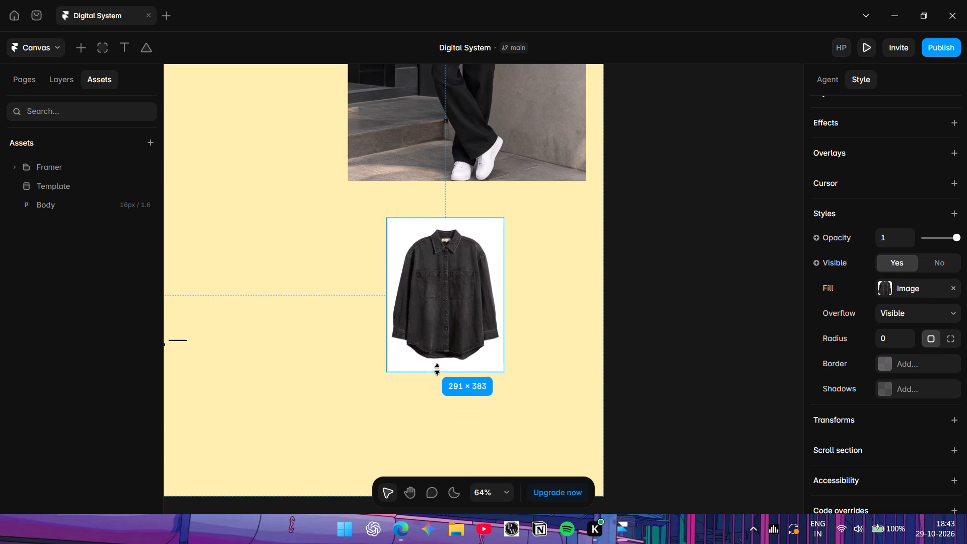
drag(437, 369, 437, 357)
Reposition the shirt image so it is centred below the hero photo, with a gap of 98 between them.
drag(433, 291, 479, 298)
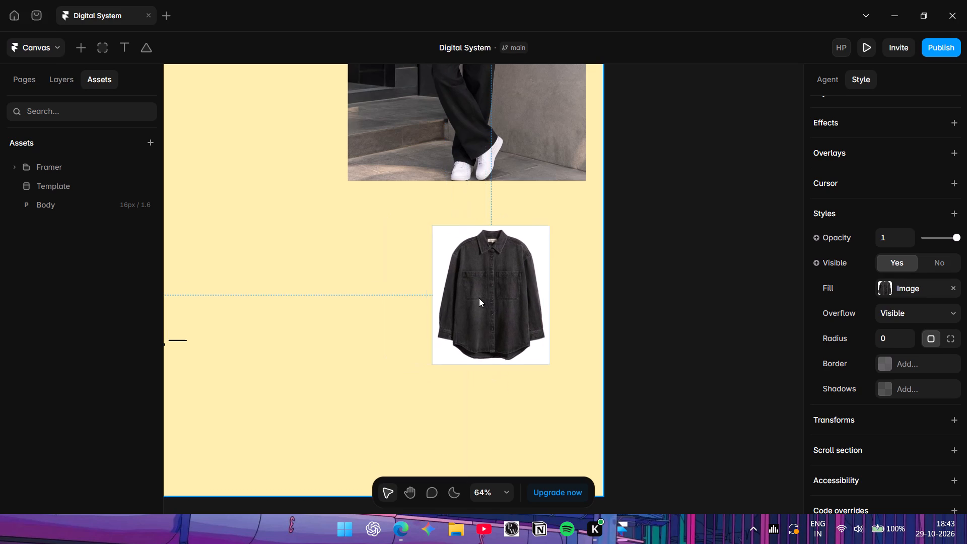
drag(479, 298, 453, 298)
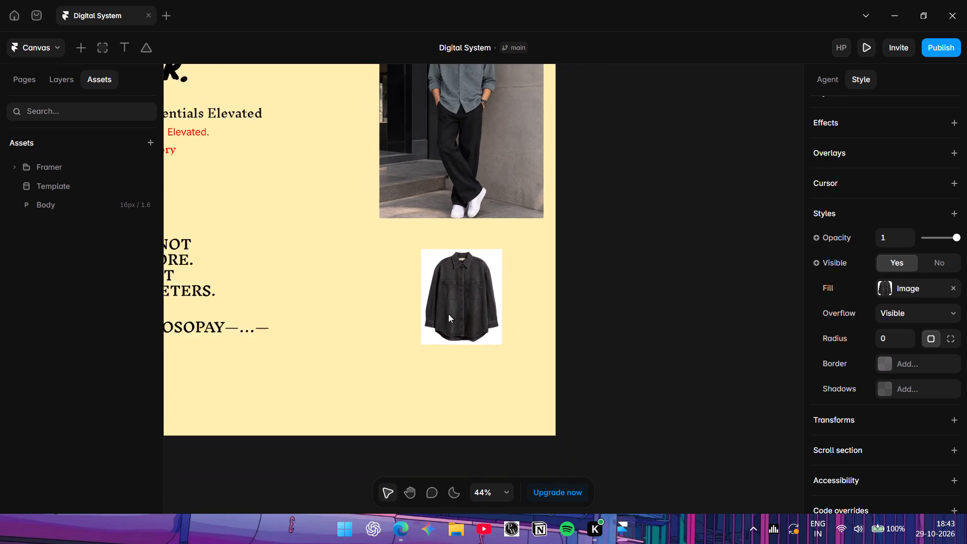
click(452, 306)
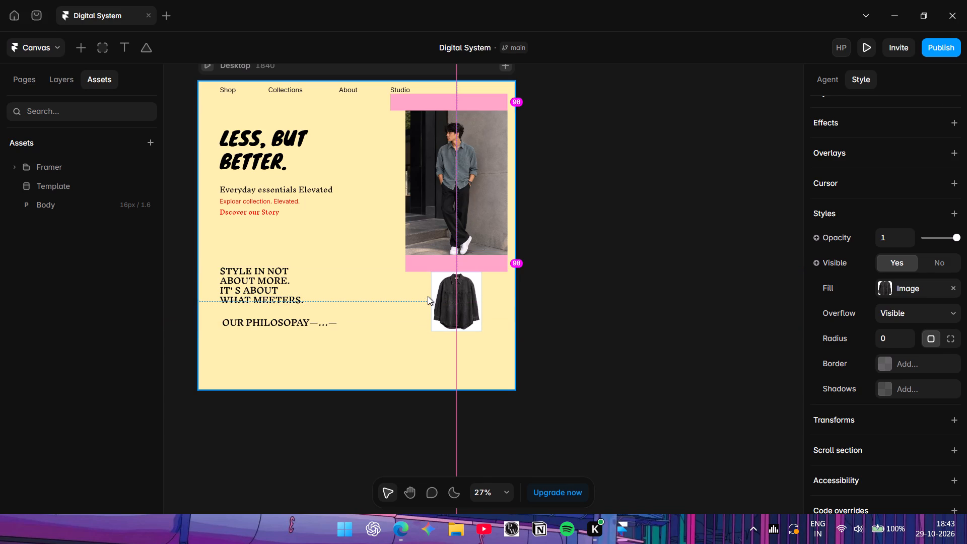
click(428, 296)
click(454, 299)
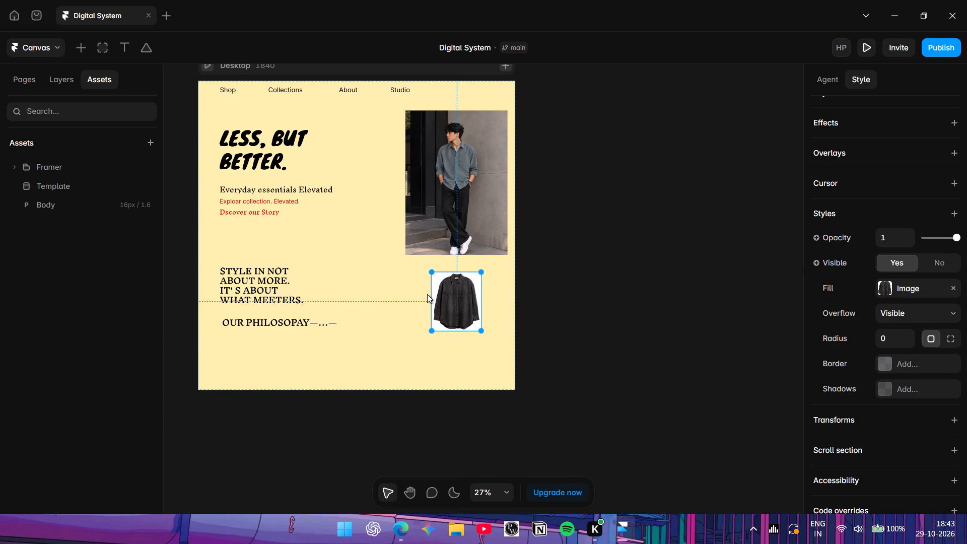
Enlarge the shirt image to about 442 × 522, extending its left edge to the hero photo's left edge and its bottom edge downward.
drag(433, 294, 383, 292)
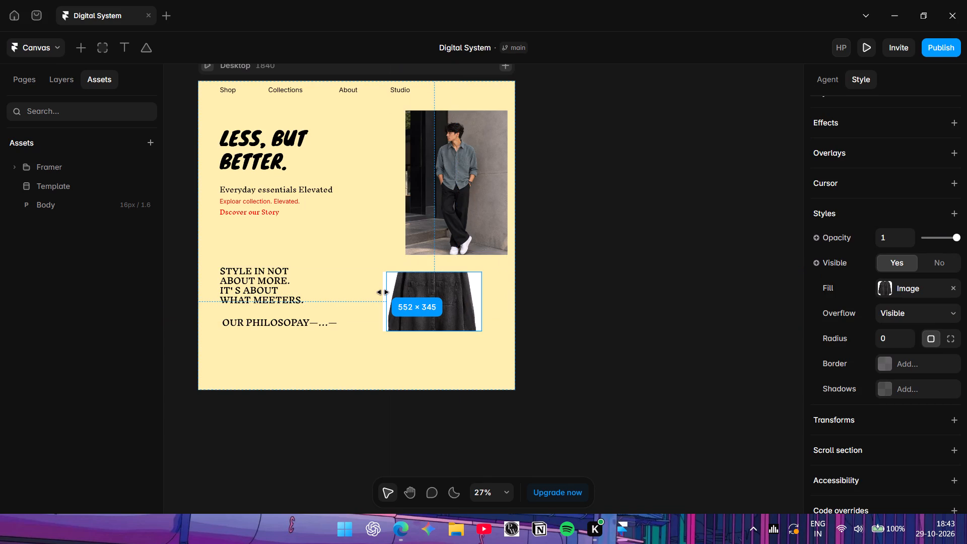
drag(383, 292, 405, 303)
drag(439, 329, 447, 353)
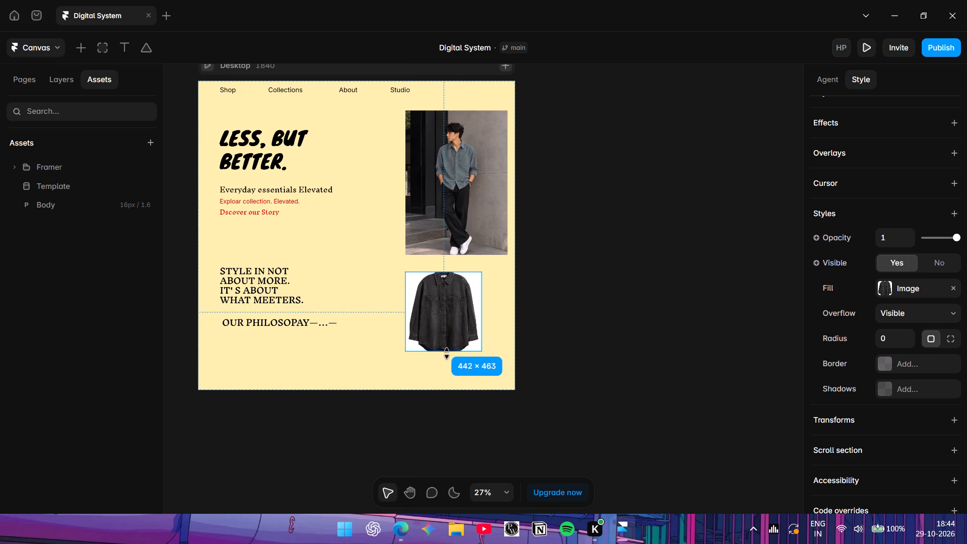
drag(447, 353, 449, 362)
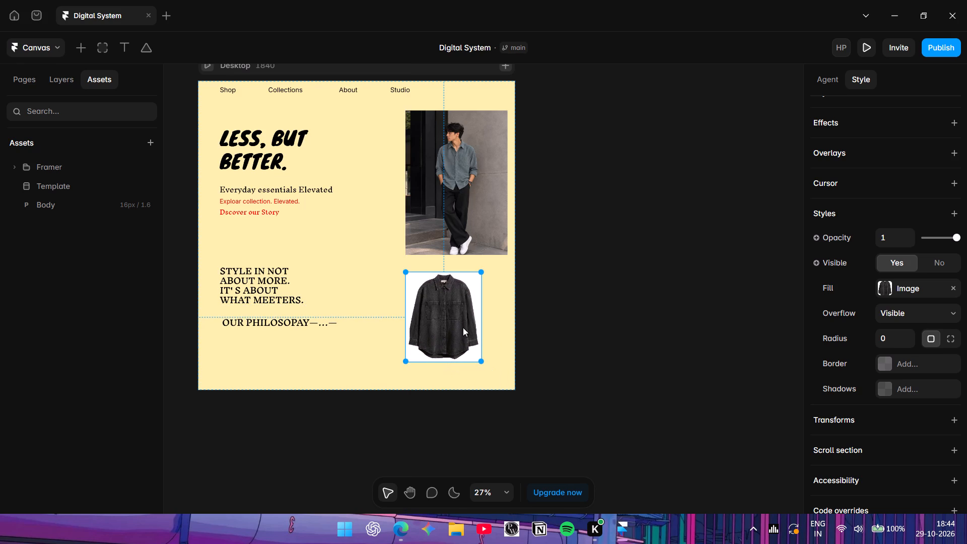
Nudge the shirt image slightly right and down to about left 1241, top 1114.
drag(451, 314, 455, 315)
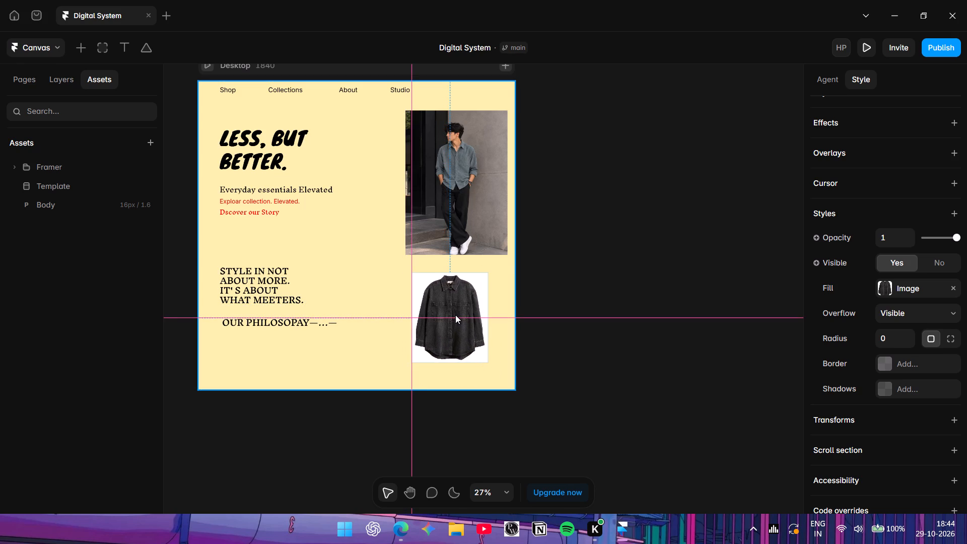
drag(455, 315, 456, 315)
Move the style statement and "OUR PHILOSOPAY" line together slightly down the page, keeping them aligned with the hero text's left edge.
drag(338, 253, 319, 252)
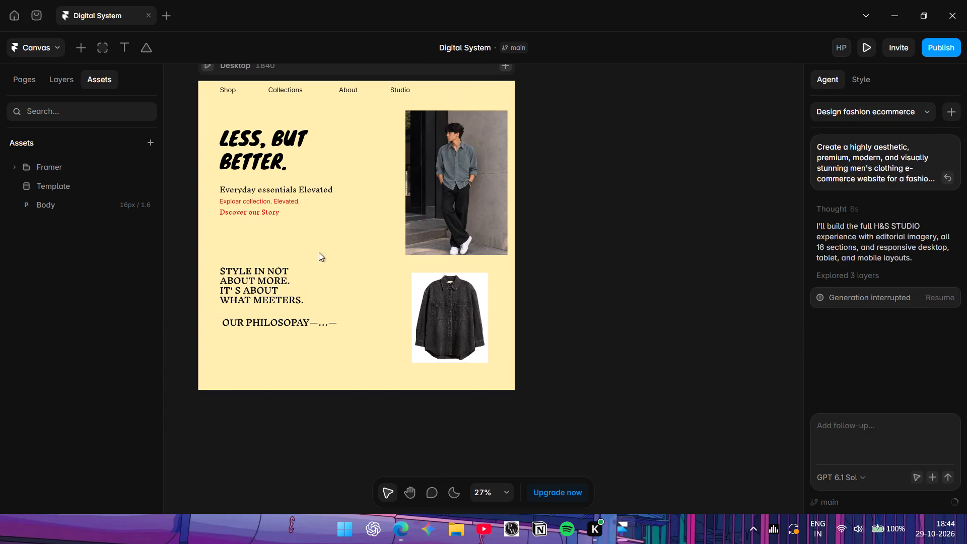
drag(319, 252, 250, 336)
drag(255, 282, 262, 293)
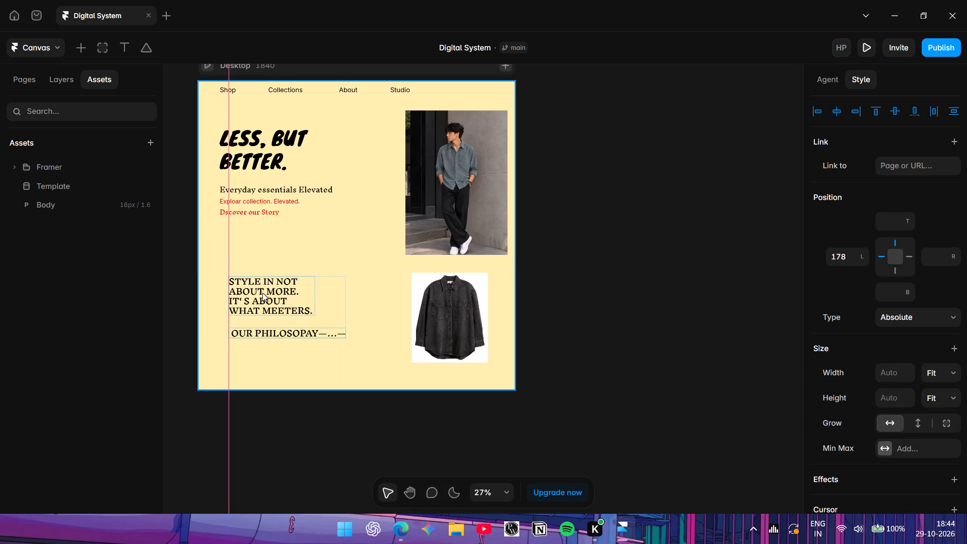
drag(262, 293, 256, 293)
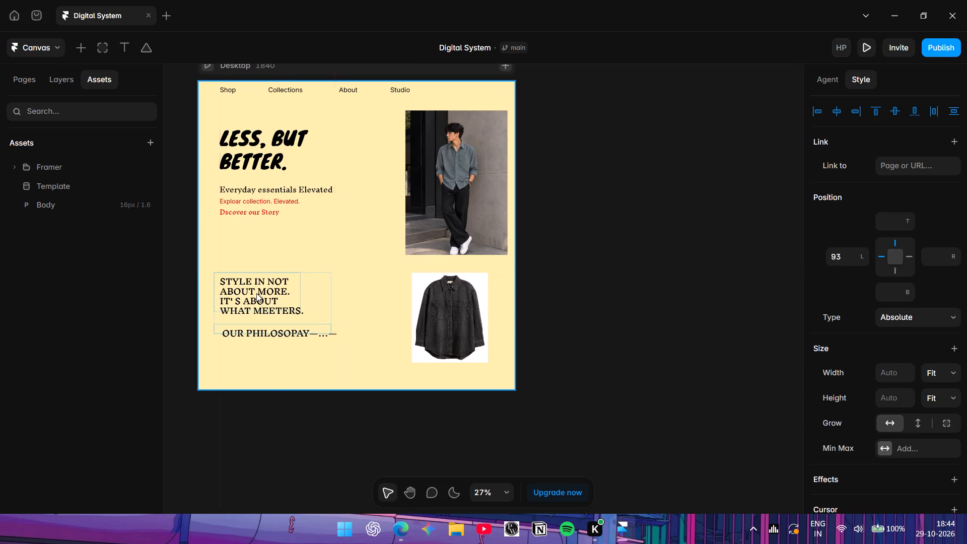
drag(256, 293, 256, 290)
click(355, 309)
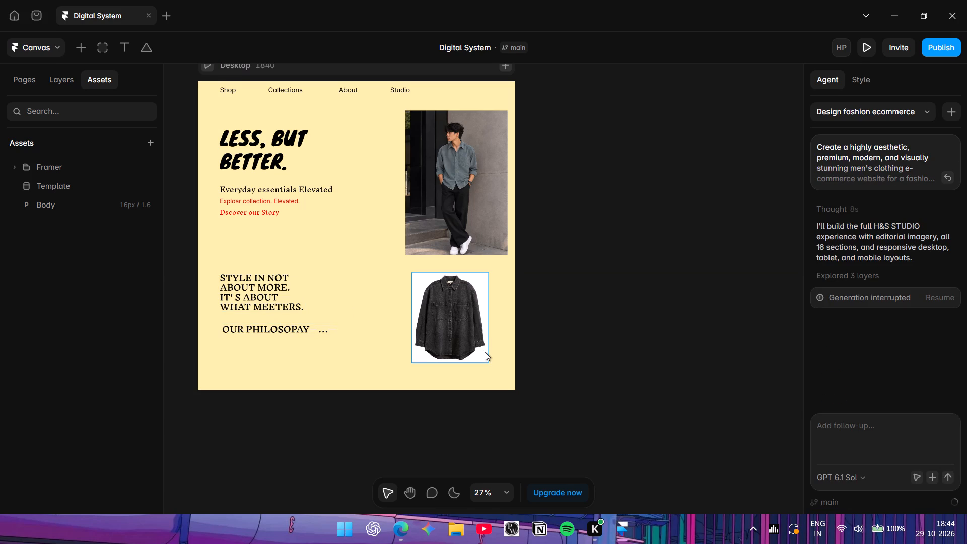
Add a solid border with colour 222222 and width 1 to the shirt image.
scroll(485, 352, down, 1)
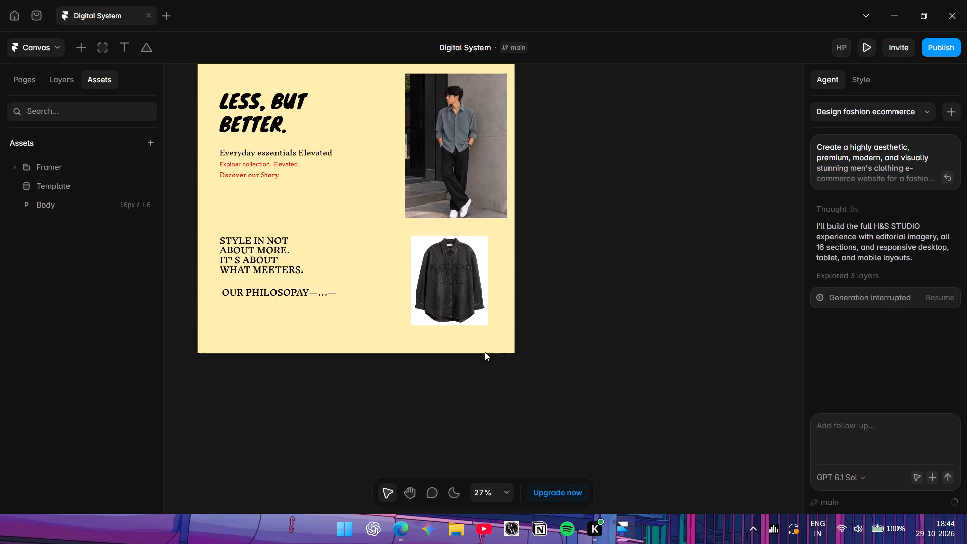
scroll(485, 352, down, 1)
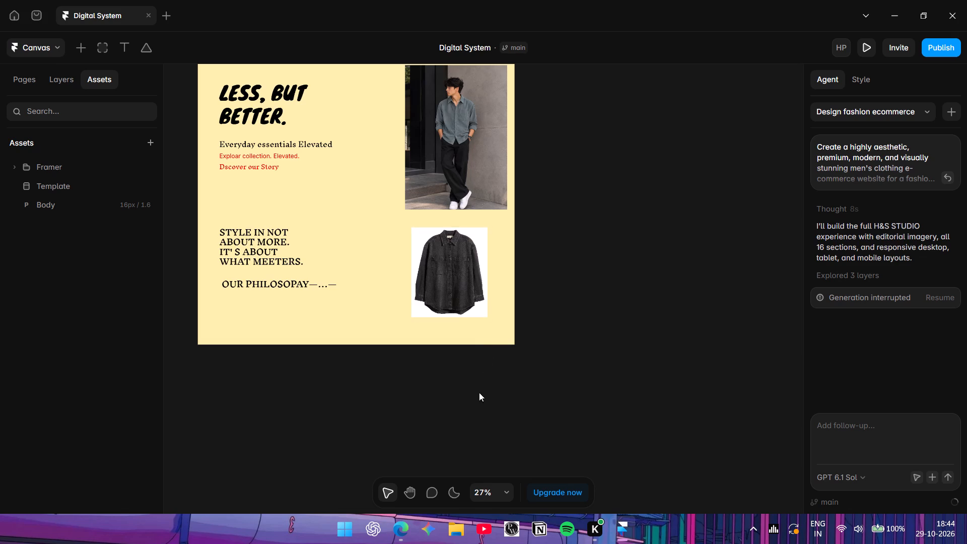
scroll(475, 305, up, 2)
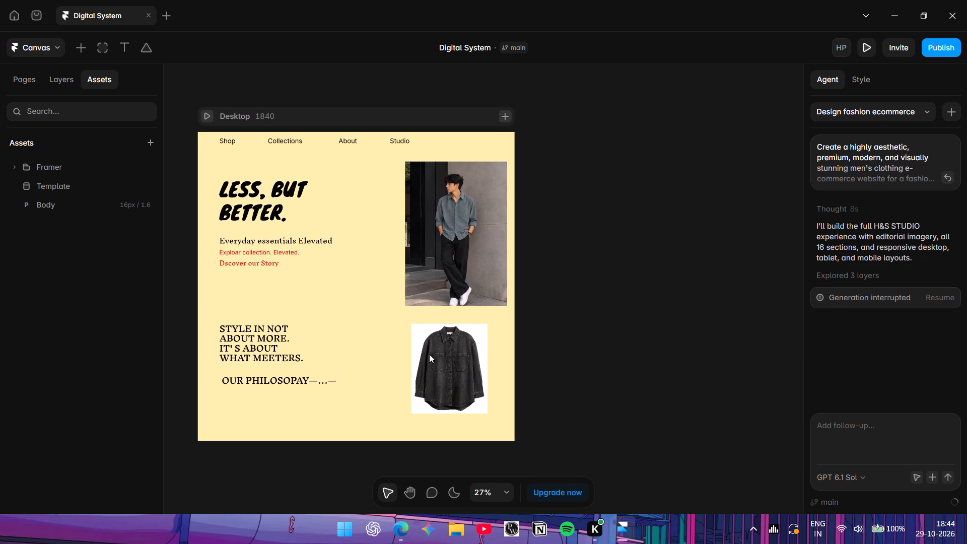
click(422, 332)
click(419, 331)
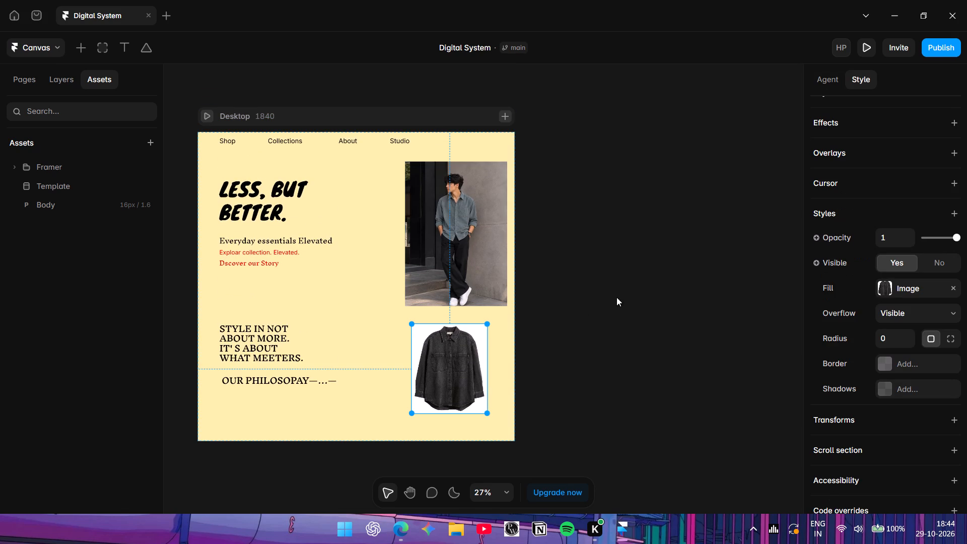
scroll(891, 290, down, 3)
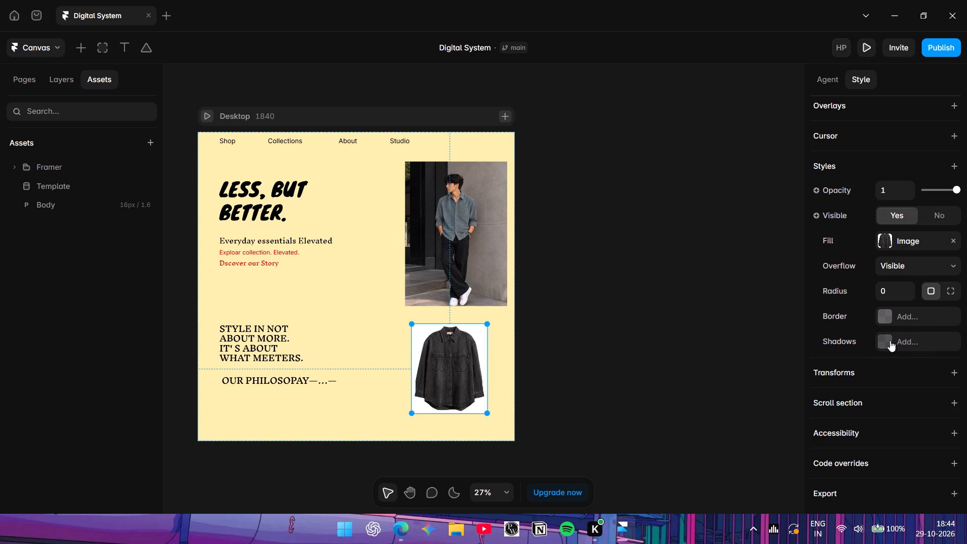
click(882, 313)
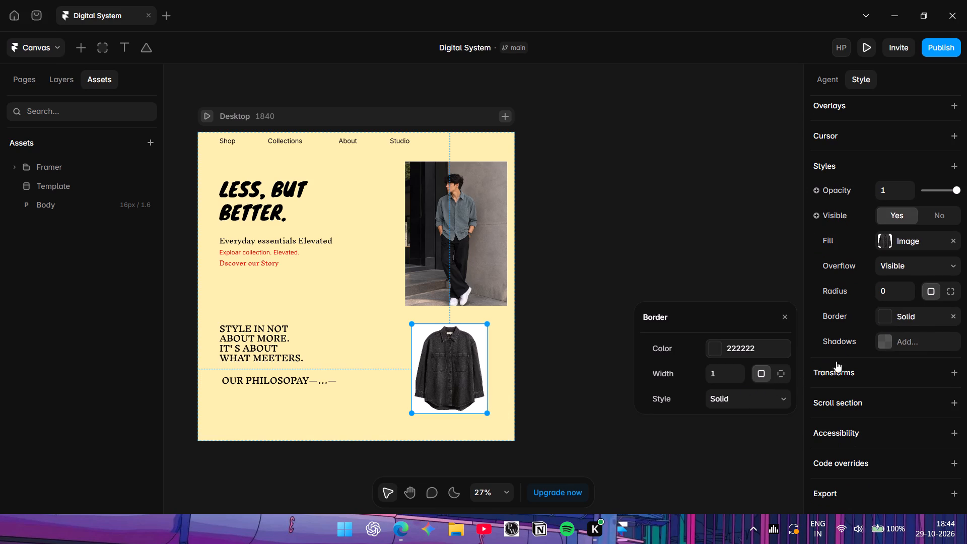
scroll(926, 285, down, 4)
scroll(884, 349, up, 3)
click(643, 237)
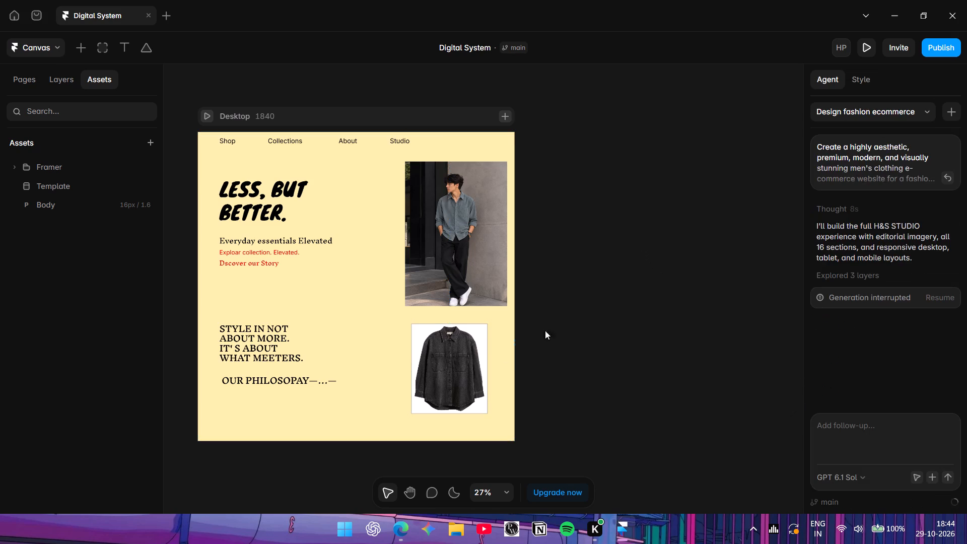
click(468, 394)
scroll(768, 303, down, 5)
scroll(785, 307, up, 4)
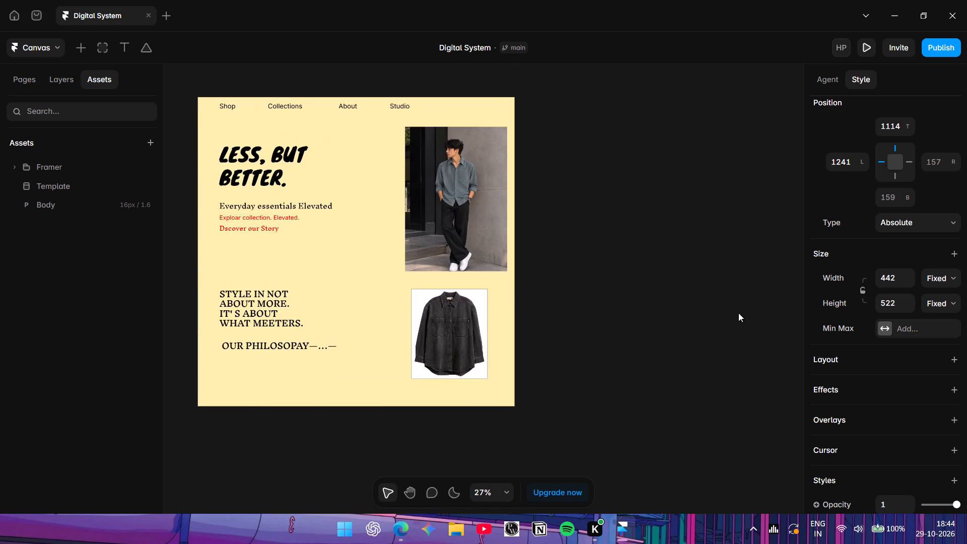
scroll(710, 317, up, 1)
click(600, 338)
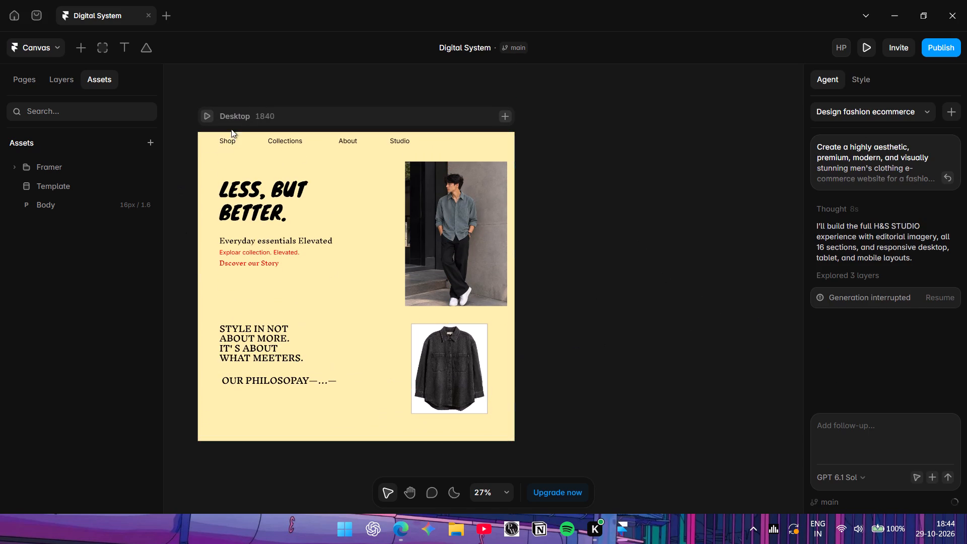
Select the "Shop" text in the page's navigation row.
click(231, 144)
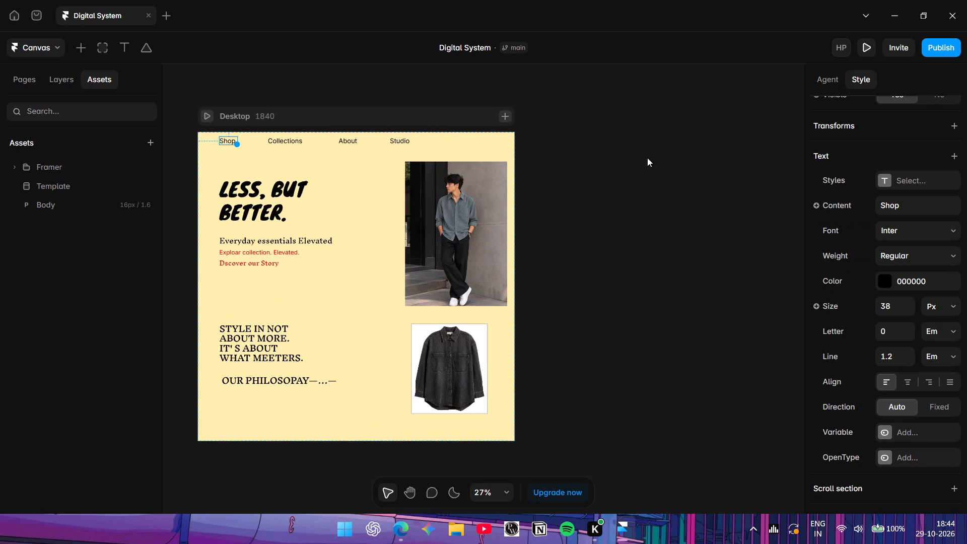
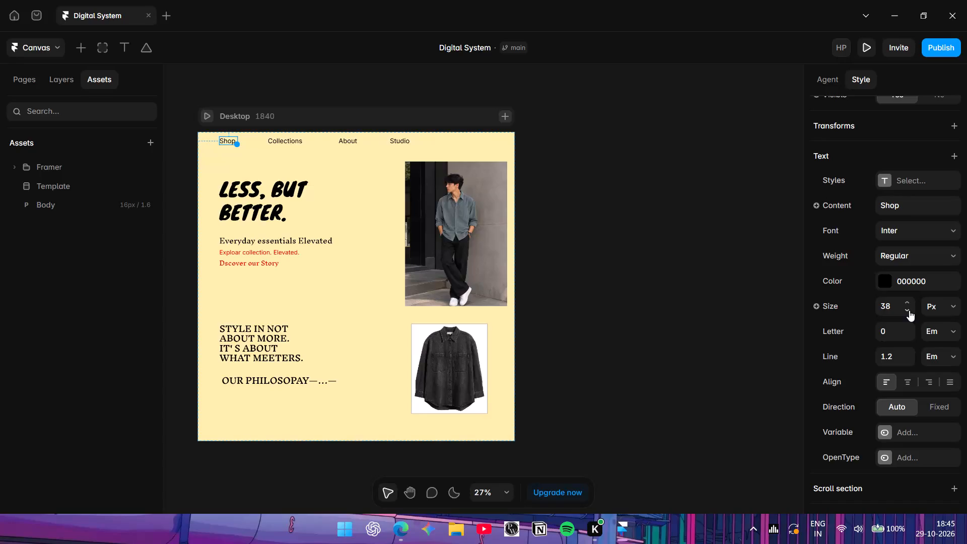
Examine the text style settings of the Shop navigation link.
scroll(893, 310, down, 1)
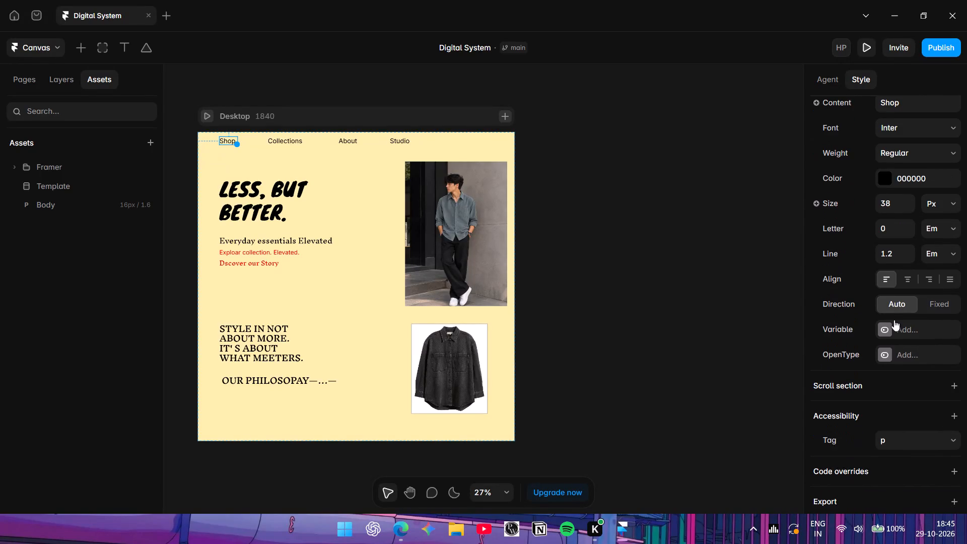
scroll(891, 317, up, 1)
scroll(891, 317, down, 2)
scroll(891, 324, up, 1)
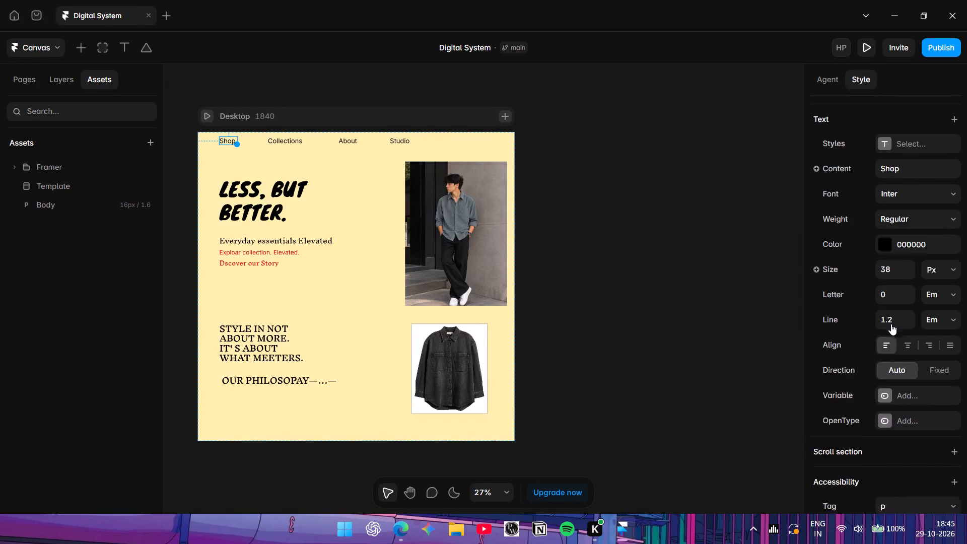
scroll(891, 324, up, 1)
scroll(890, 324, down, 1)
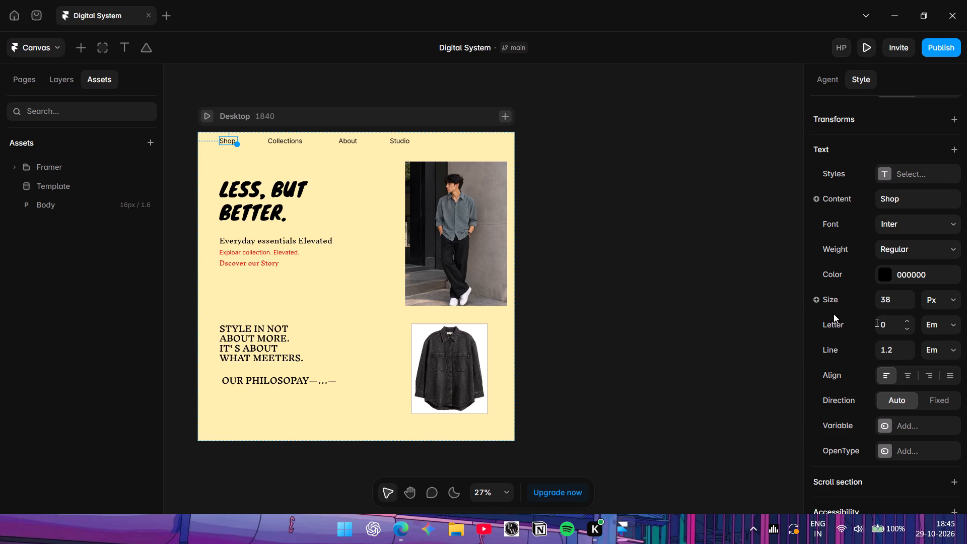
scroll(928, 315, down, 2)
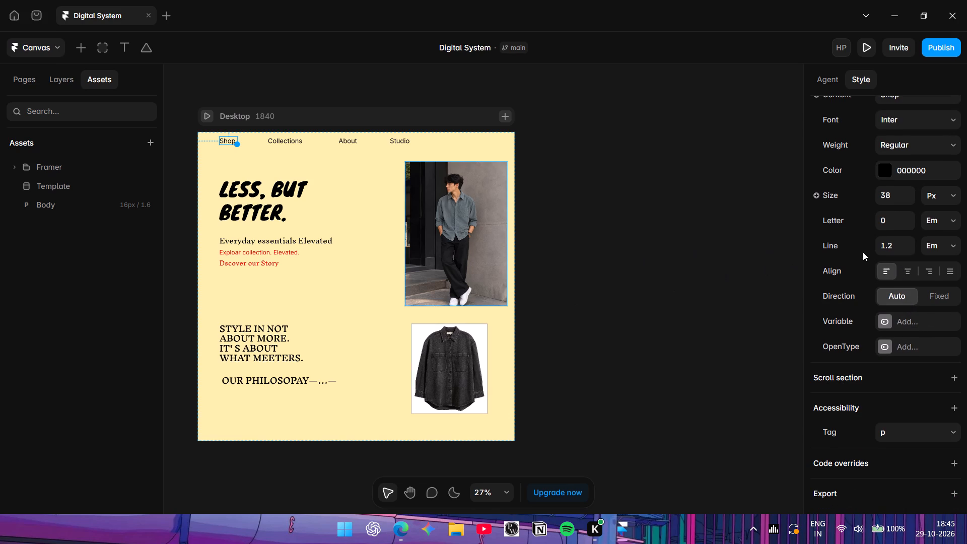
scroll(874, 262, down, 1)
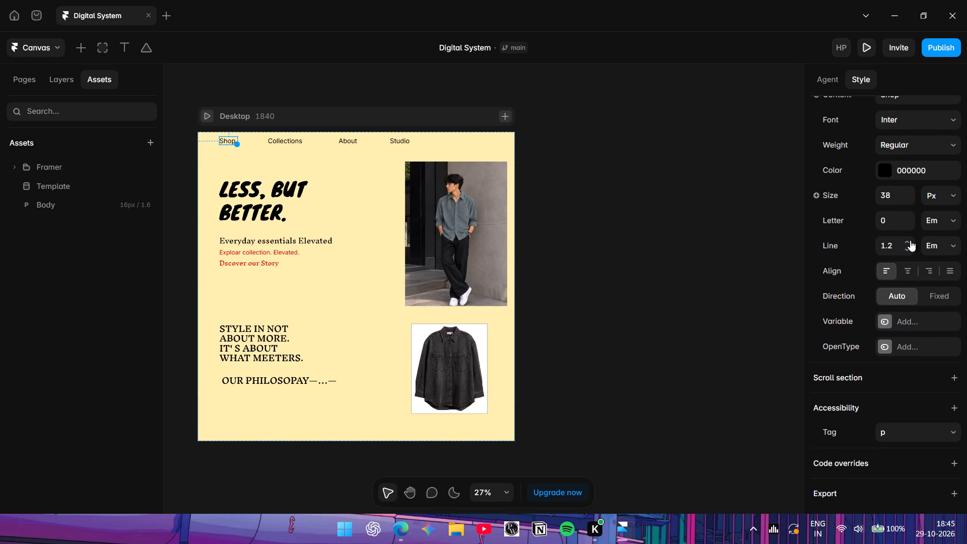
Add a Press effect to the Shop navigation text with scale 0.8 and 2D rotation 2.
scroll(951, 261, up, 2)
scroll(868, 286, up, 1)
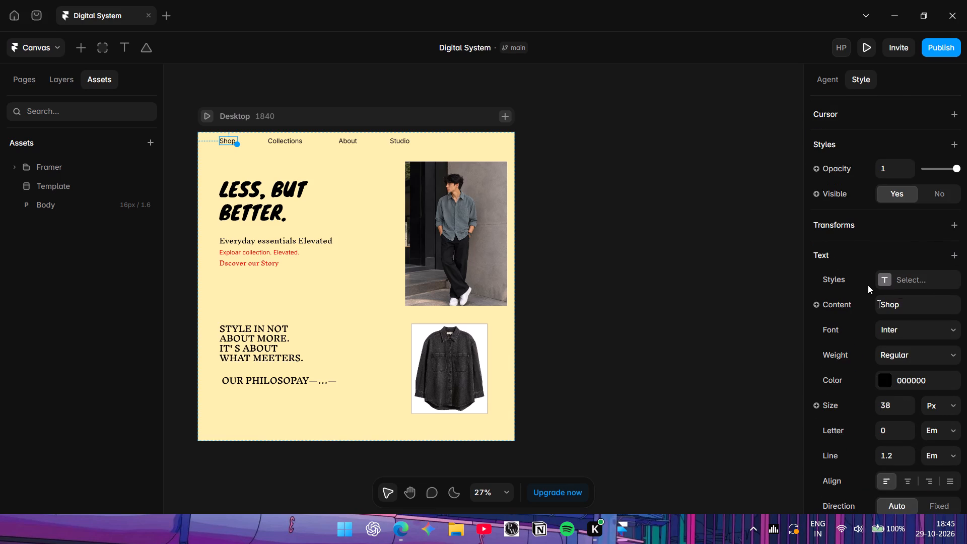
click(956, 159)
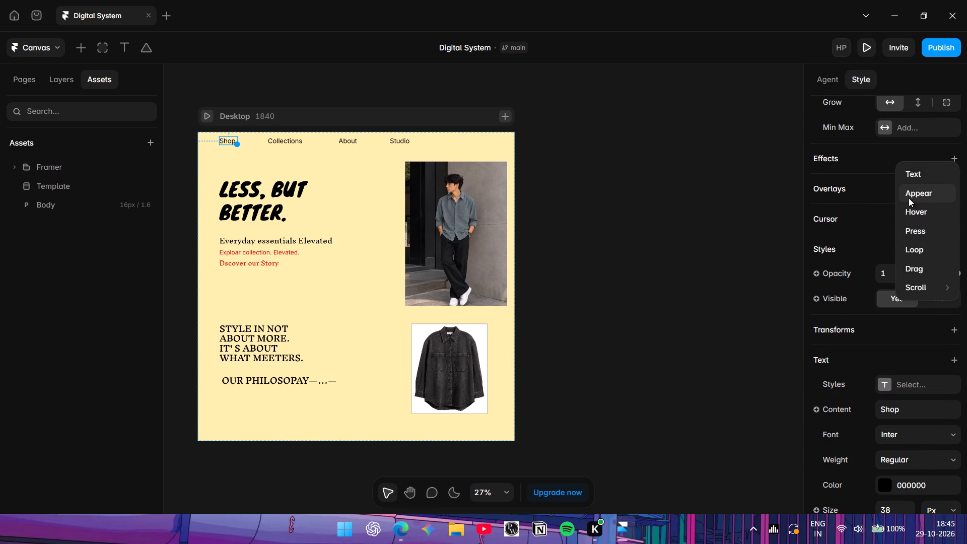
click(927, 236)
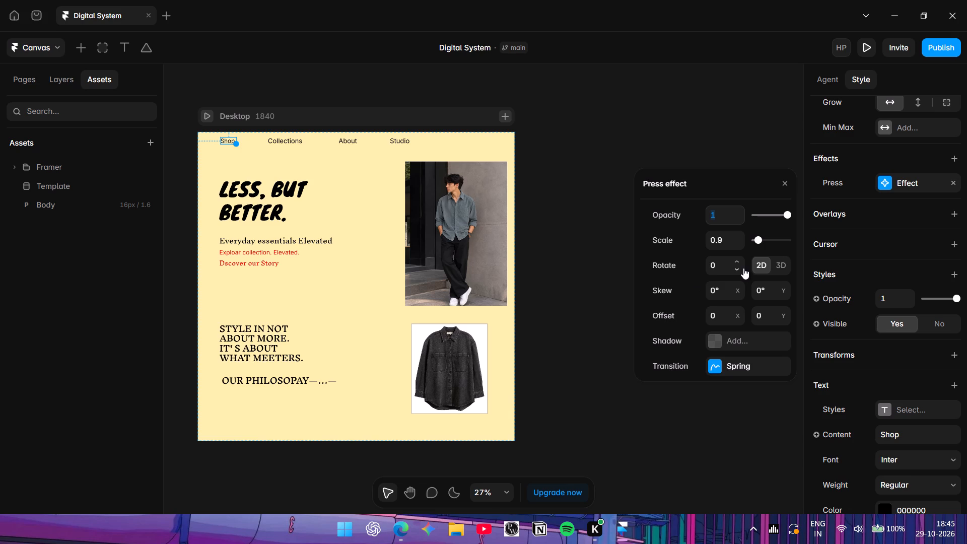
click(738, 244)
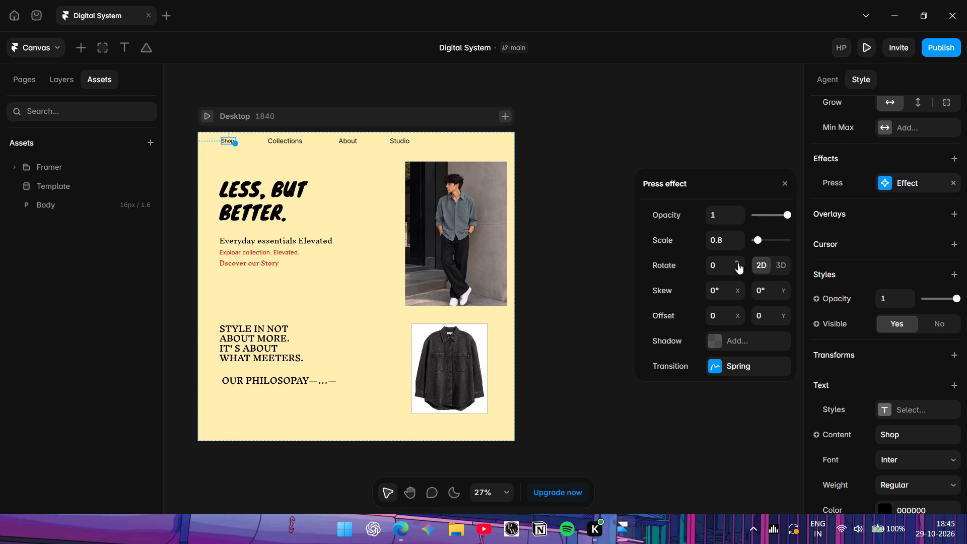
click(739, 258)
click(738, 269)
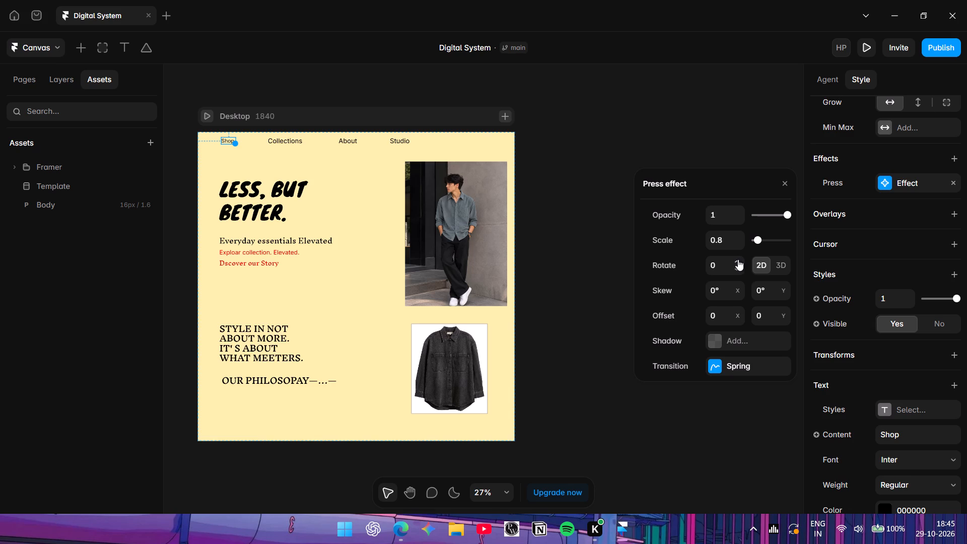
click(738, 259)
click(738, 259)
Add a shadow to the Press effect and colour it blue 005EFF at 66% opacity.
click(716, 341)
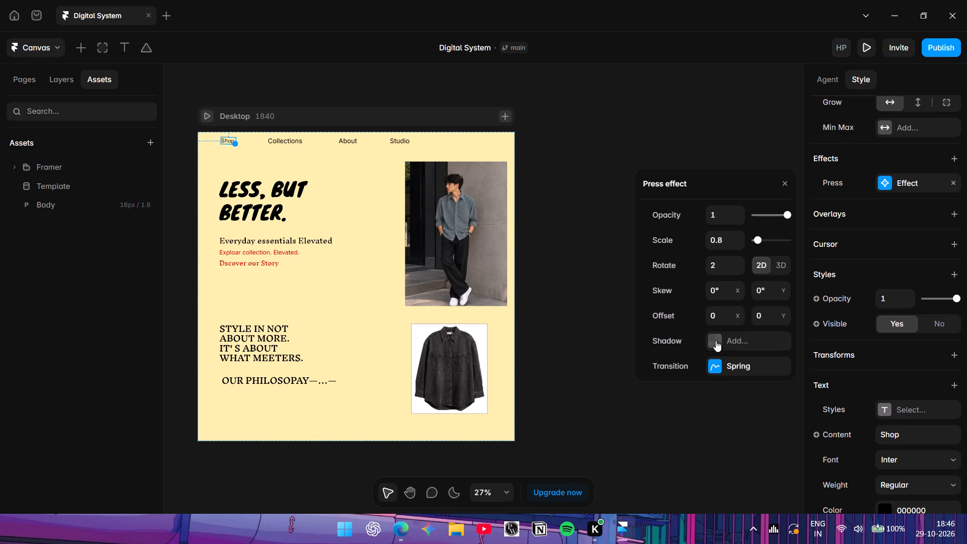
click(716, 341)
click(710, 265)
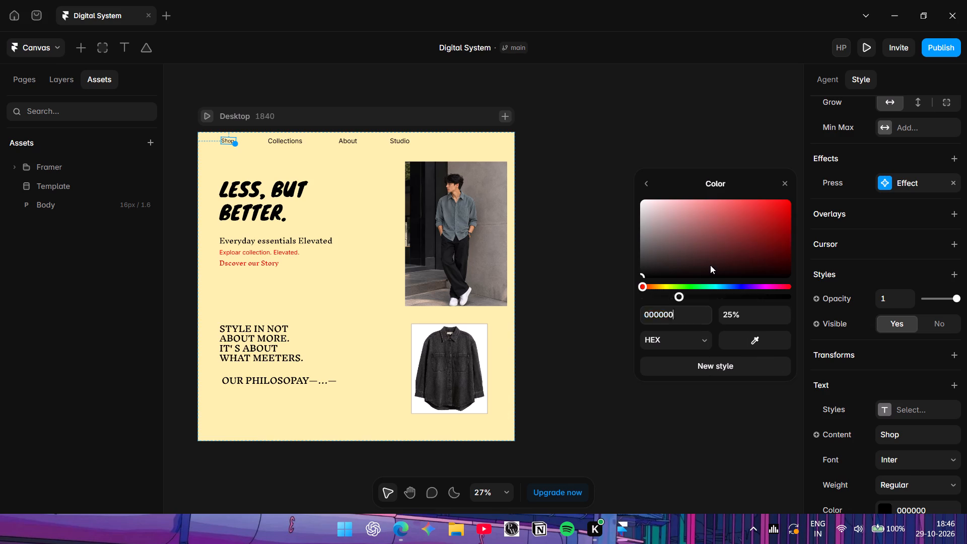
drag(710, 265, 840, 207)
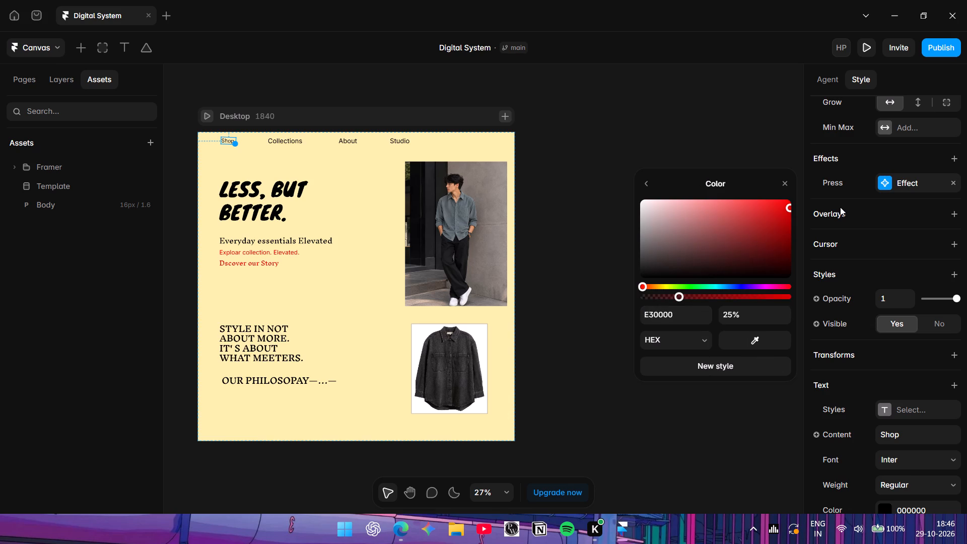
drag(840, 207, 859, 171)
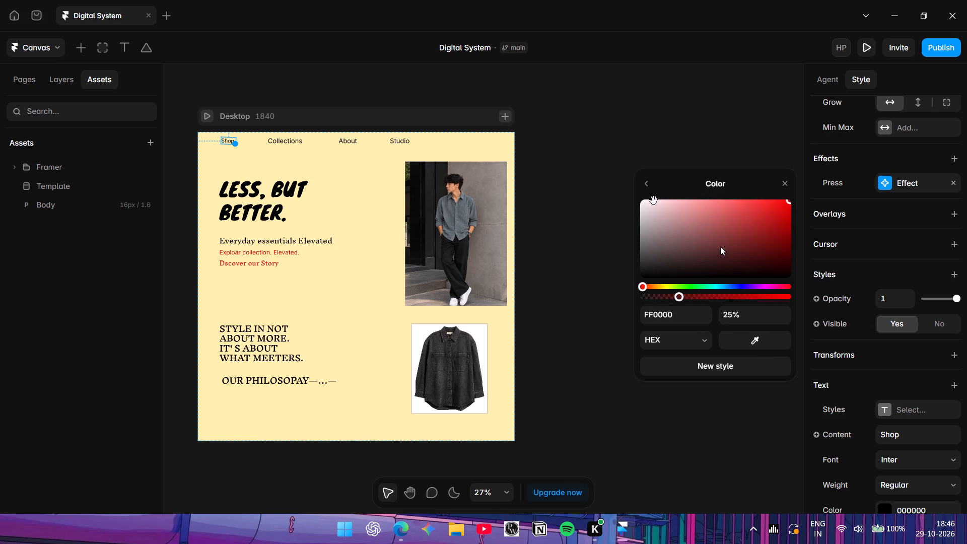
click(735, 287)
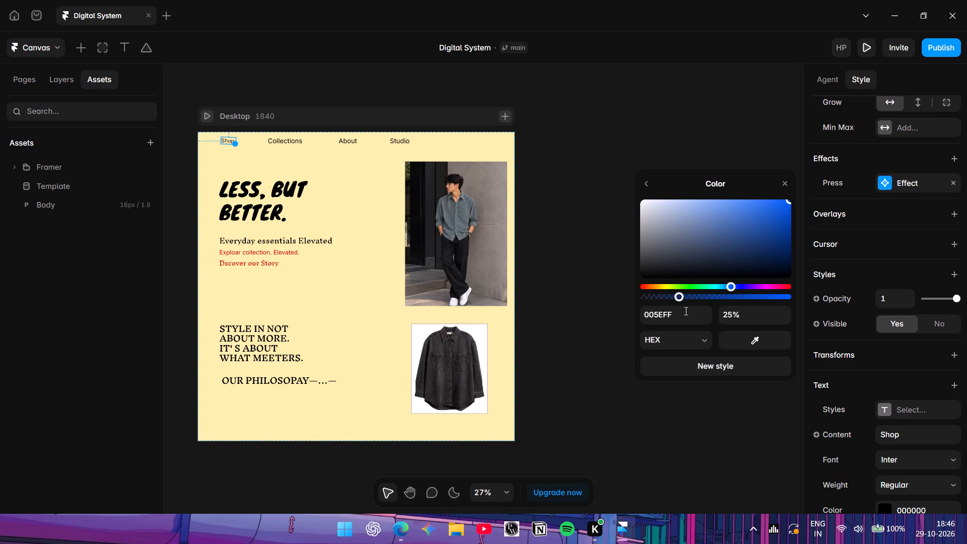
drag(682, 296, 743, 290)
drag(743, 290, 739, 291)
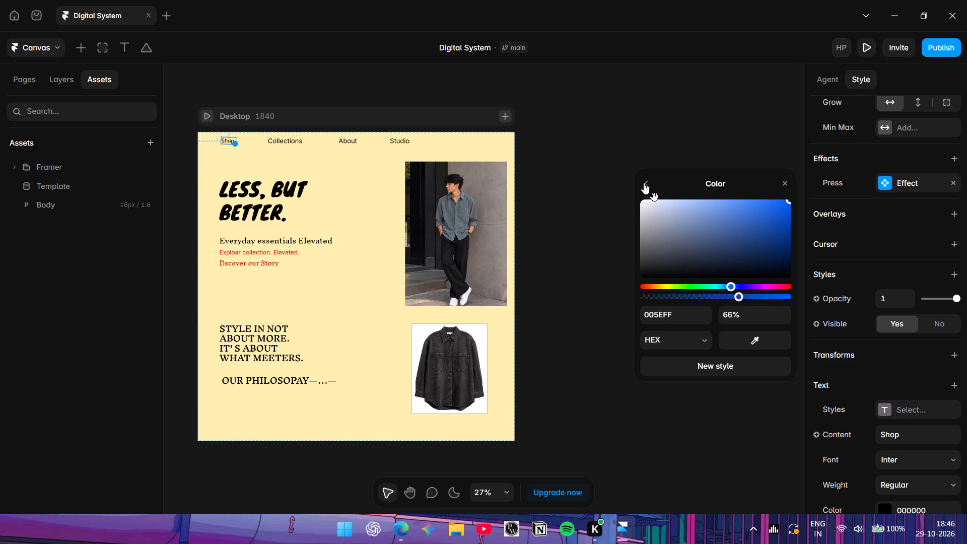
click(644, 183)
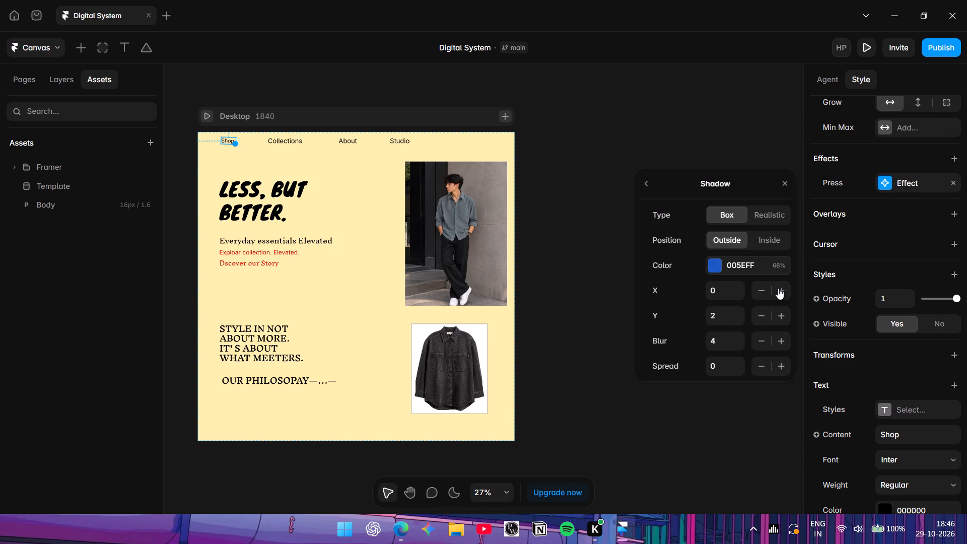
Set the Press effect shadow's X offset to 10 and close the effect settings.
click(778, 288)
triple_click(778, 288)
triple_click(778, 288)
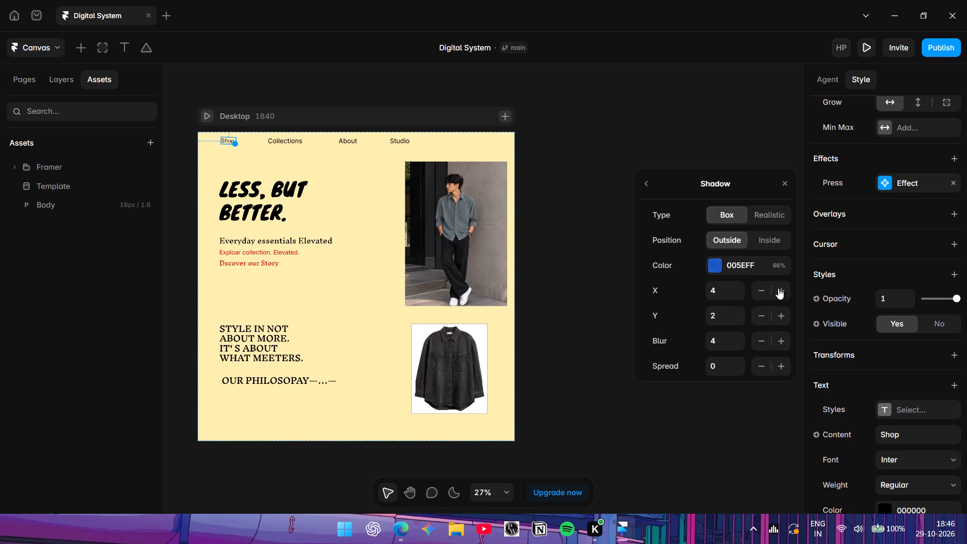
triple_click(778, 288)
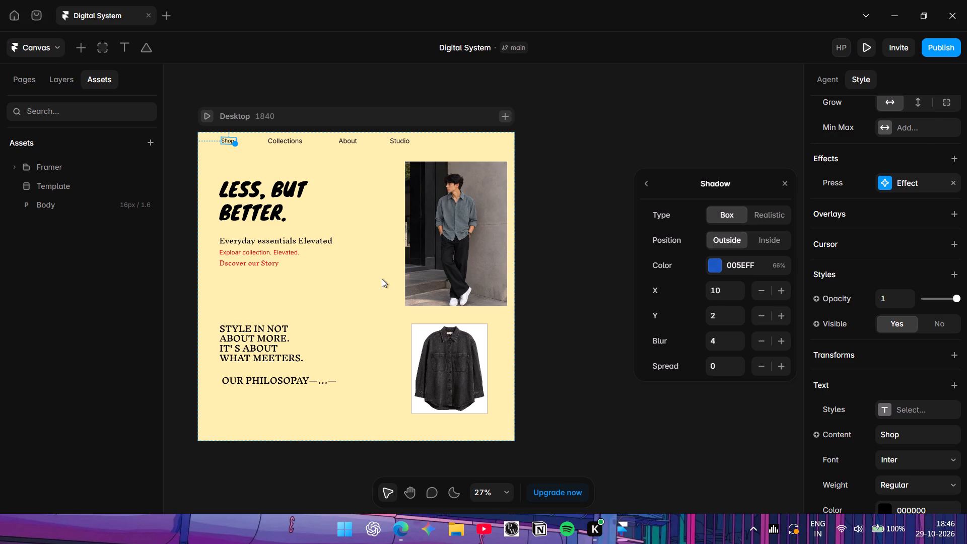
click(382, 279)
Reopen the Shop text's Press effect shadow and set X to 11, Y to 4 and blur to 6.
click(221, 143)
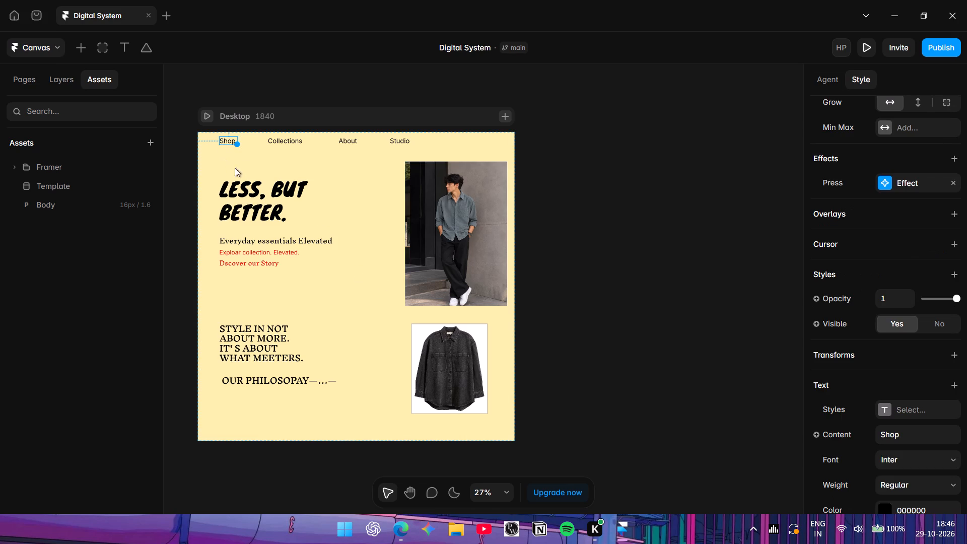
scroll(894, 360, down, 2)
scroll(897, 344, up, 2)
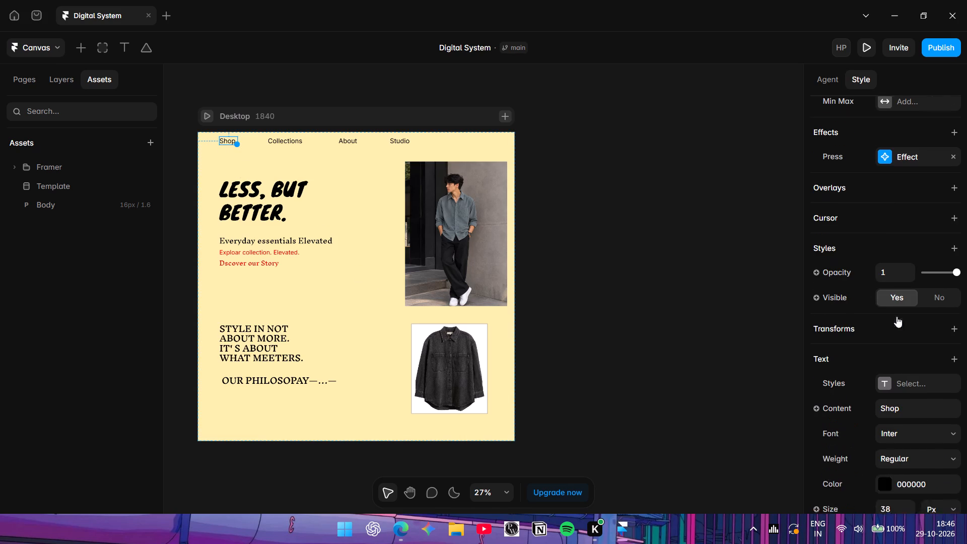
scroll(887, 210, down, 1)
scroll(887, 210, up, 2)
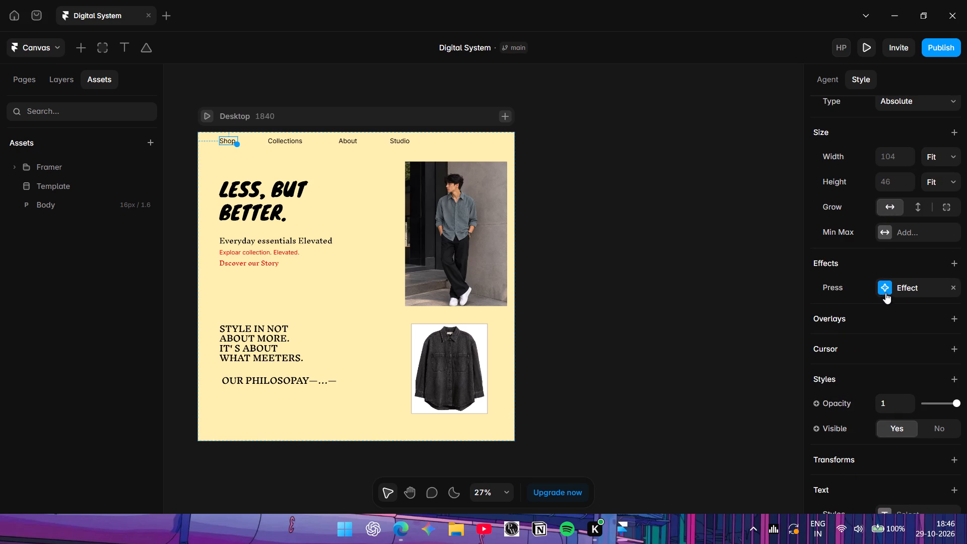
click(885, 293)
click(712, 451)
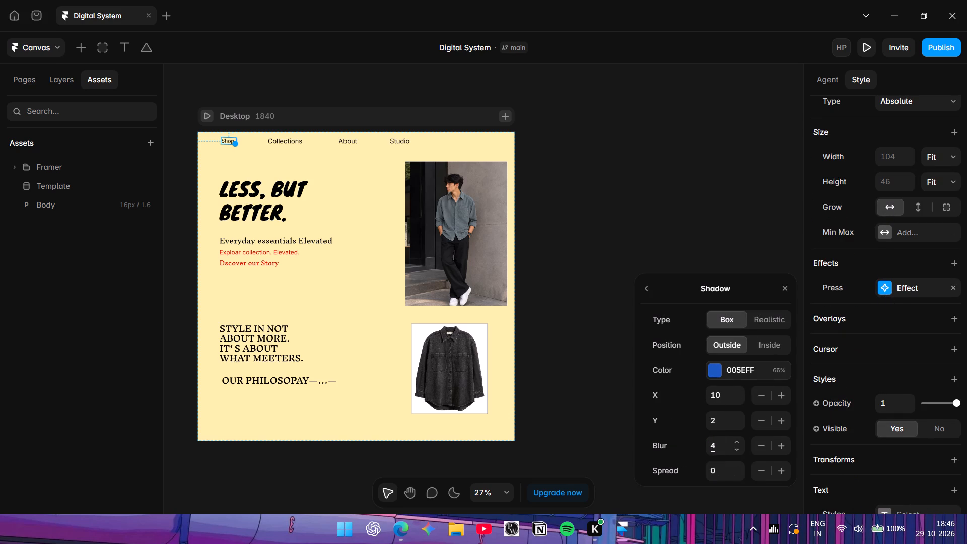
click(782, 397)
double_click(780, 421)
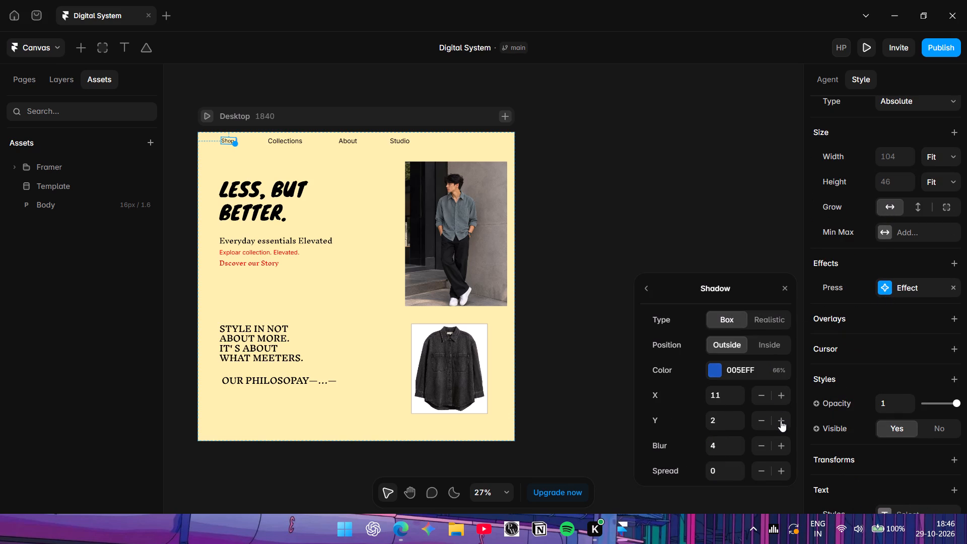
click(781, 421)
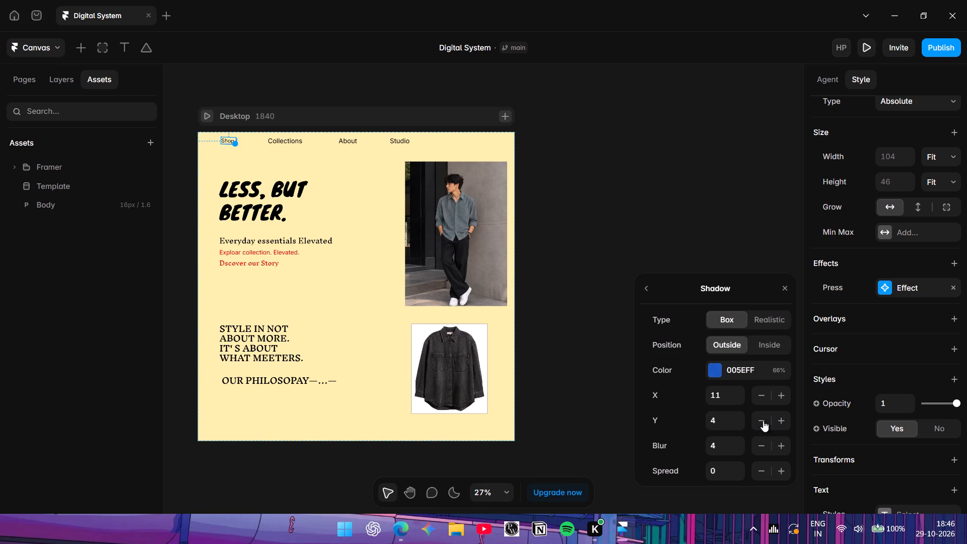
click(765, 423)
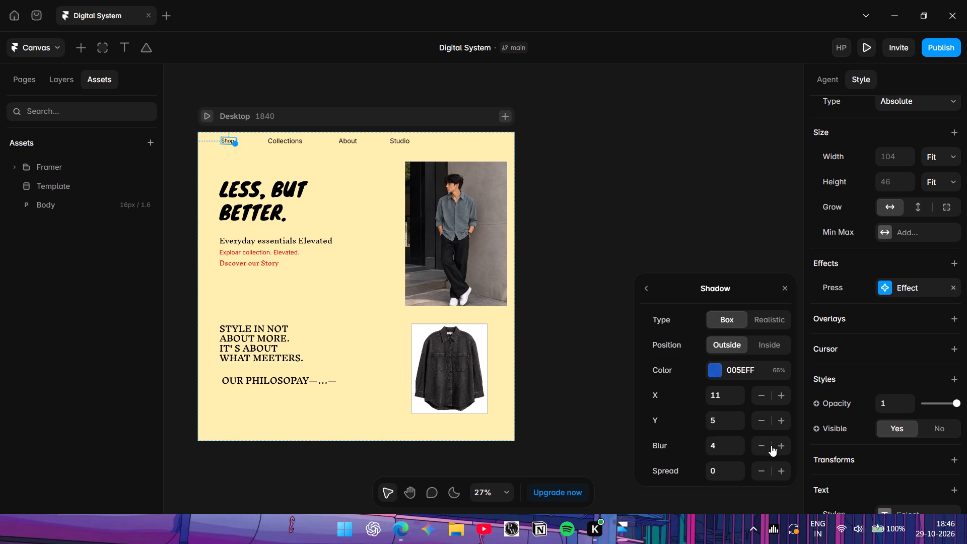
double_click(778, 445)
scroll(296, 277, up, 7)
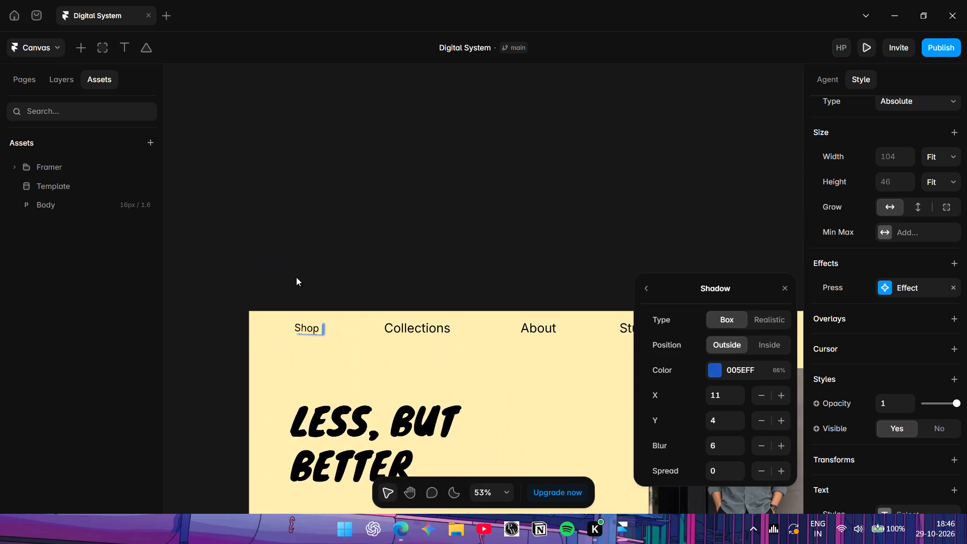
scroll(296, 277, up, 1)
scroll(296, 277, down, 1)
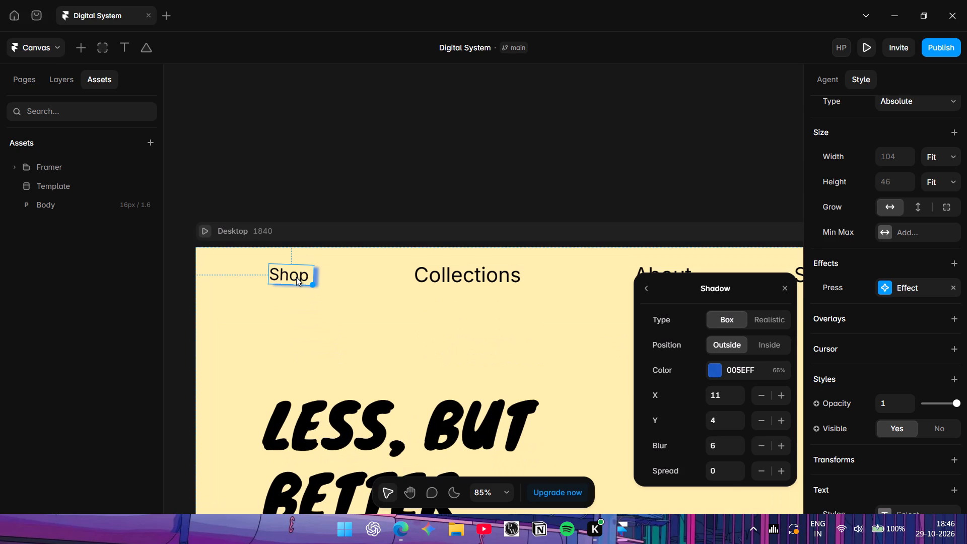
click(326, 298)
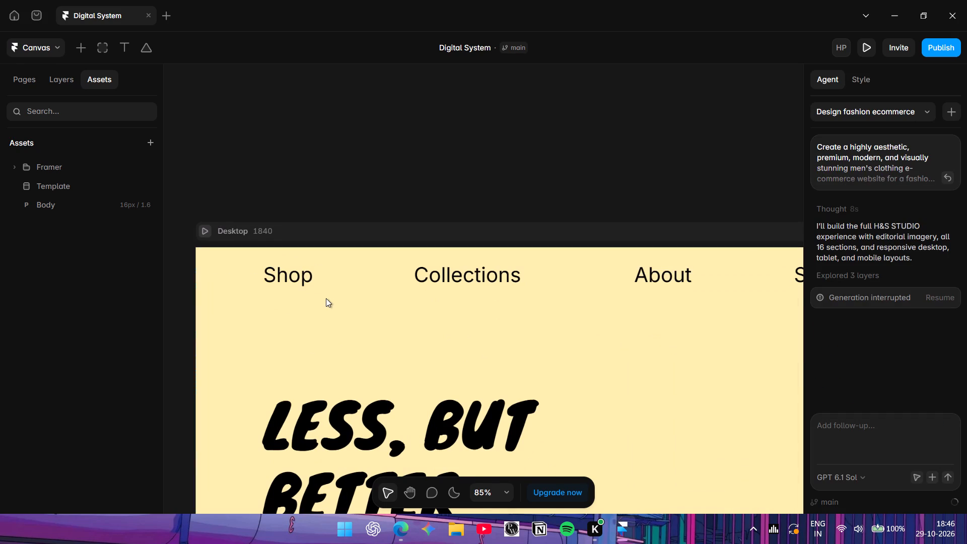
Reopen the Shop text's Press effect shadow and set X to 7, Y to 2 and blur to 23.
click(287, 279)
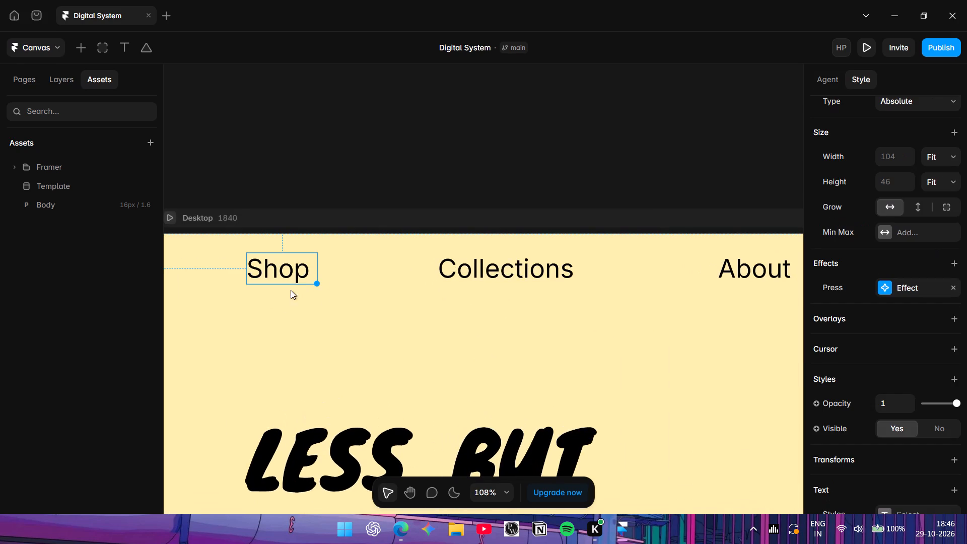
click(887, 292)
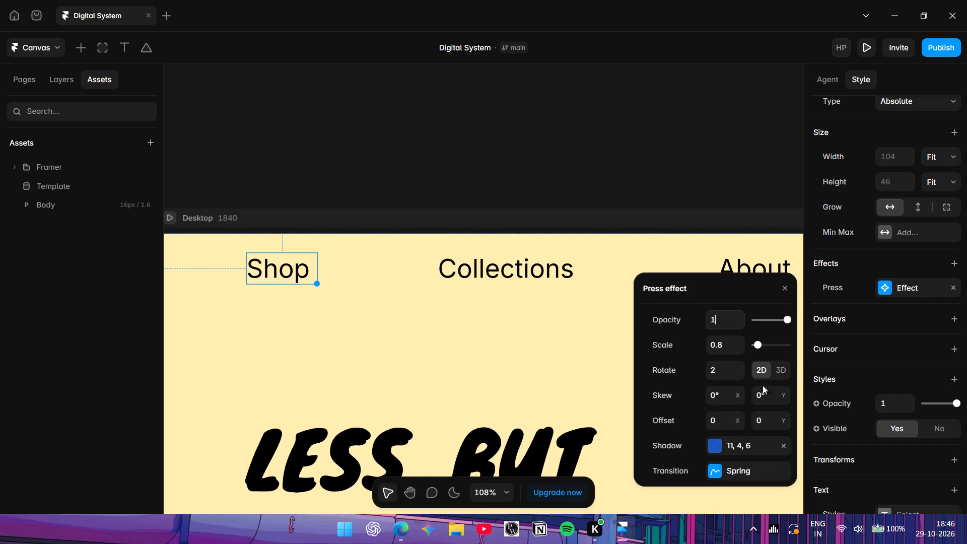
click(720, 448)
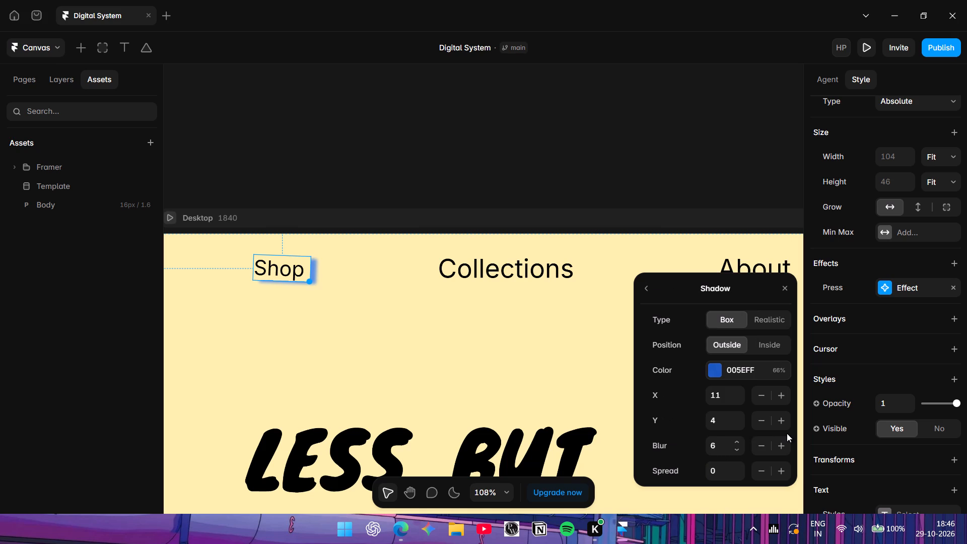
double_click(760, 397)
double_click(759, 396)
triple_click(785, 444)
triple_click(785, 444)
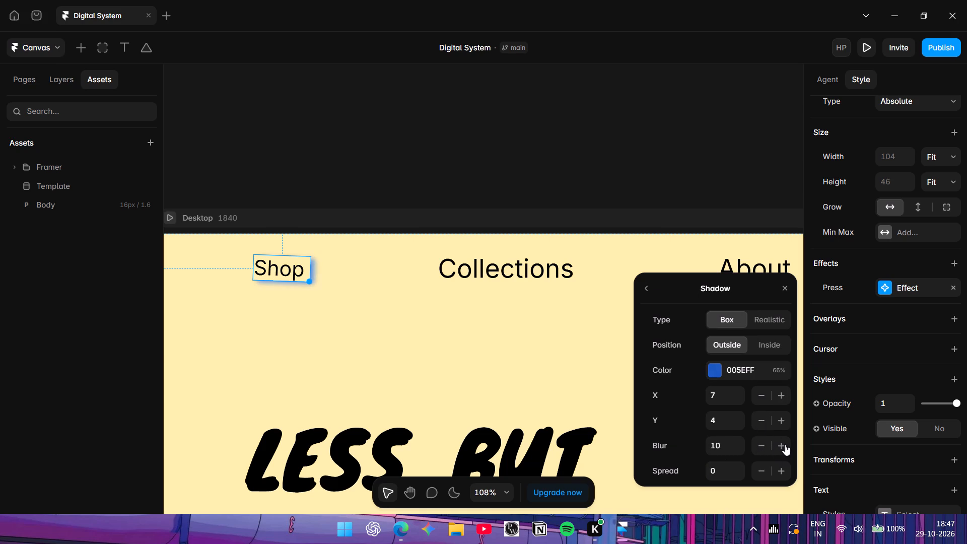
click(785, 444)
double_click(764, 422)
triple_click(779, 447)
double_click(779, 447)
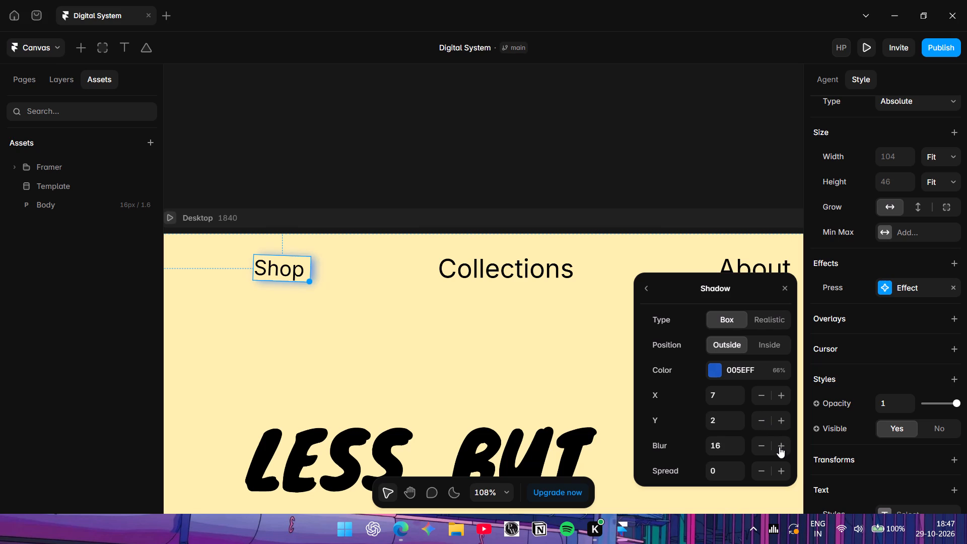
triple_click(779, 447)
click(779, 447)
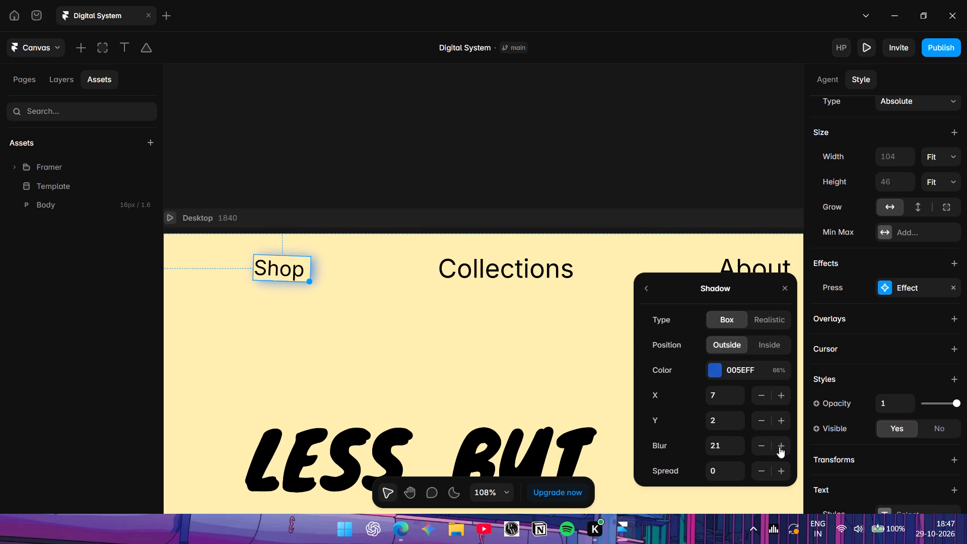
click(779, 447)
Set the Press effect shadow's Y offset to 5 and close the effect settings.
click(777, 414)
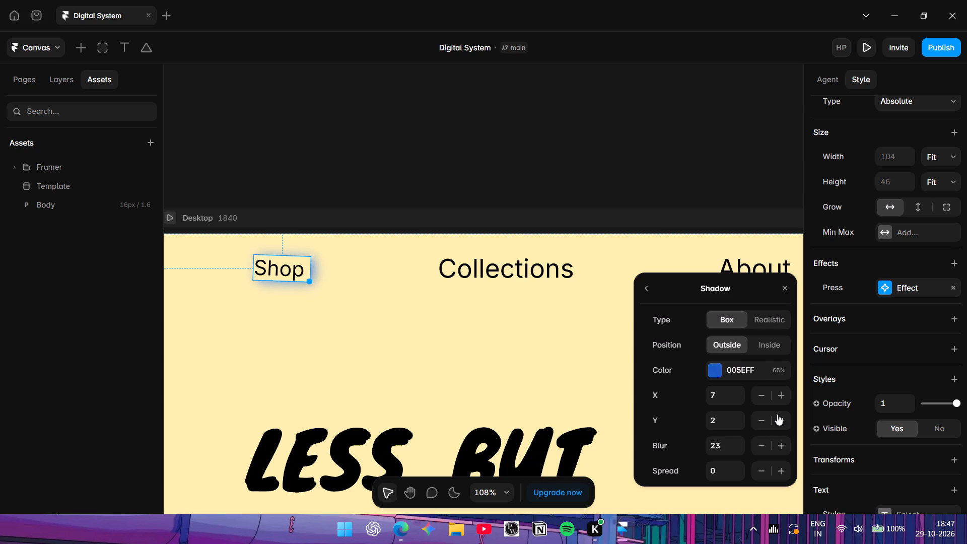
click(783, 420)
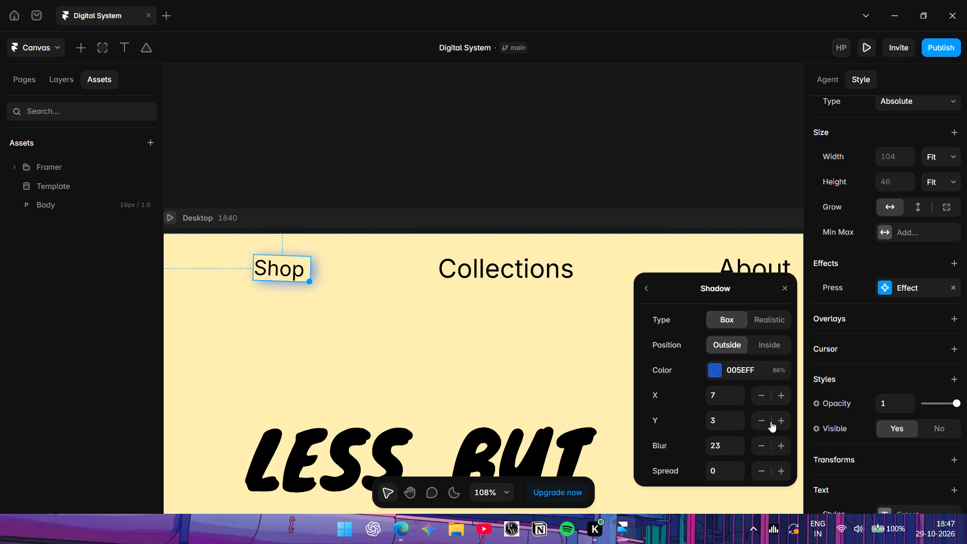
click(780, 422)
click(780, 422)
click(764, 422)
click(571, 314)
Preview the desktop page, test the Press effect on the Shop link, and return to the canvas.
scroll(927, 116, down, 1)
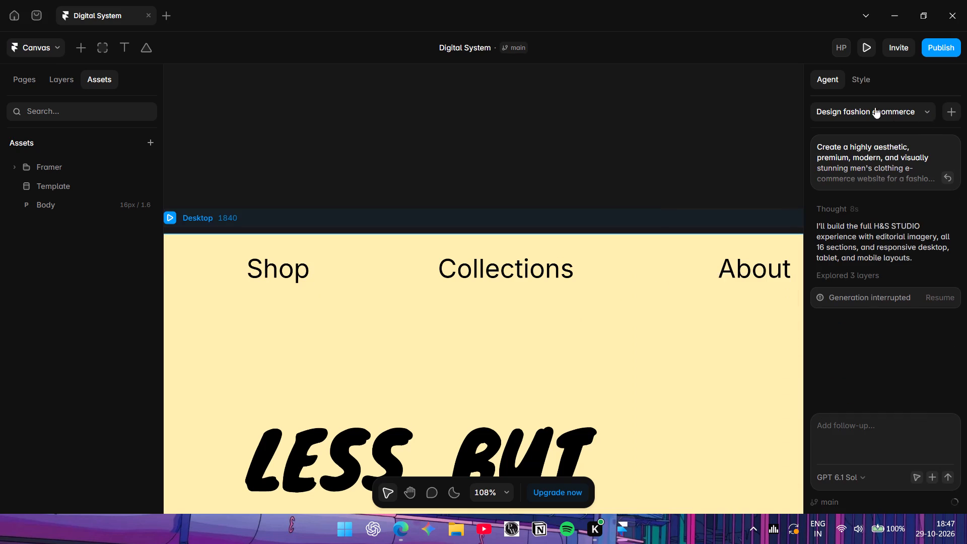
click(869, 52)
scroll(525, 232, down, 5)
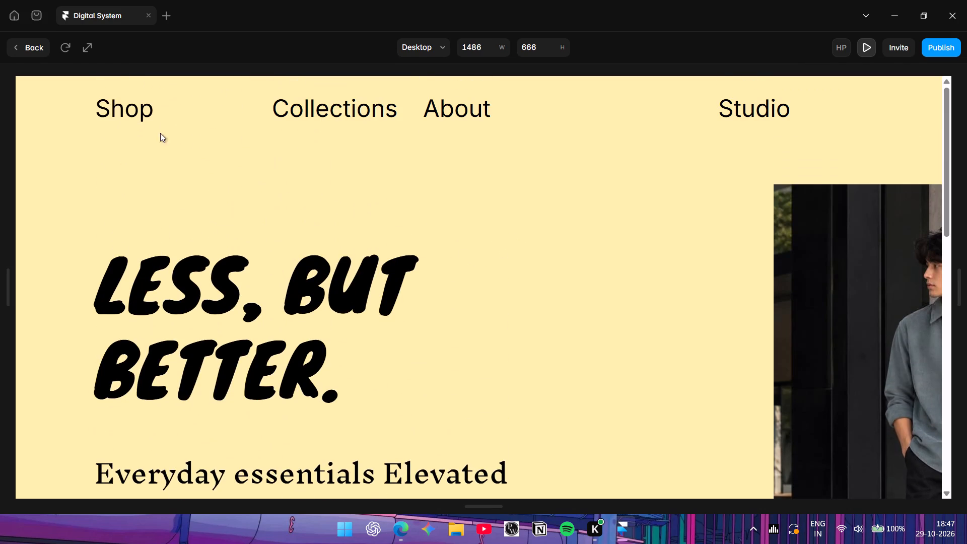
click(113, 110)
click(113, 110)
click(113, 110)
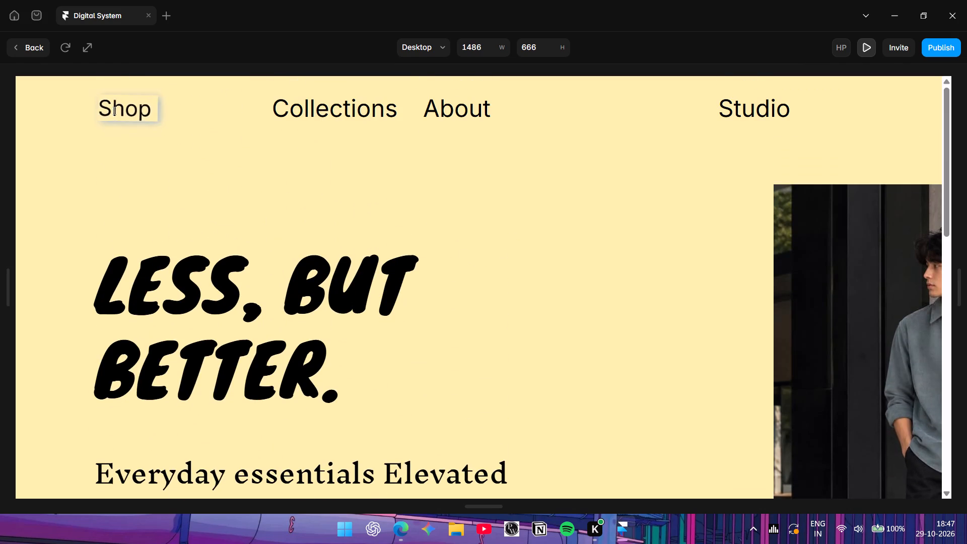
triple_click(113, 110)
double_click(113, 110)
click(140, 163)
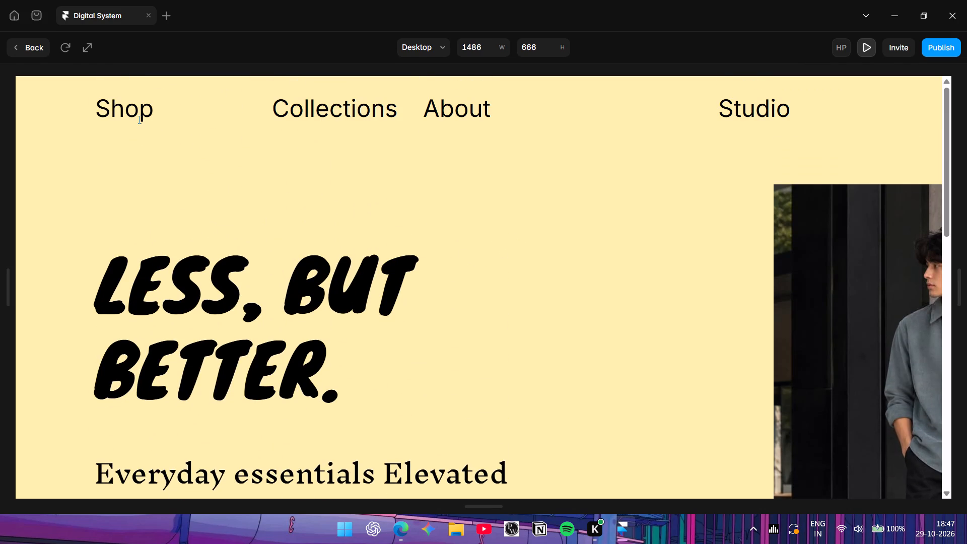
click(139, 118)
click(47, 43)
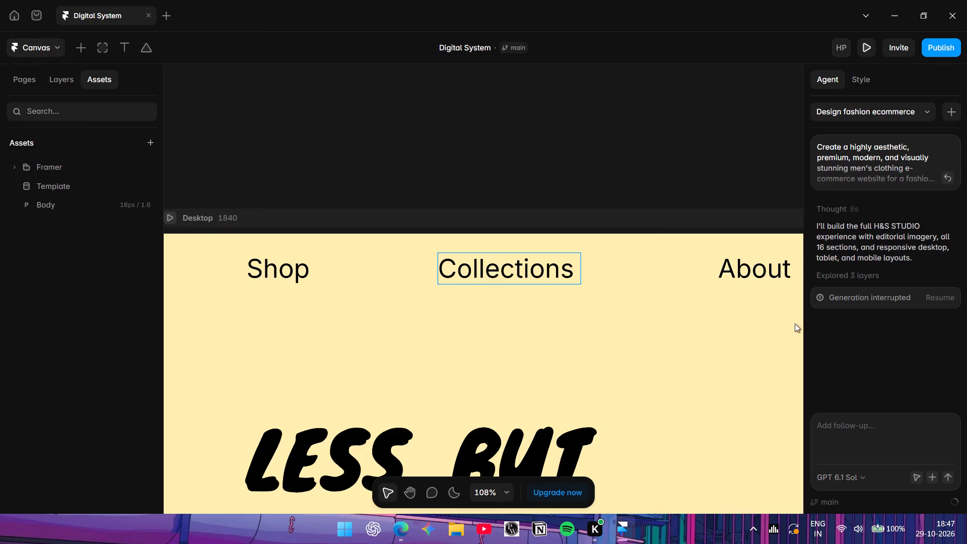
Set the Shop text's Press effect rotation to 0 and close the effect settings.
click(287, 273)
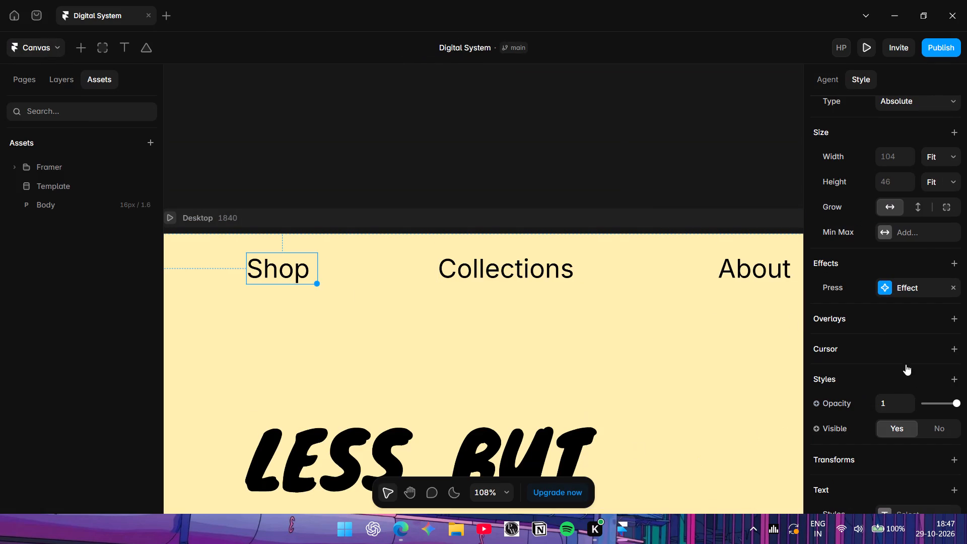
click(881, 292)
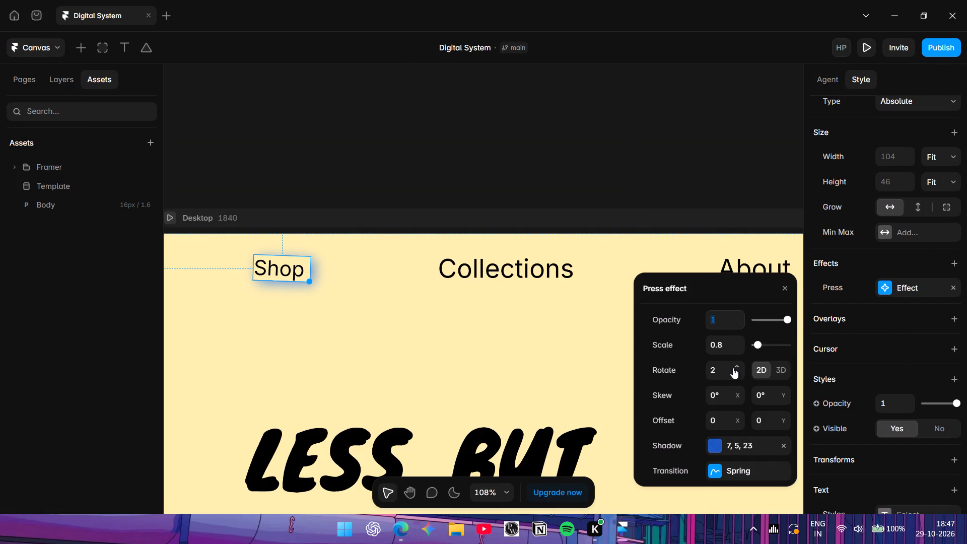
click(733, 368)
click(733, 368)
triple_click(738, 377)
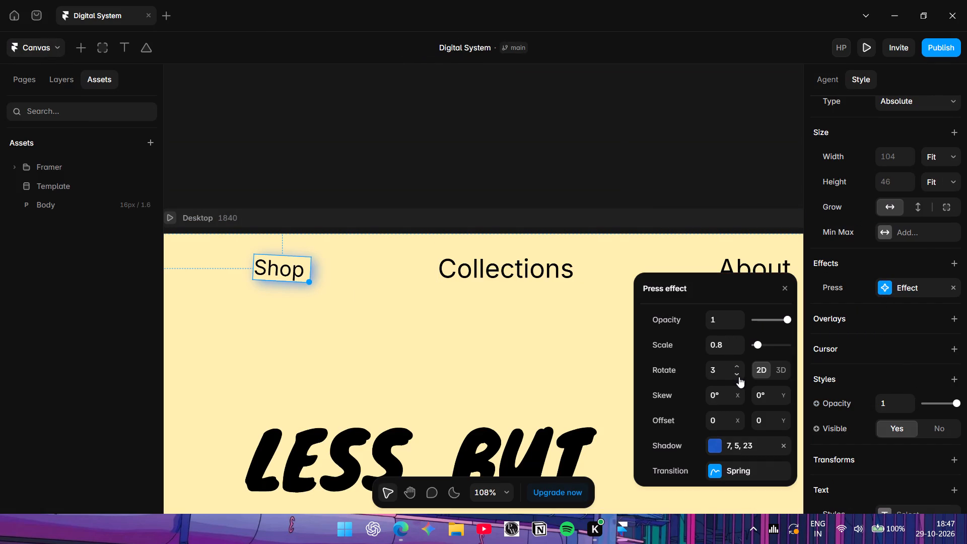
click(739, 377)
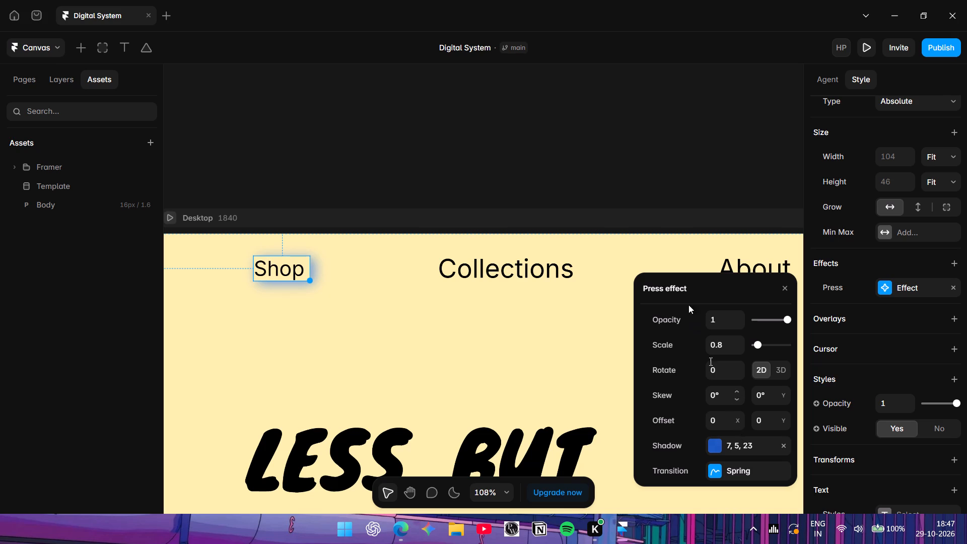
drag(681, 141, 681, 135)
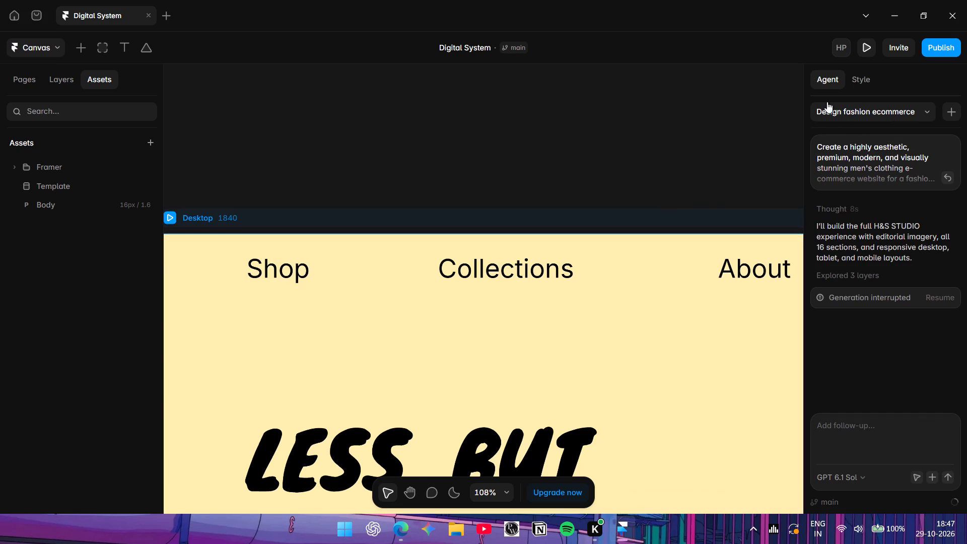
Preview the page again, test the unrotated Press effect on the Shop link, and return to the canvas.
click(865, 49)
triple_click(126, 116)
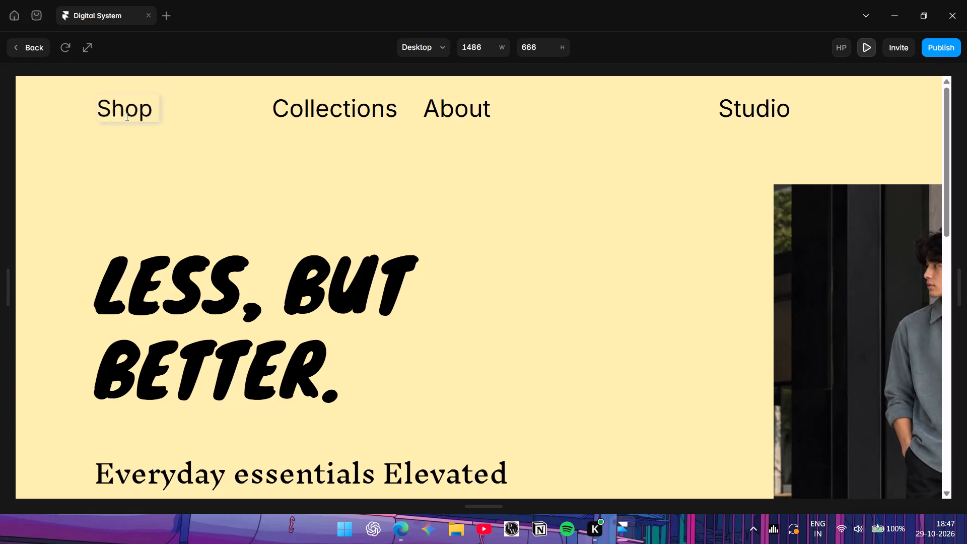
double_click(126, 116)
click(123, 139)
click(123, 112)
triple_click(124, 116)
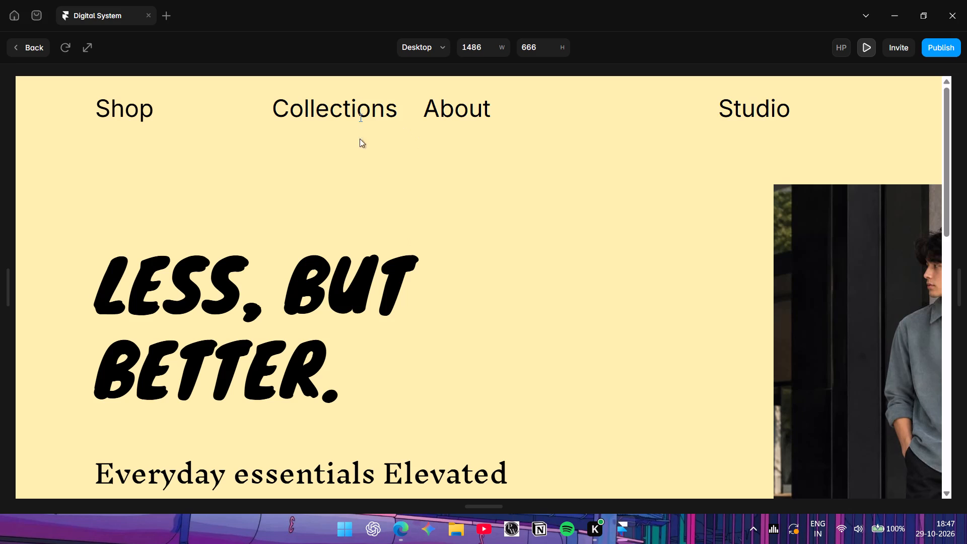
click(30, 43)
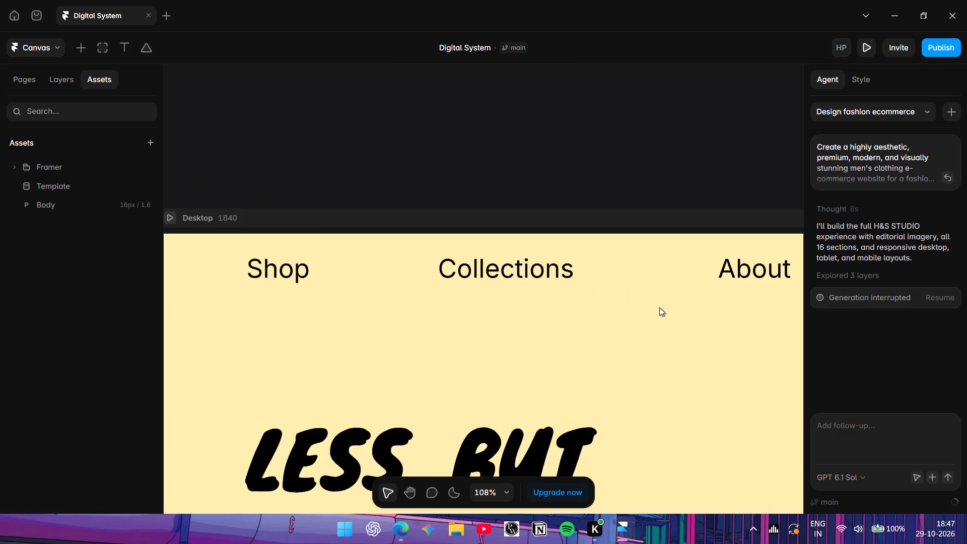
Add a Hover effect to the Collections navigation text with scale 0.9.
click(524, 264)
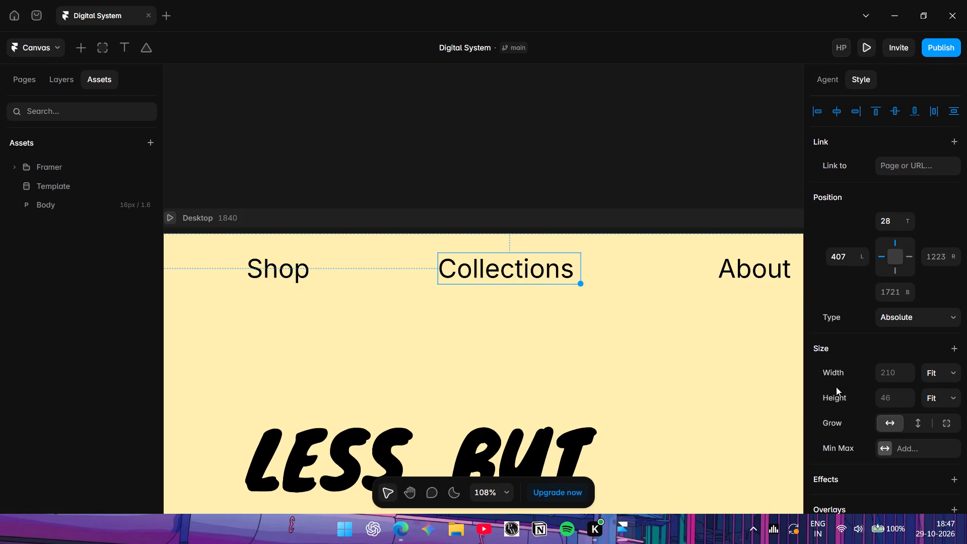
scroll(831, 401, down, 1)
click(897, 380)
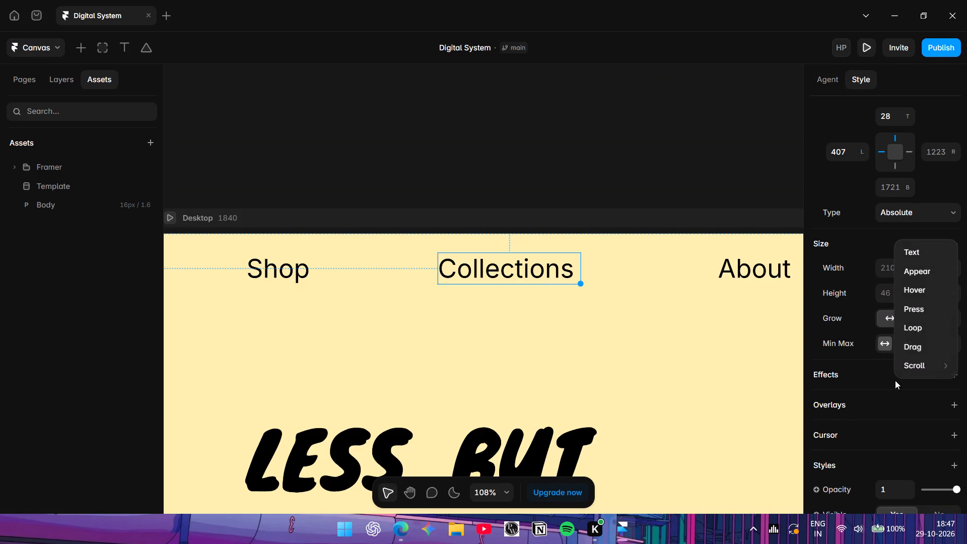
click(941, 286)
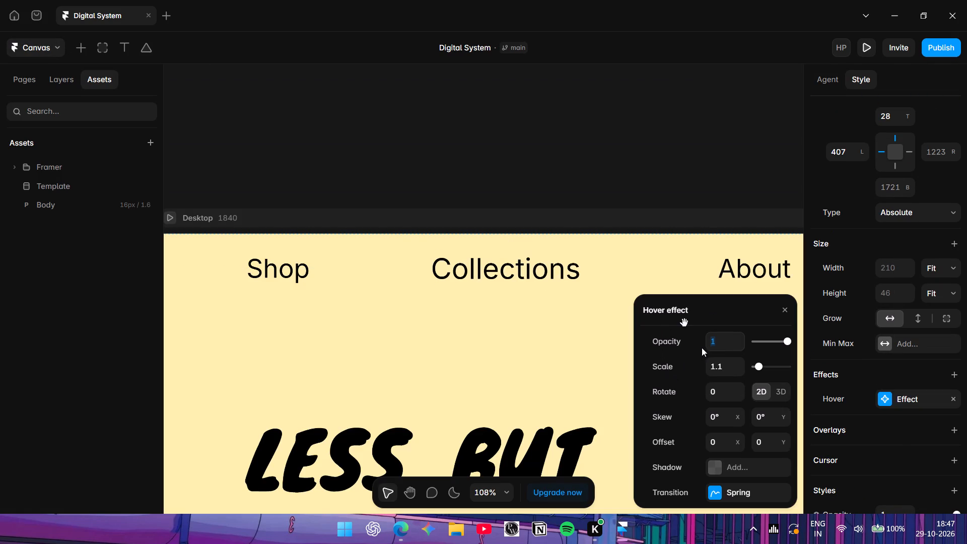
double_click(736, 367)
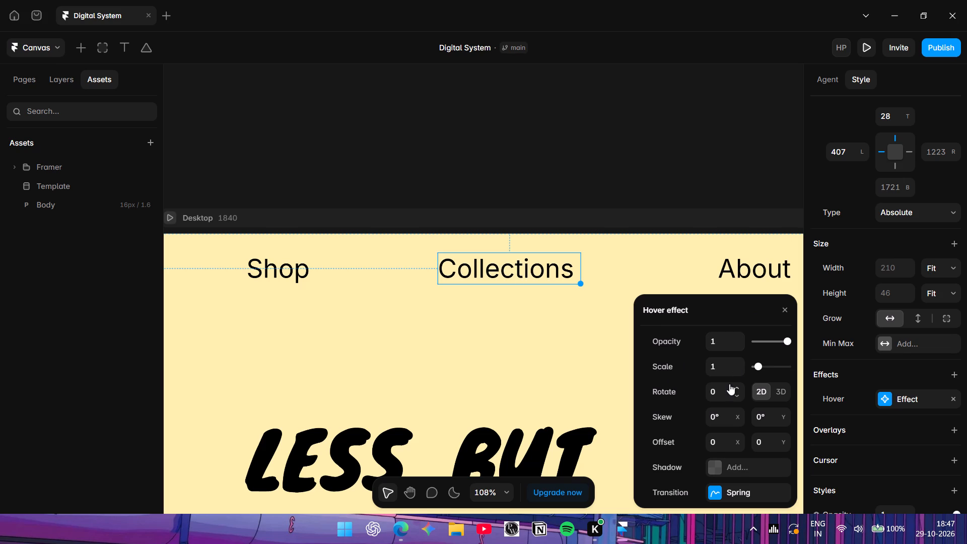
click(733, 372)
Add a shadow to the Collections Hover effect and colour it blue 0066FF at 57% opacity.
click(713, 472)
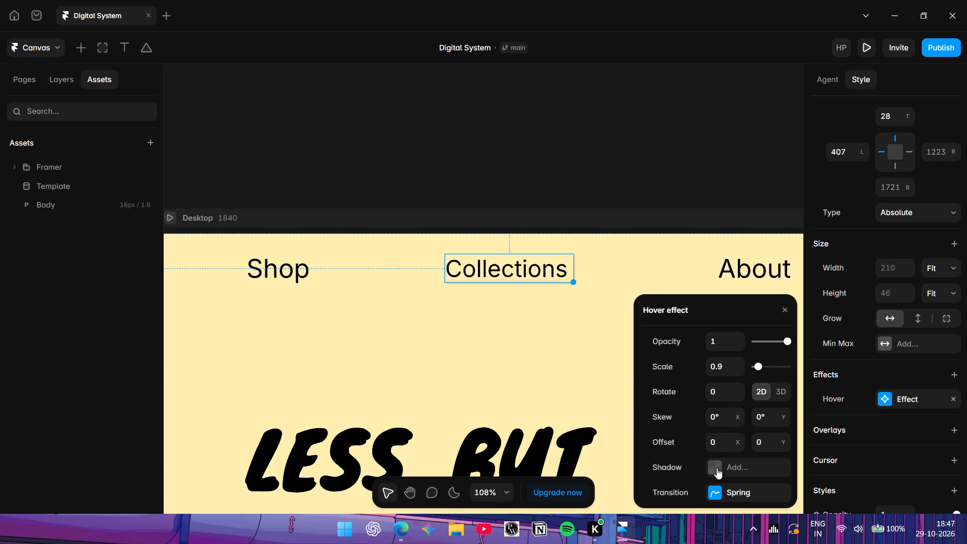
click(717, 468)
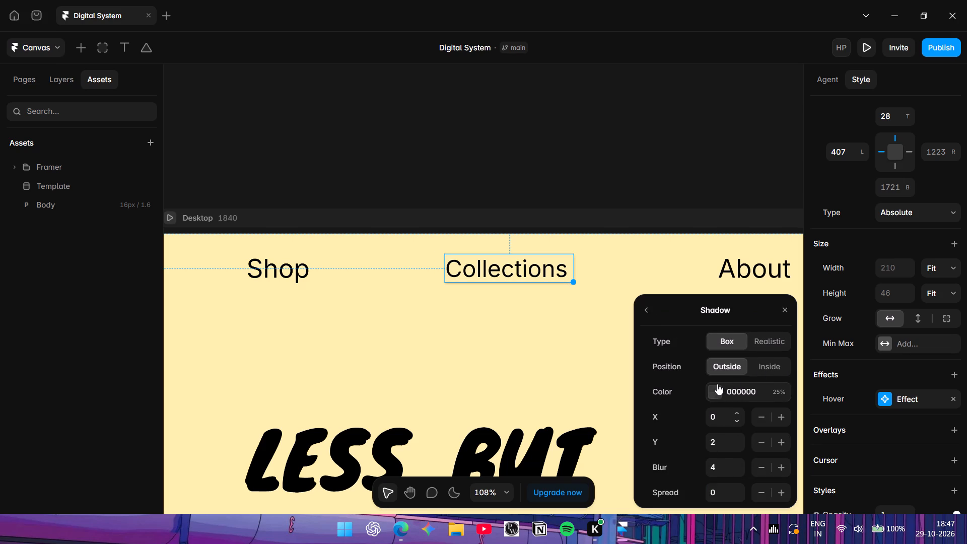
click(711, 388)
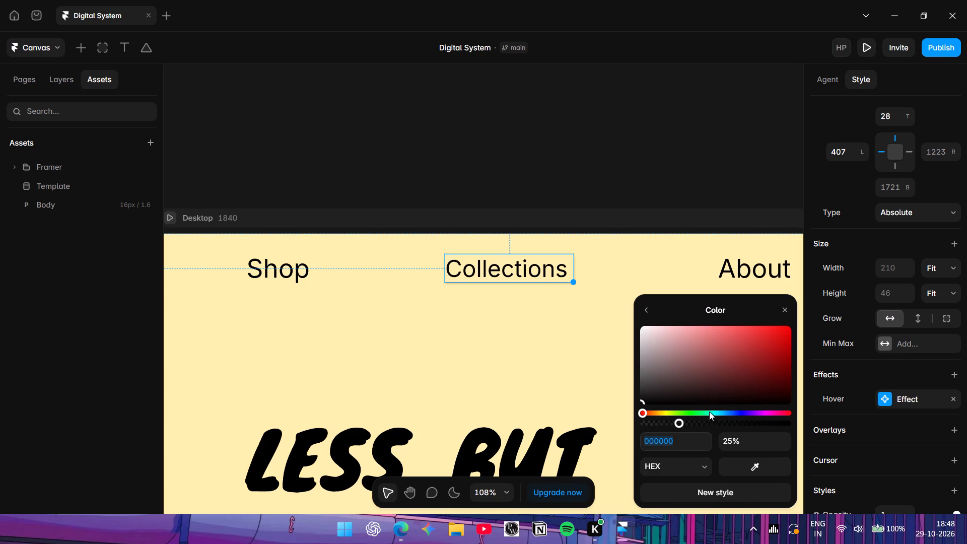
click(730, 412)
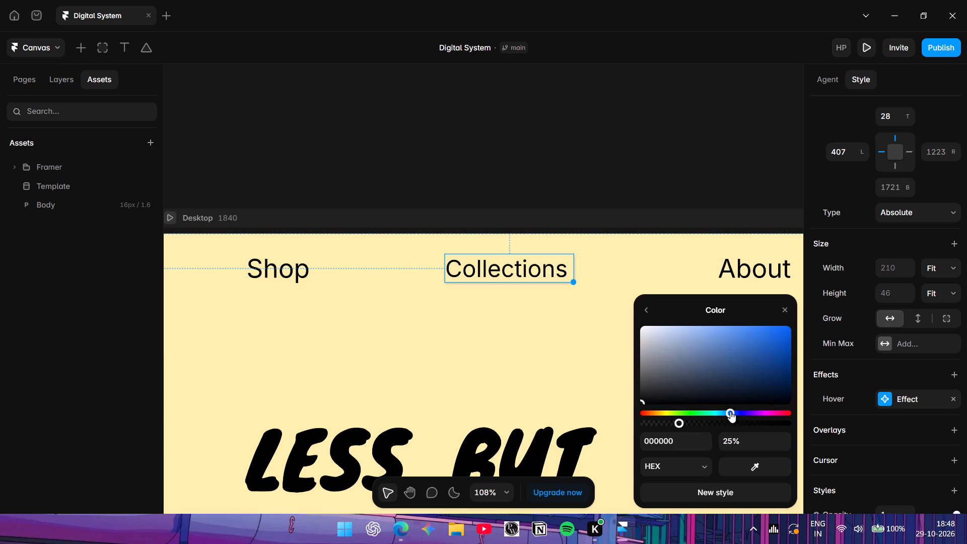
drag(762, 372, 847, 237)
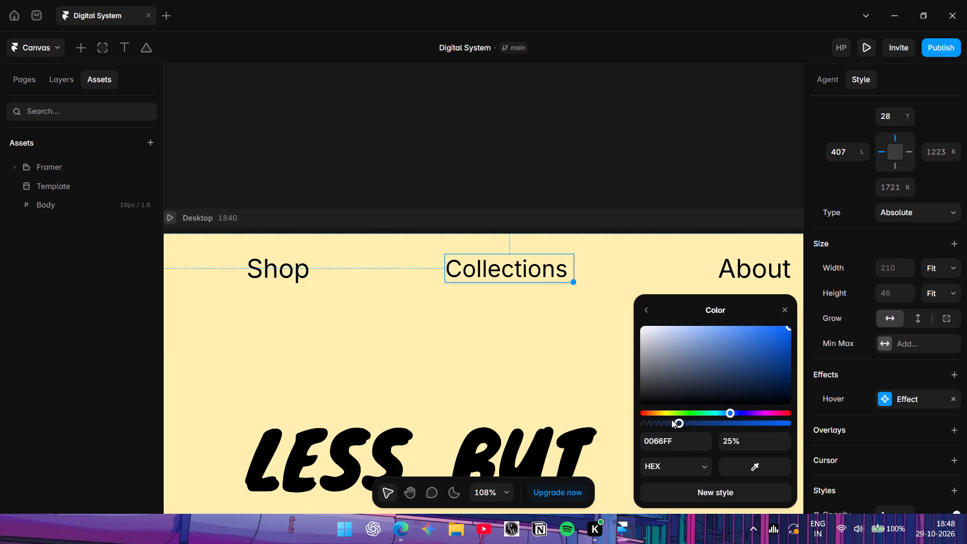
drag(681, 424, 727, 426)
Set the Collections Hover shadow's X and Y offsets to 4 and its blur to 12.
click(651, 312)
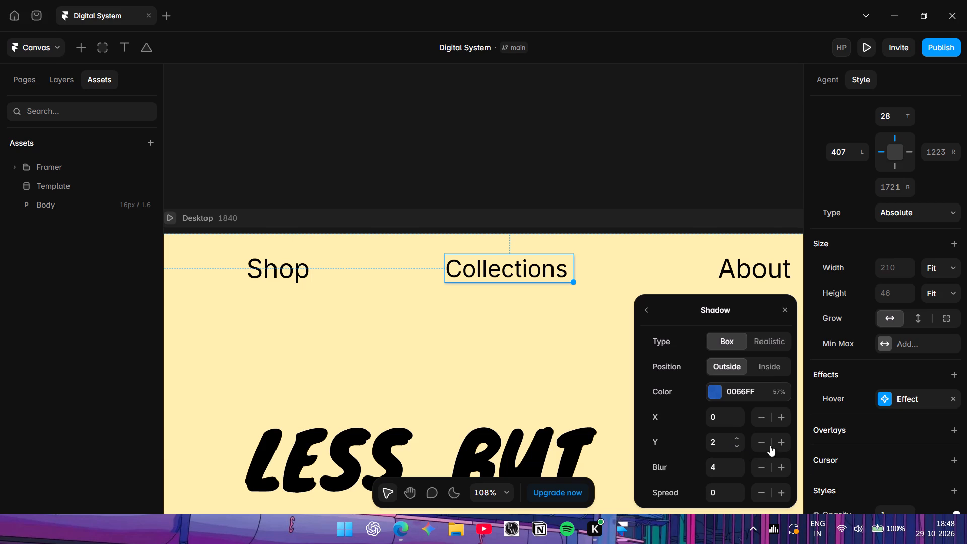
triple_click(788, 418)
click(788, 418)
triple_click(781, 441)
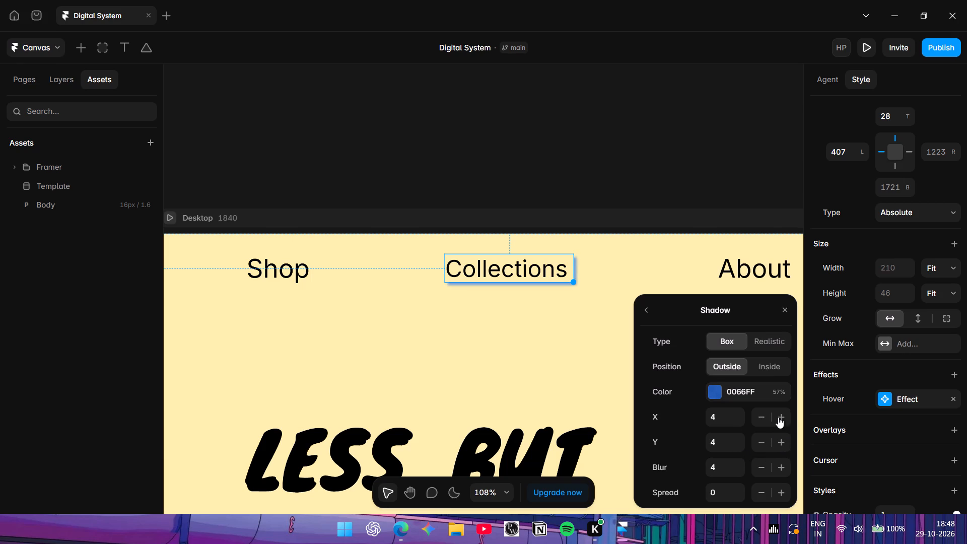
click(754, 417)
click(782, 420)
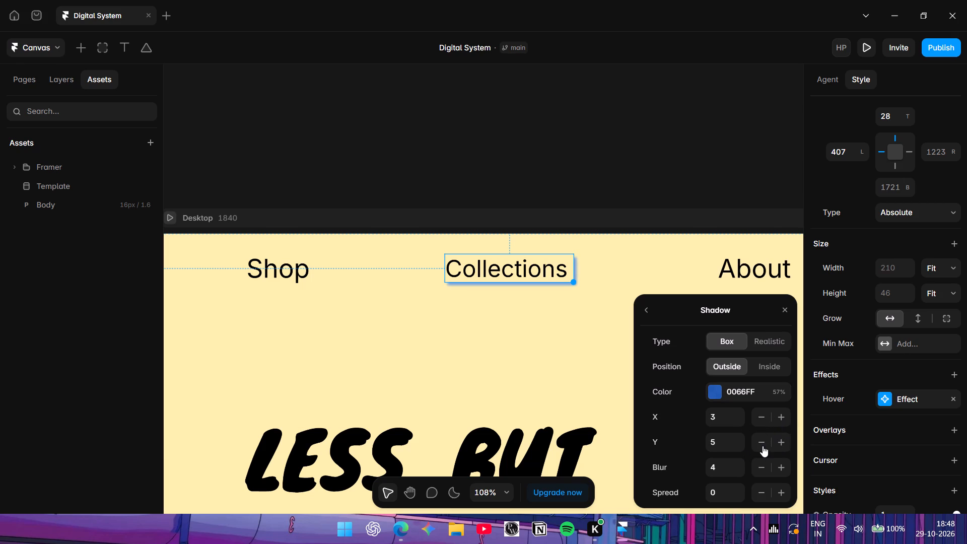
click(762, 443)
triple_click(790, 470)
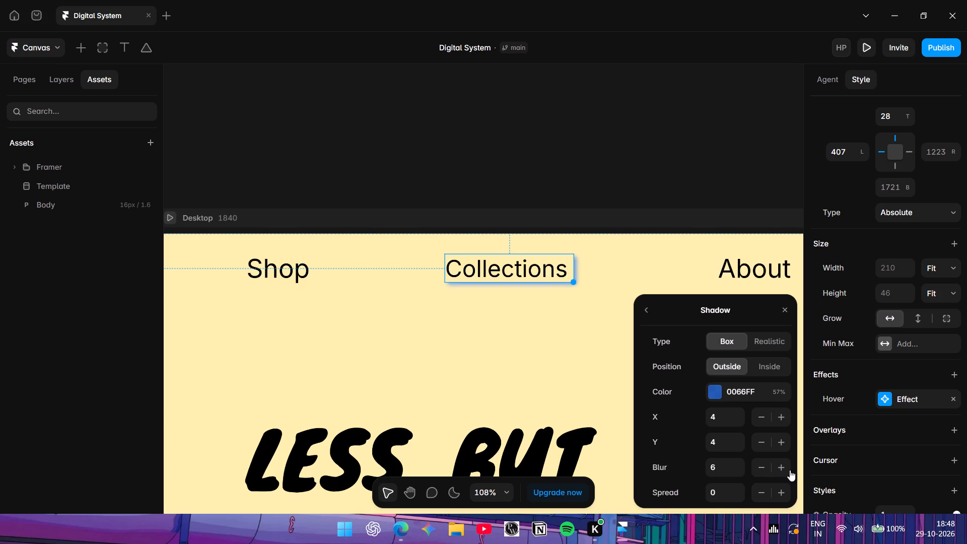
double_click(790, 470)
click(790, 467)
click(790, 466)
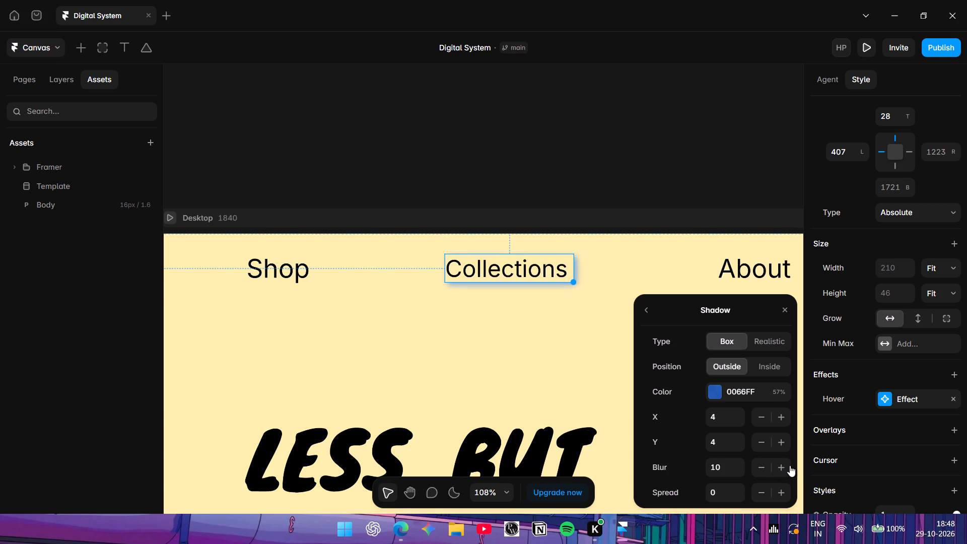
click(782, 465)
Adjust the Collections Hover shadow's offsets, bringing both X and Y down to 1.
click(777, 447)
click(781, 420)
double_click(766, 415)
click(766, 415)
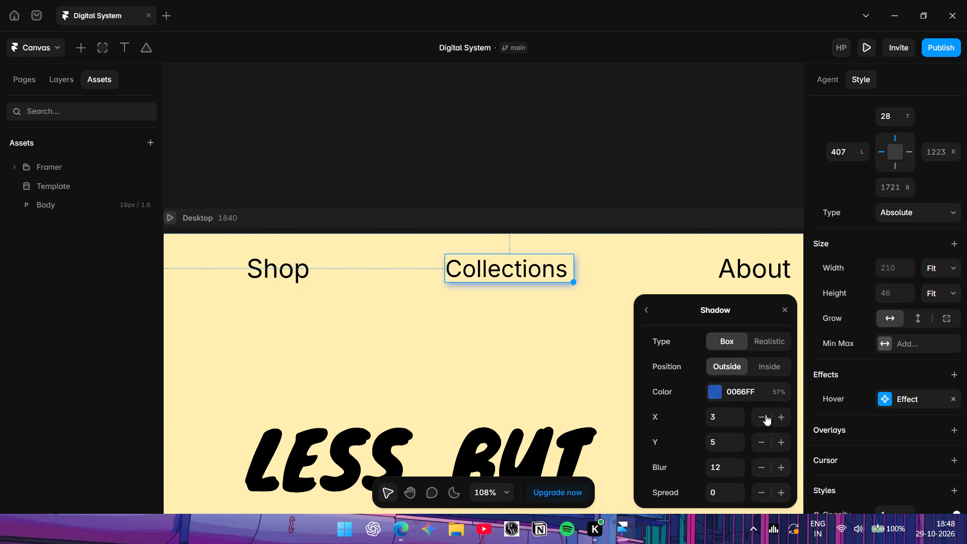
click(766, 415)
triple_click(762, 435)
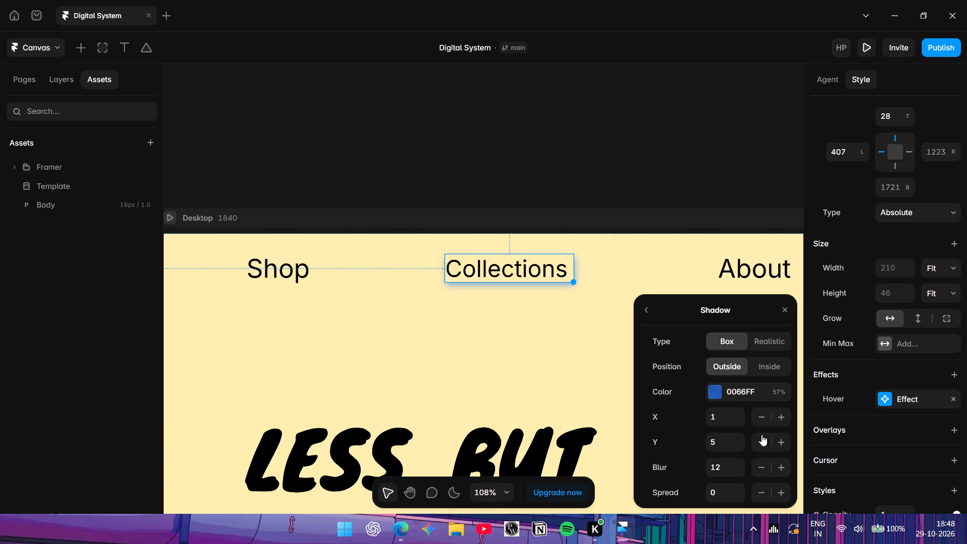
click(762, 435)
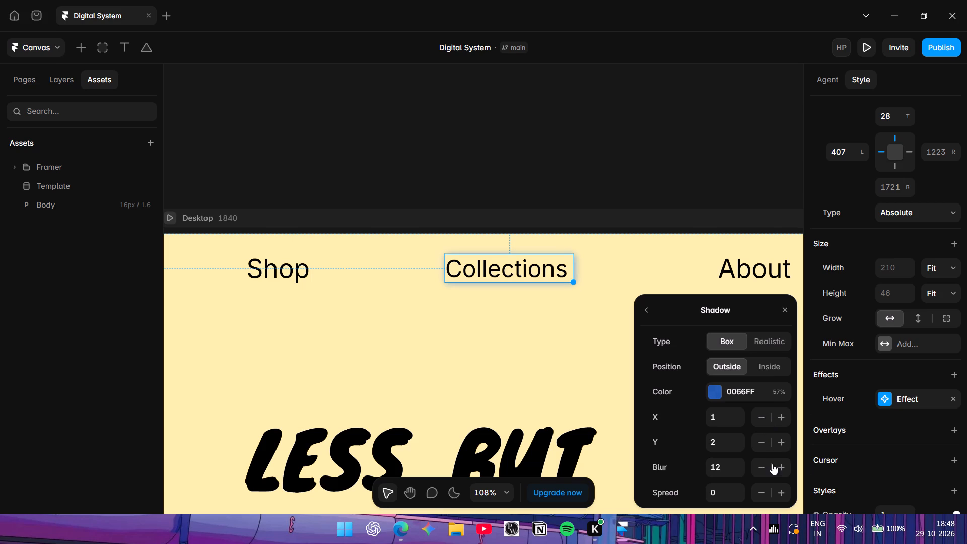
Increase the blur of the Collections Hover shadow to 72.
triple_click(779, 465)
triple_click(780, 465)
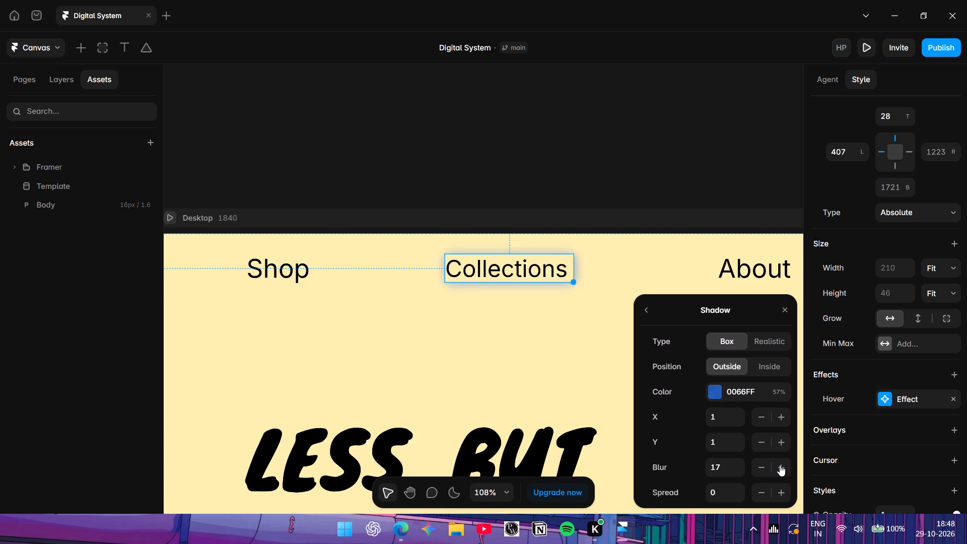
triple_click(781, 465)
triple_click(781, 465)
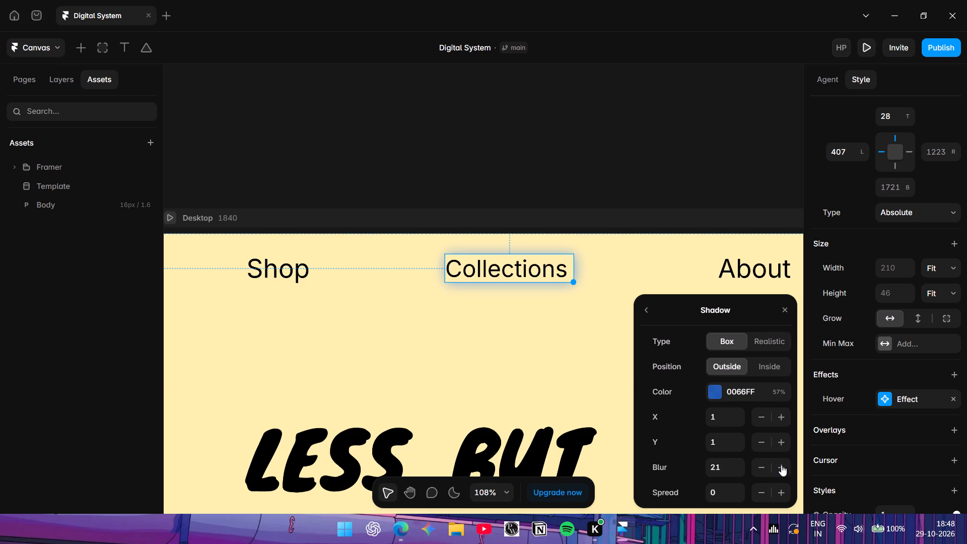
triple_click(782, 465)
triple_click(786, 465)
triple_click(790, 466)
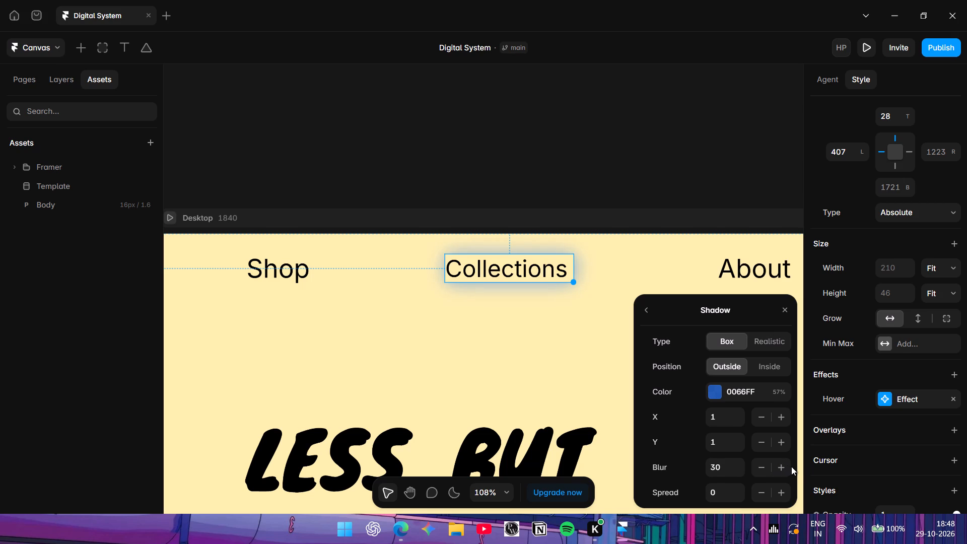
triple_click(791, 466)
triple_click(791, 466)
triple_click(792, 466)
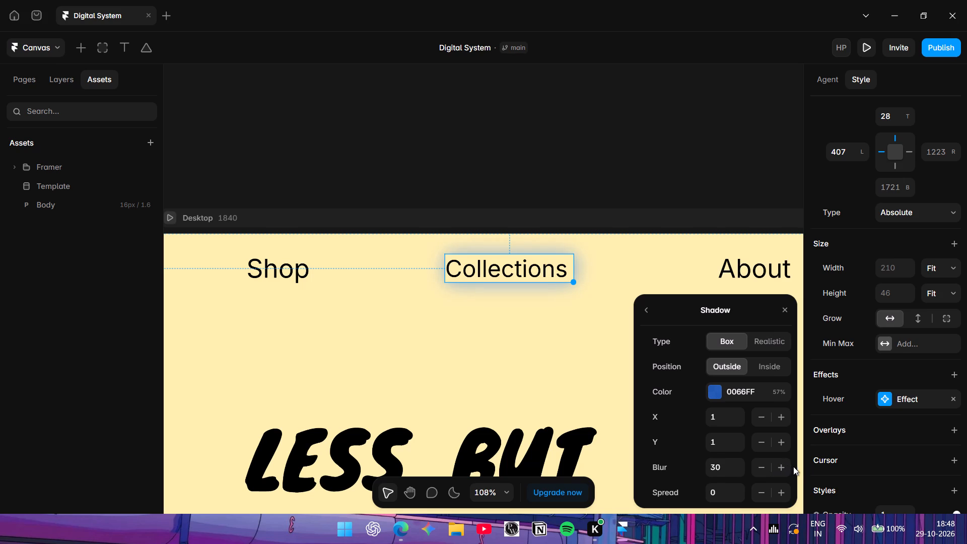
click(793, 466)
triple_click(780, 466)
triple_click(780, 466)
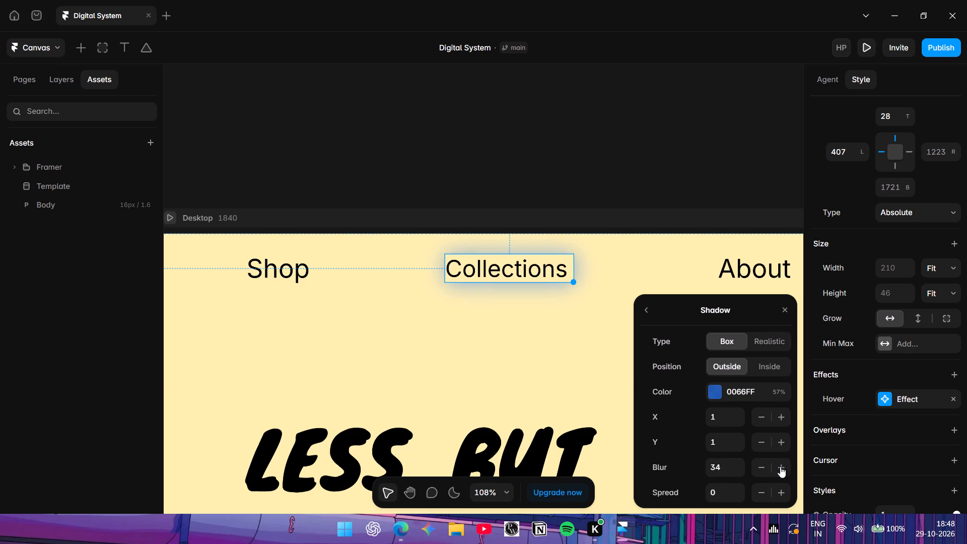
triple_click(780, 466)
triple_click(780, 466)
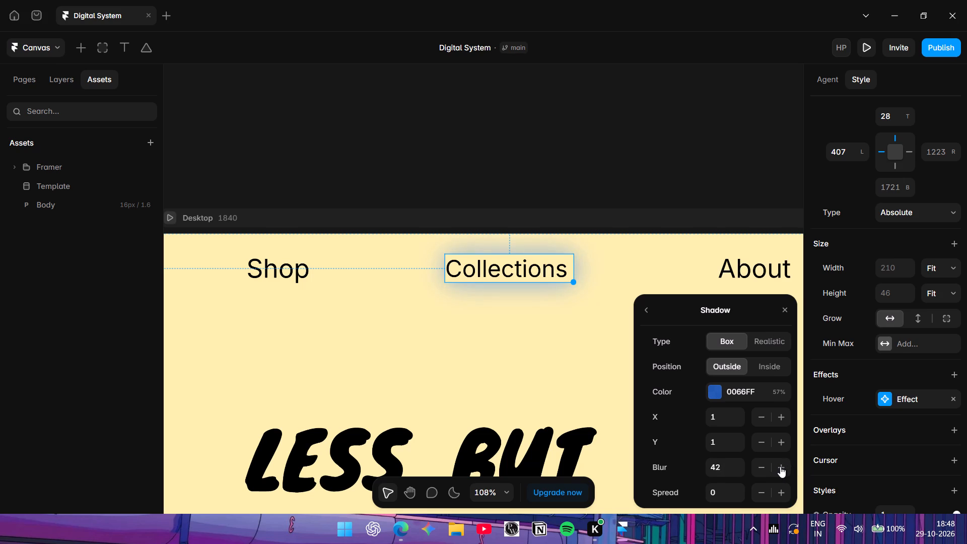
triple_click(780, 466)
triple_click(780, 466)
triple_click(780, 466)
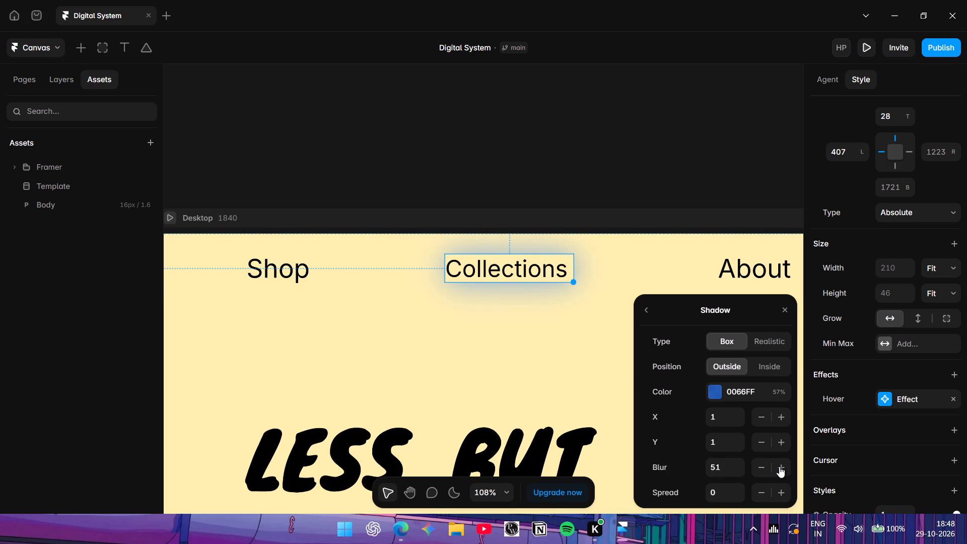
triple_click(779, 466)
triple_click(779, 466)
triple_click(779, 466)
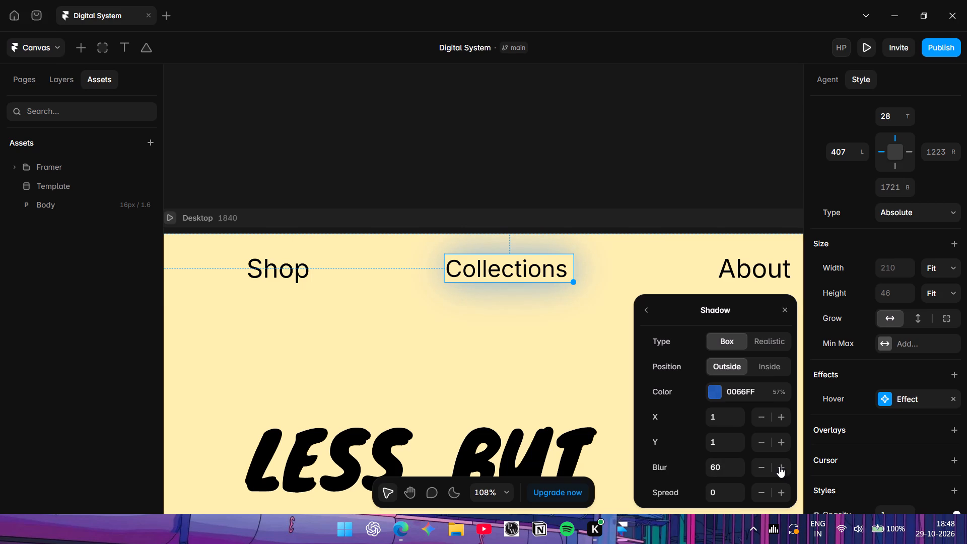
triple_click(779, 466)
triple_click(779, 466)
triple_click(779, 466)
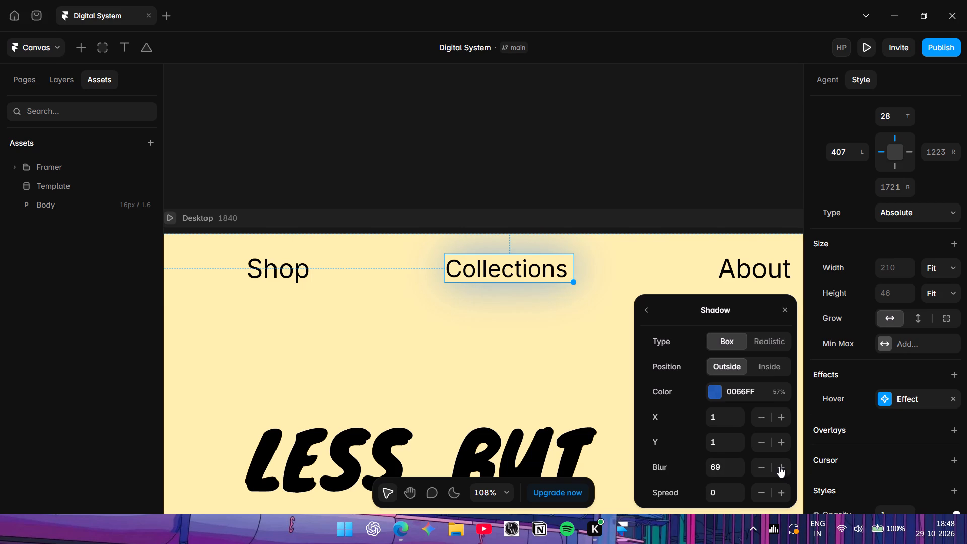
double_click(779, 466)
Set the Collections Hover shadow's Y offset to 3 and X offset to 4, and close the effect settings.
double_click(776, 442)
double_click(783, 421)
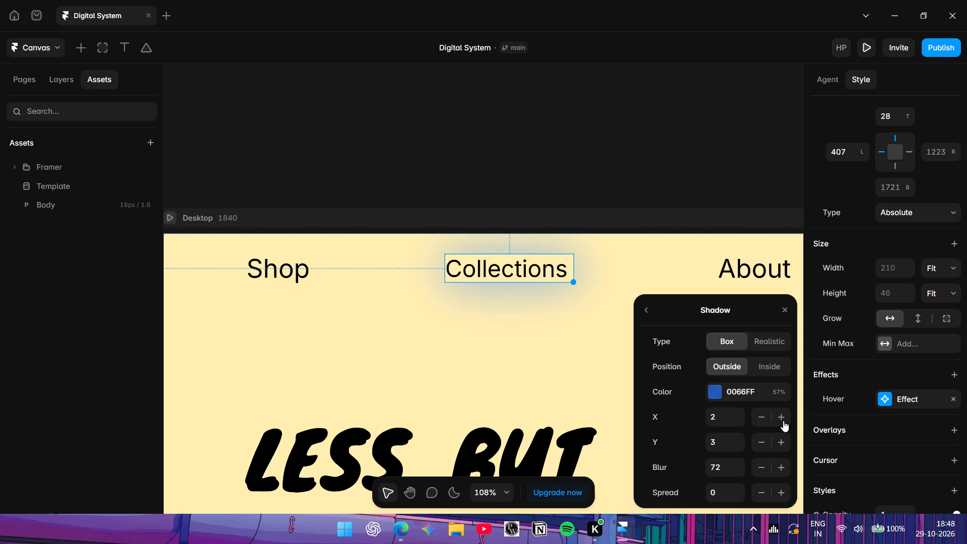
click(783, 421)
click(497, 370)
click(497, 370)
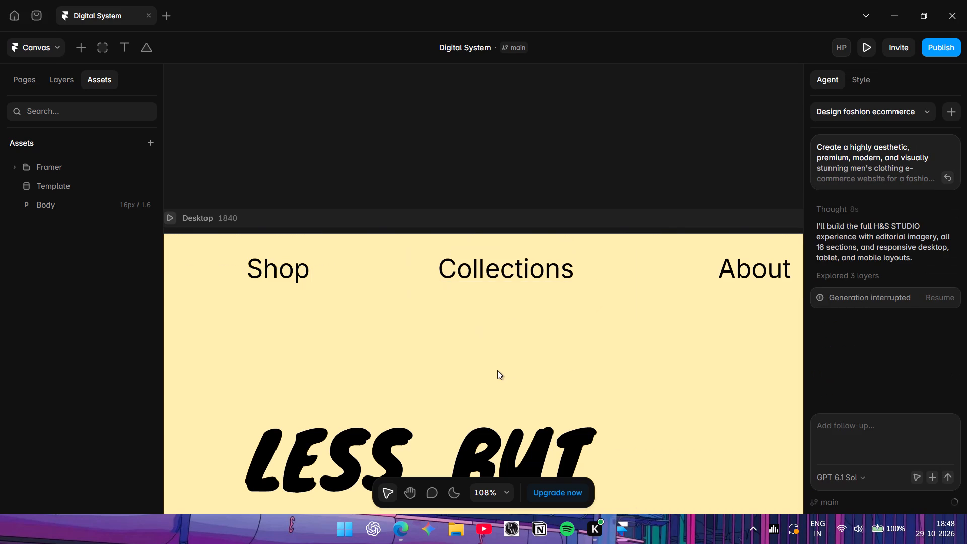
Preview the page, test the Collections Hover effect and the Shop Press effect, and return to the canvas.
click(865, 57)
click(865, 55)
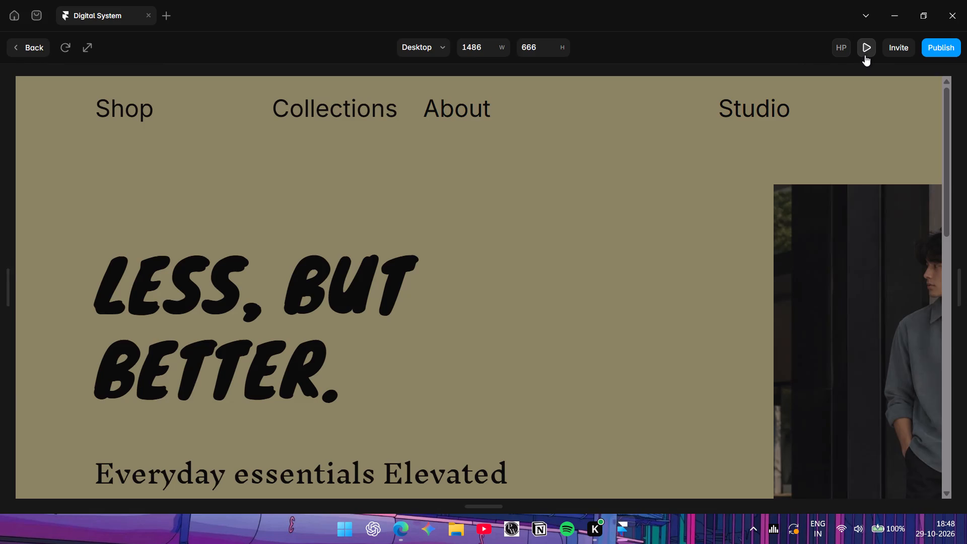
click(331, 112)
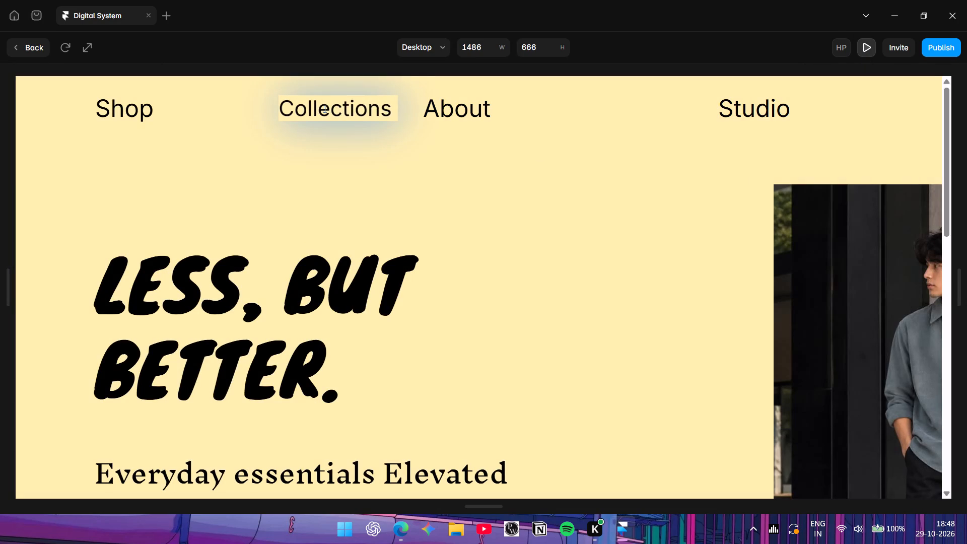
click(128, 106)
click(128, 106)
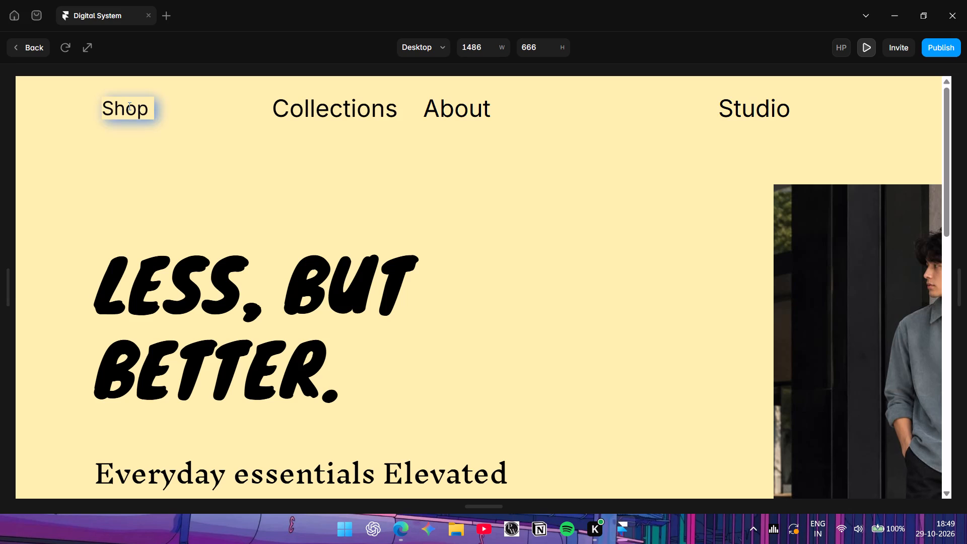
click(325, 116)
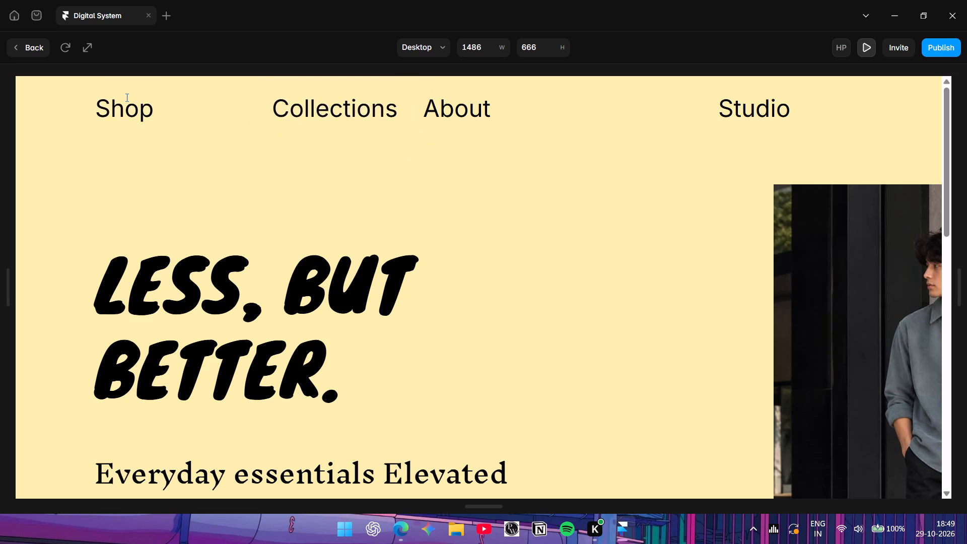
click(36, 47)
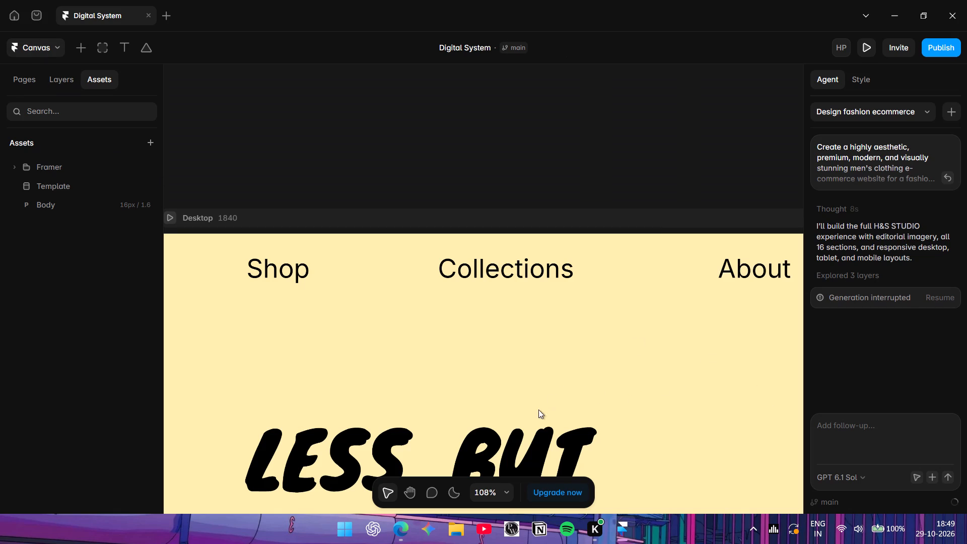
Recolour the Collections link's Hover shadow to red FF0000 and raise its colour opacity to 100%.
click(538, 272)
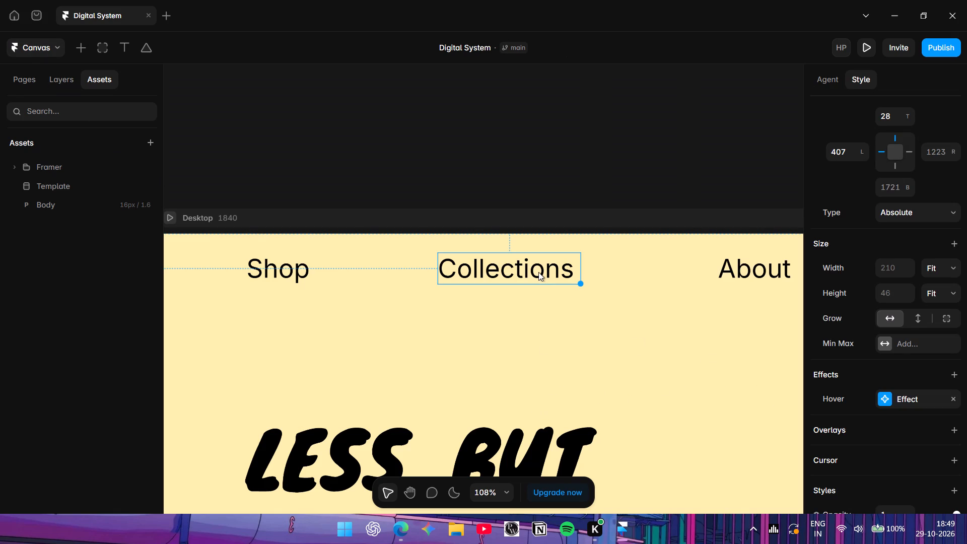
click(880, 402)
click(720, 466)
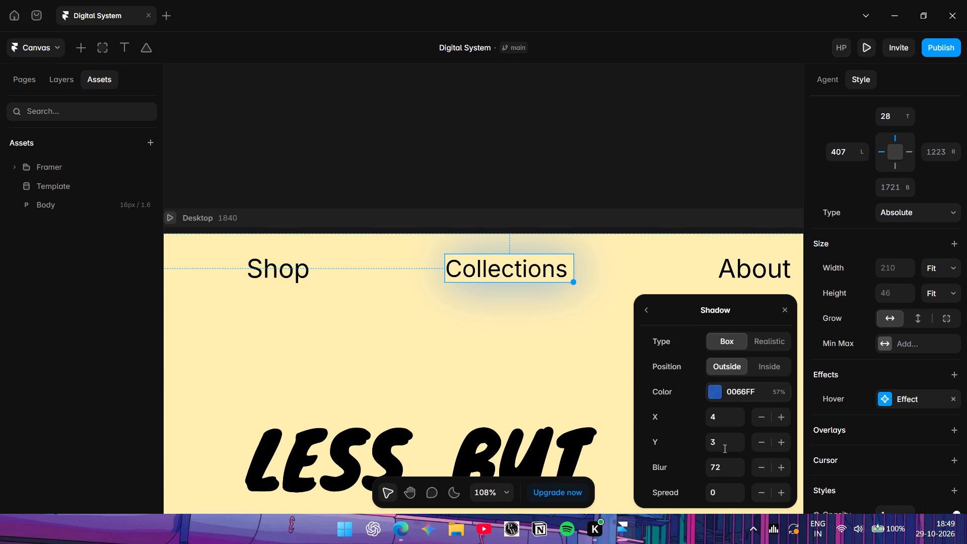
click(704, 390)
click(713, 391)
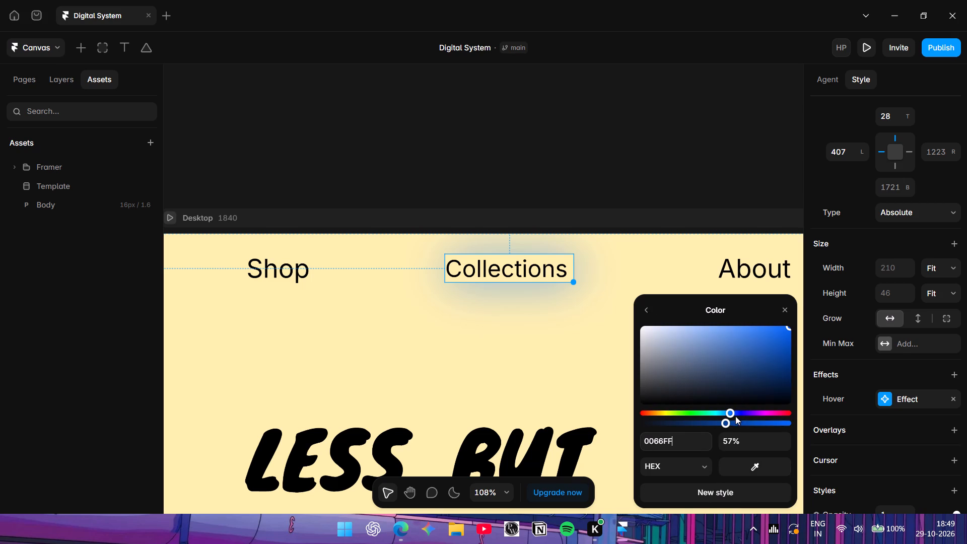
drag(726, 411, 631, 410)
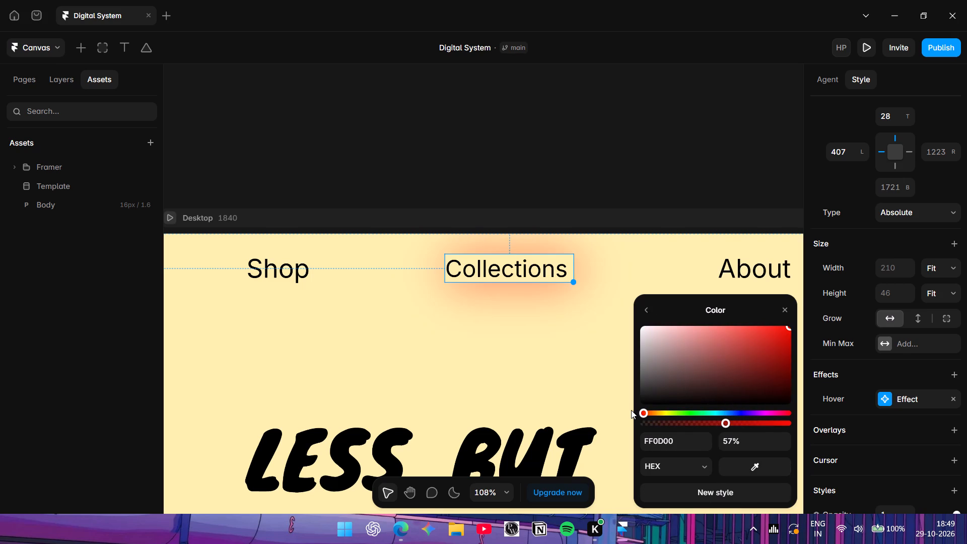
drag(631, 410, 800, 430)
drag(723, 424, 905, 437)
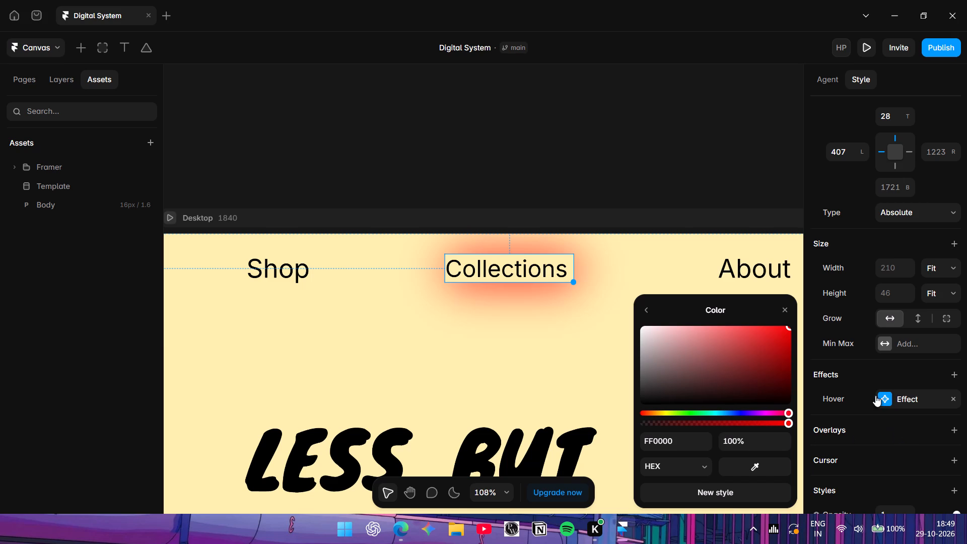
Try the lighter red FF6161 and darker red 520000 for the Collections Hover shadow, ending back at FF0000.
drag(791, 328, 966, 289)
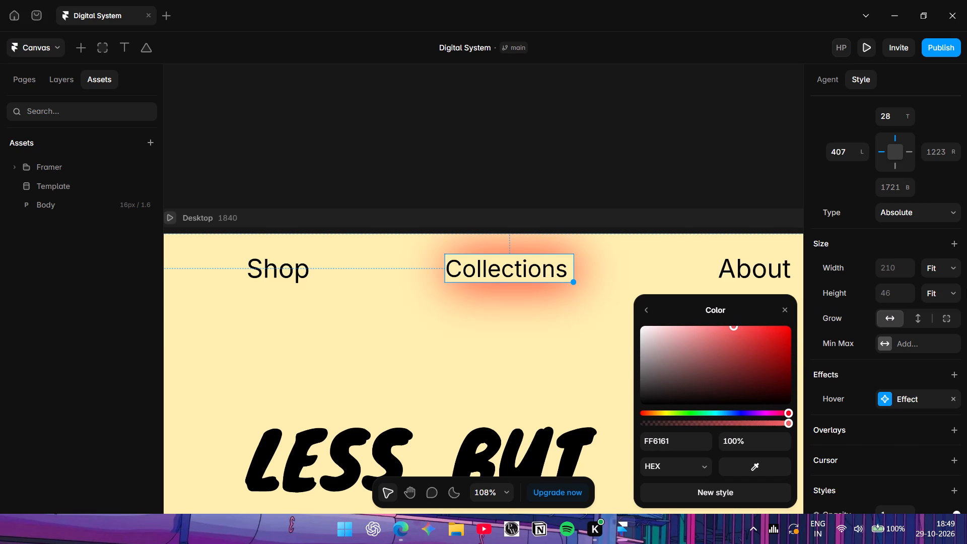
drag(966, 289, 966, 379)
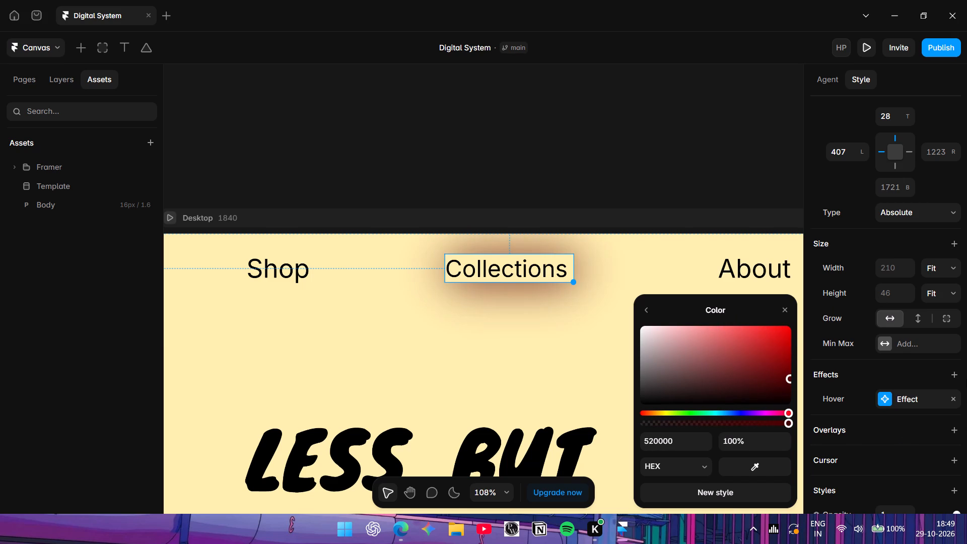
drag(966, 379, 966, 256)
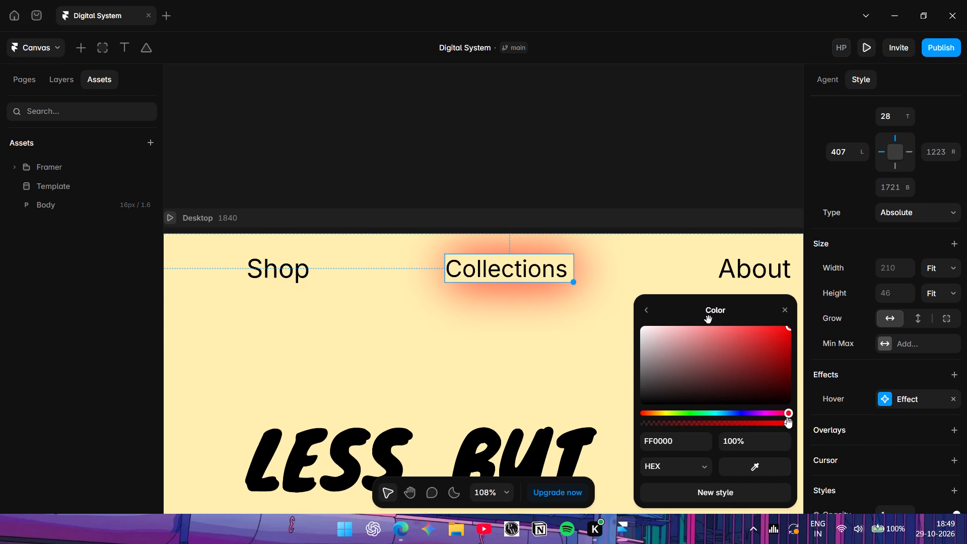
Try purple, green, red and blue hues for the Collections Hover shadow, settle on a hue between green and blue, and close the effect settings.
drag(790, 411, 752, 408)
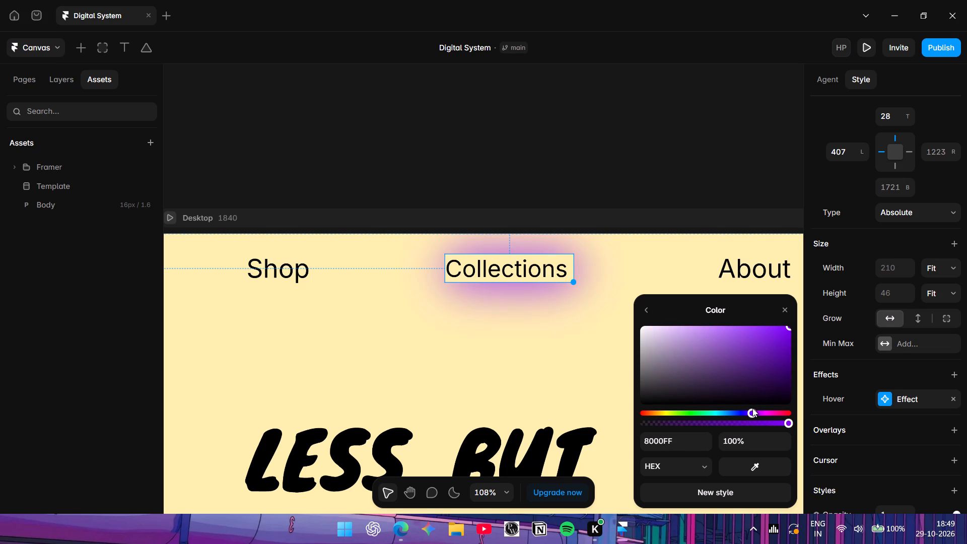
drag(752, 408, 706, 407)
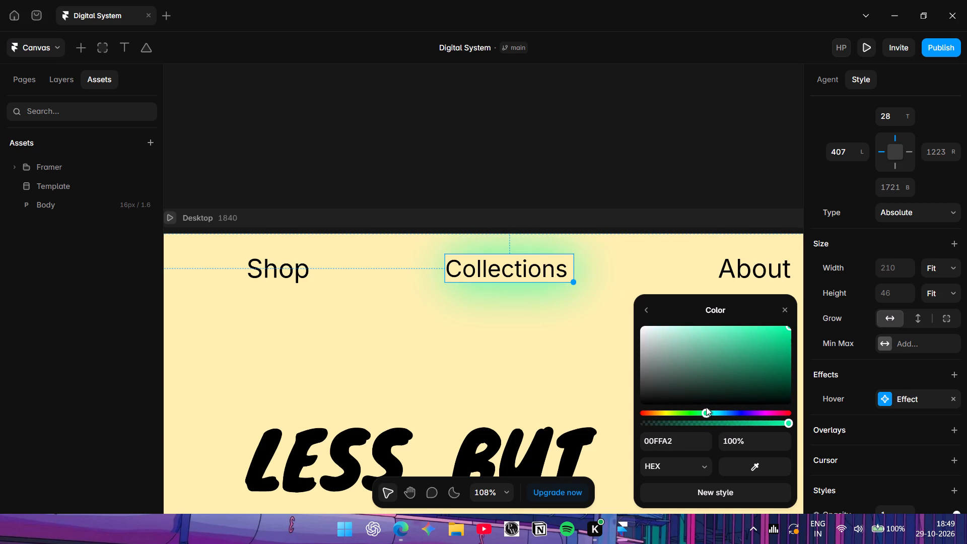
drag(706, 407, 562, 397)
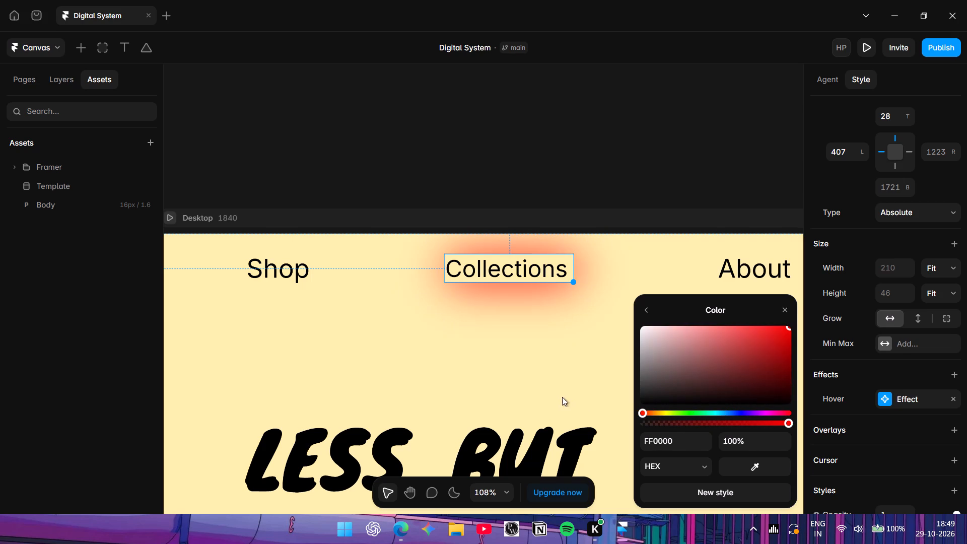
drag(562, 397, 739, 411)
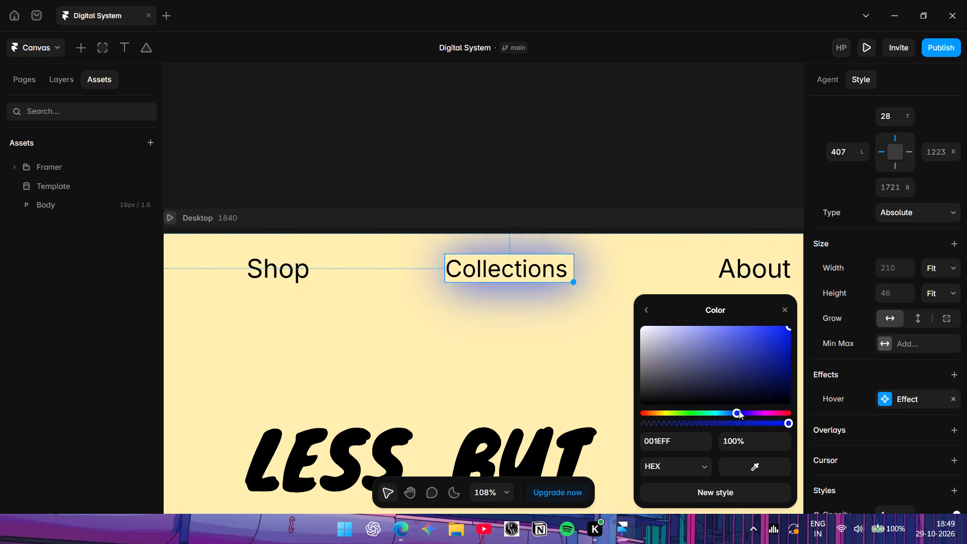
drag(739, 411, 807, 412)
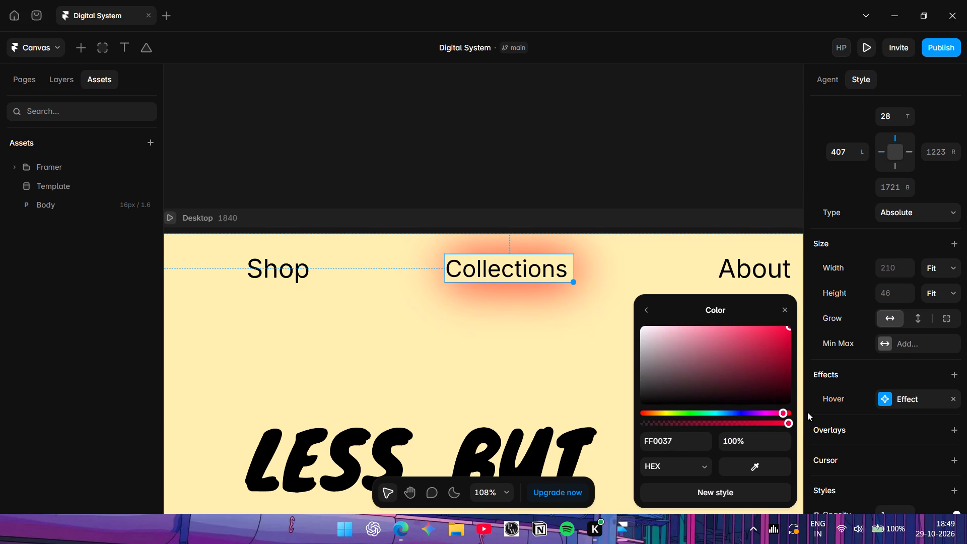
drag(807, 412, 803, 414)
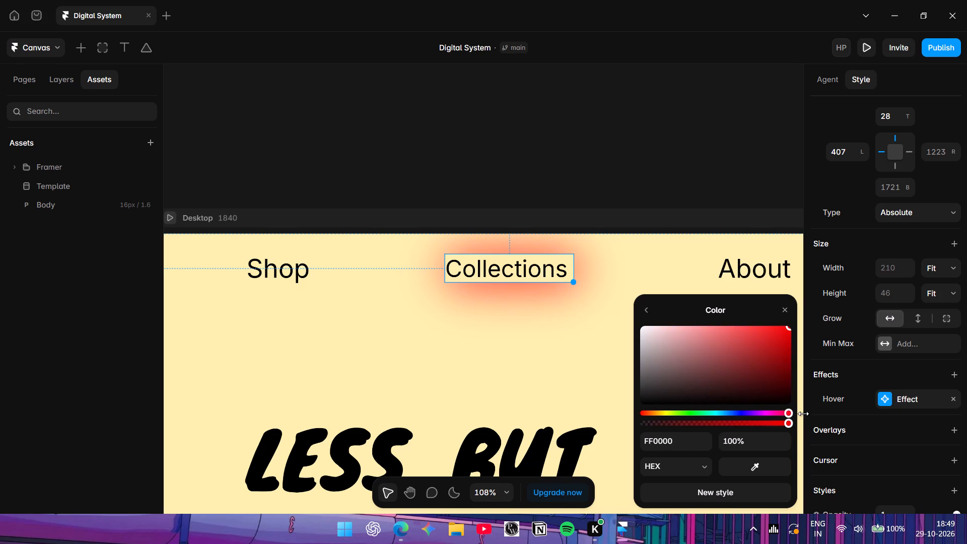
drag(803, 414, 751, 412)
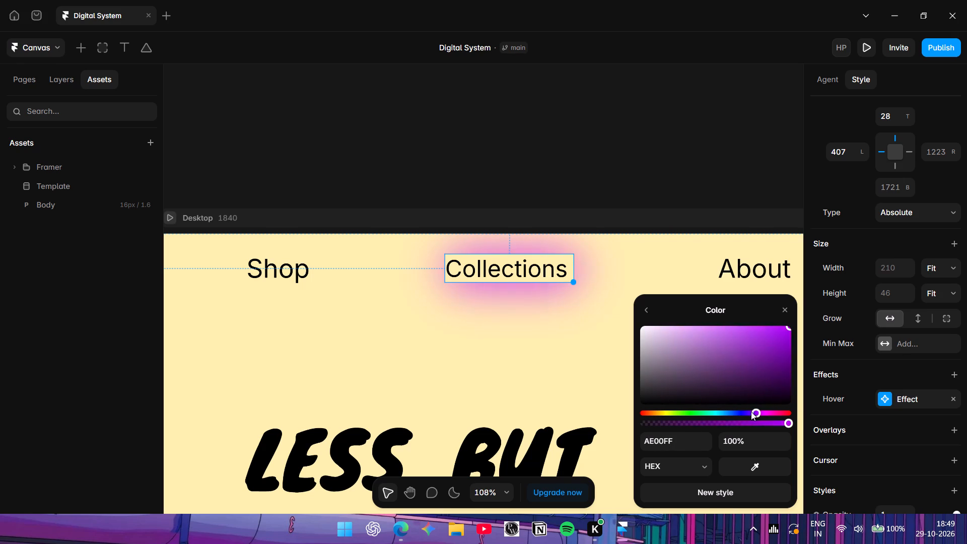
drag(751, 412, 736, 412)
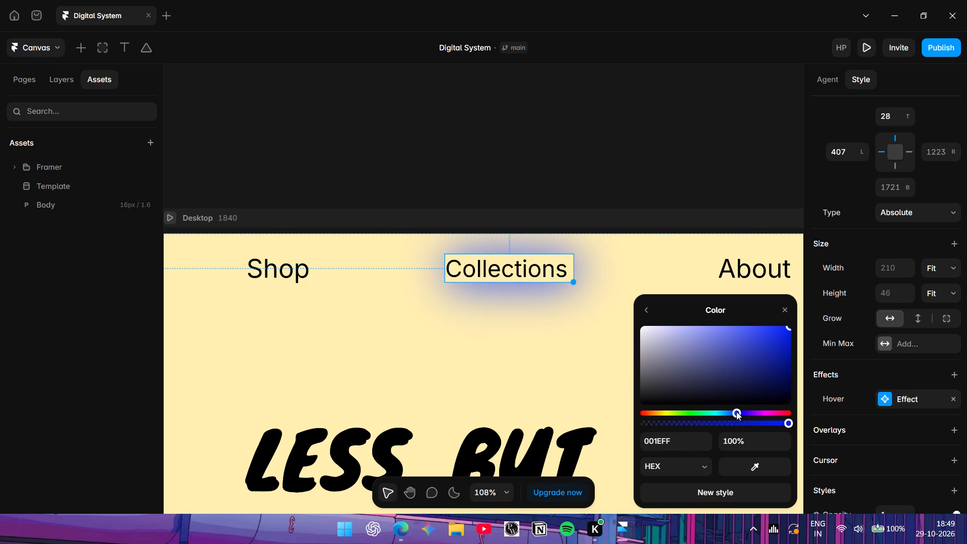
drag(736, 412, 717, 411)
click(583, 375)
click(523, 278)
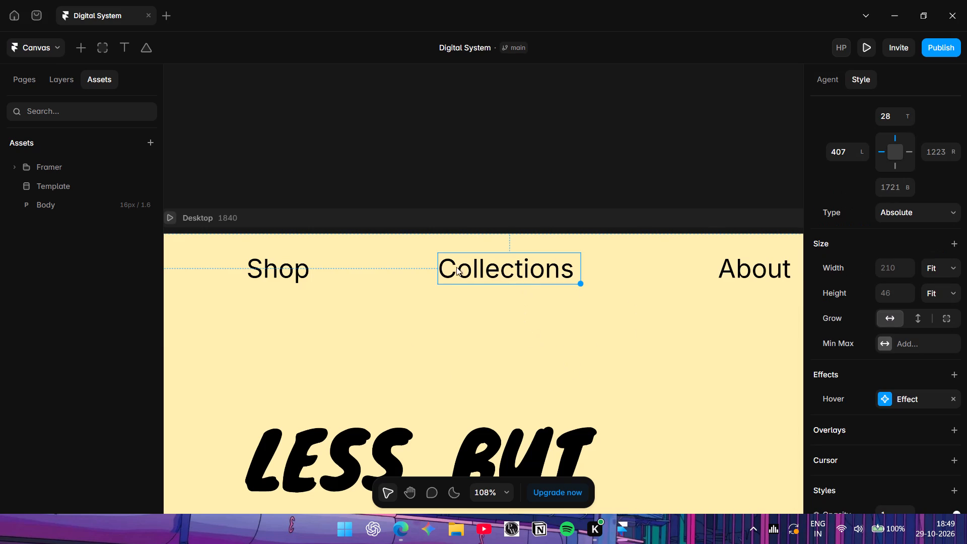
Set the scale of the Shop link's Press effect to 0.9.
click(260, 266)
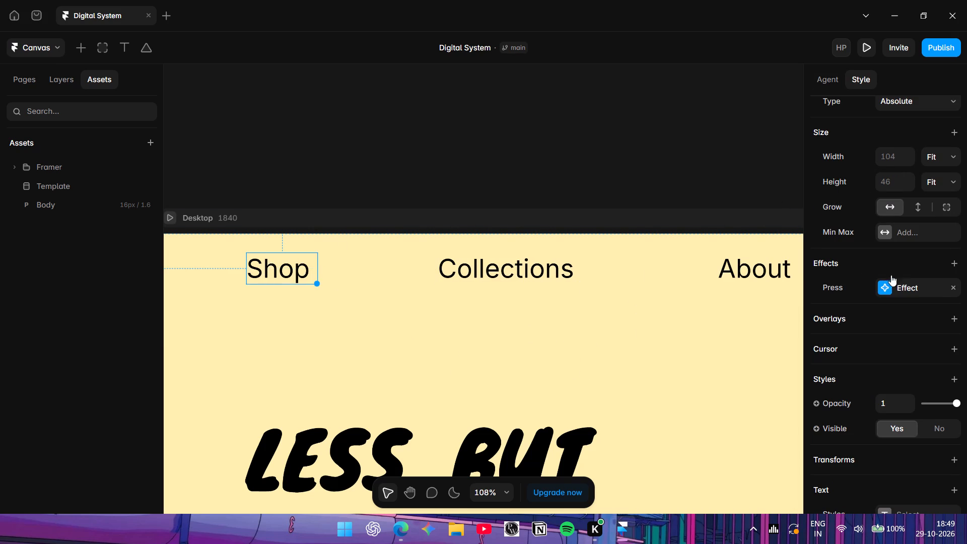
click(889, 286)
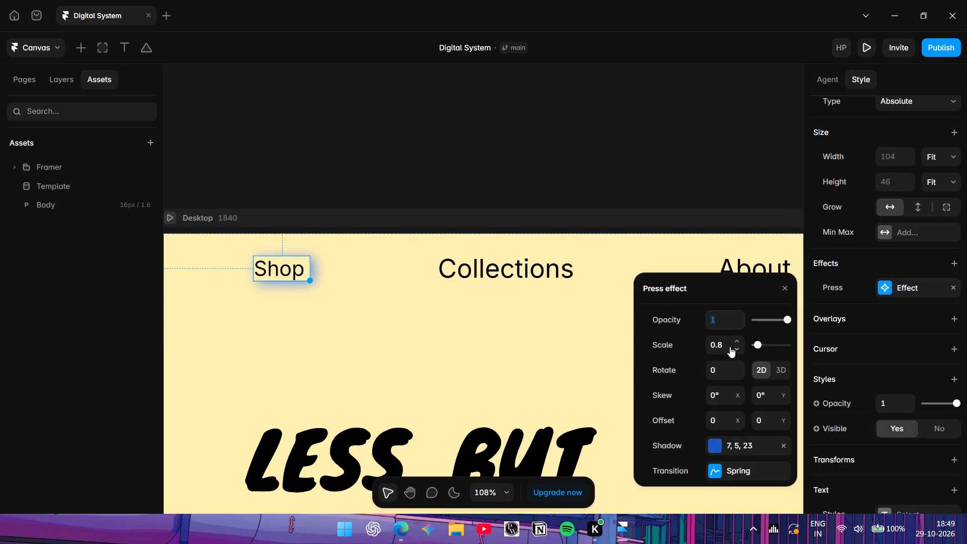
click(735, 342)
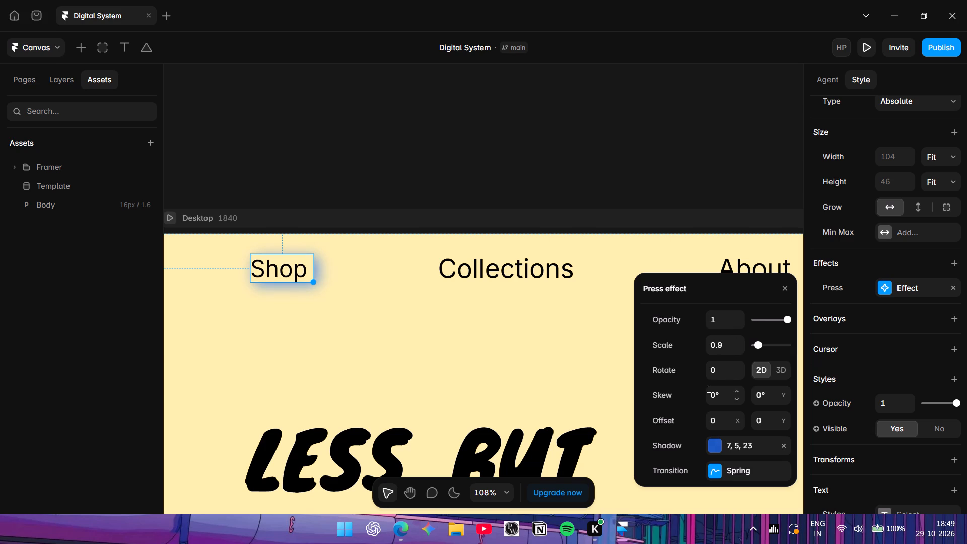
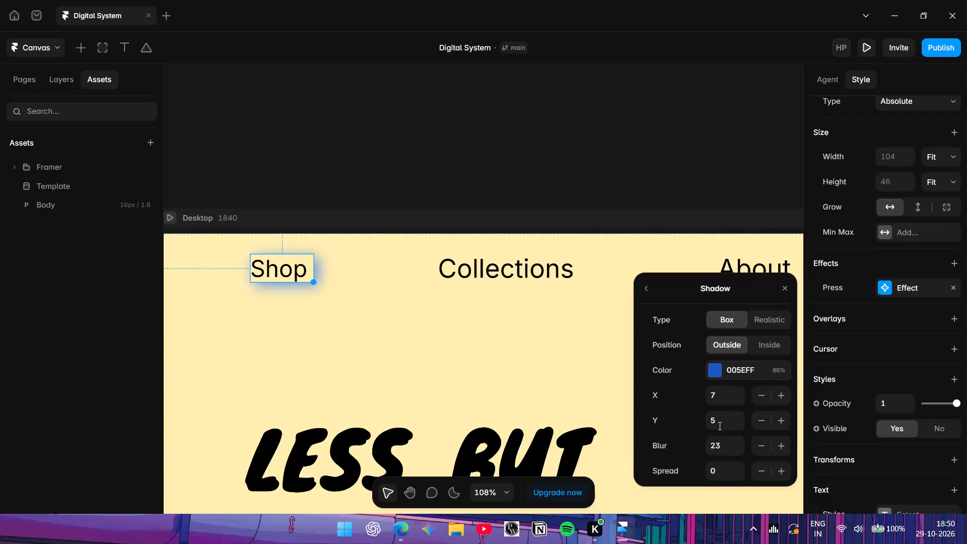
Recolour the Shop link's Press shadow to cyan 00E5FF.
click(715, 368)
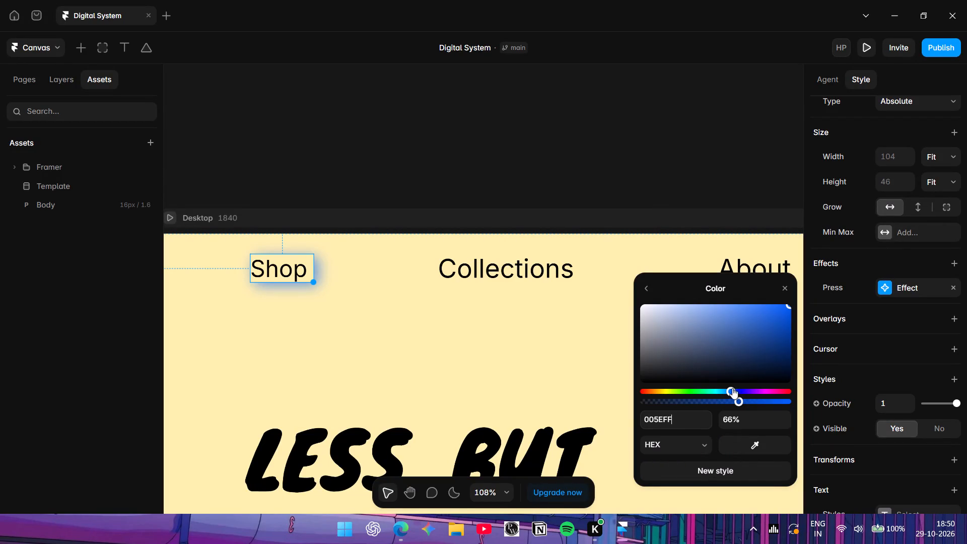
drag(730, 388, 718, 394)
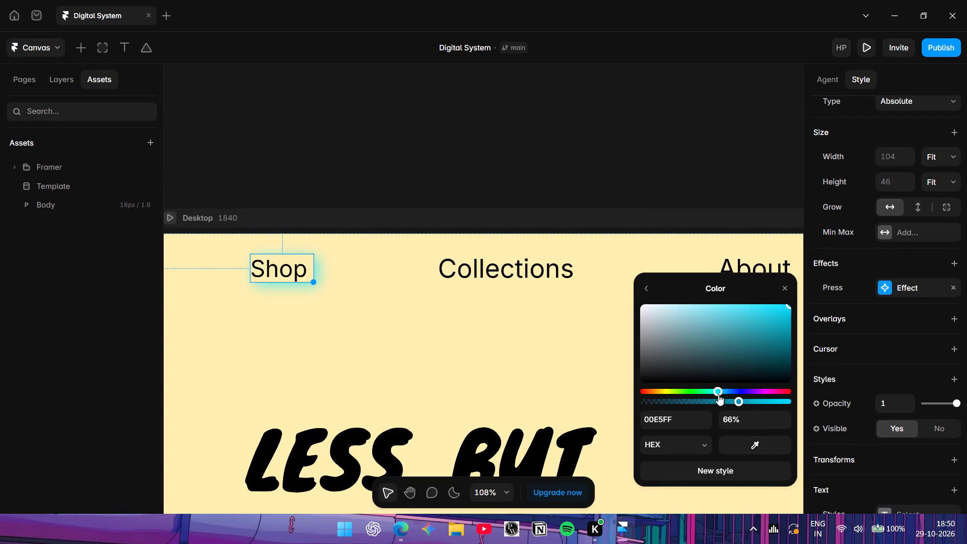
click(651, 286)
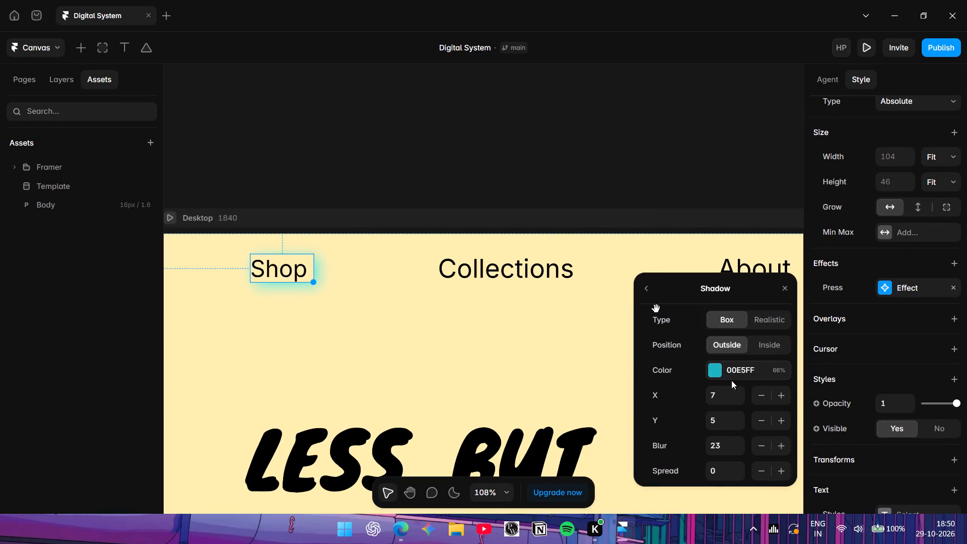
Set the Shop link's Press shadow offset to X 3 and Y 1.
triple_click(783, 395)
click(781, 394)
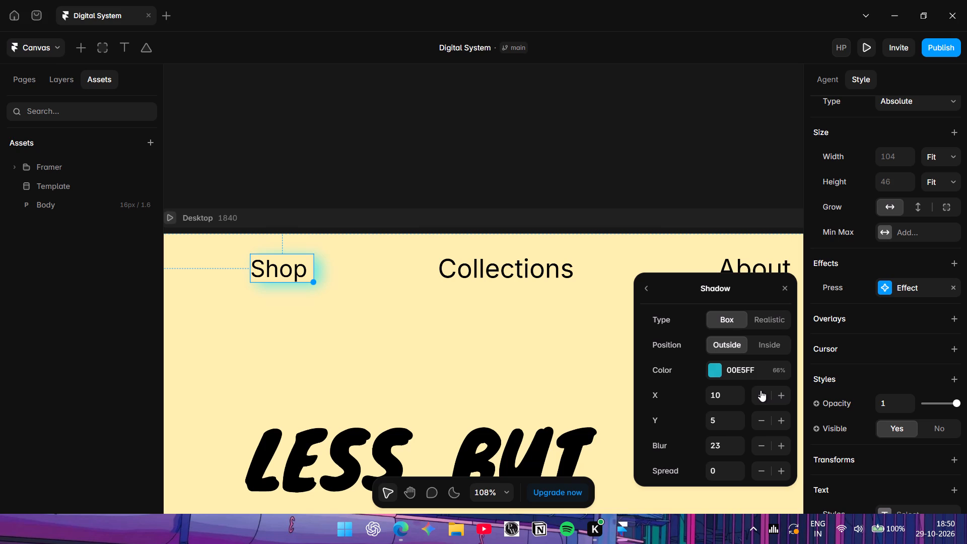
triple_click(760, 390)
click(760, 390)
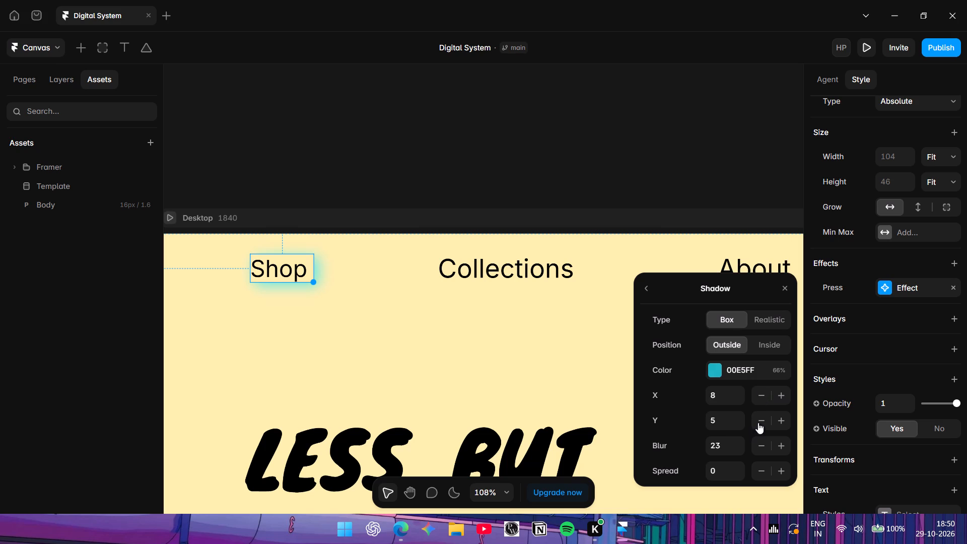
triple_click(762, 419)
click(763, 419)
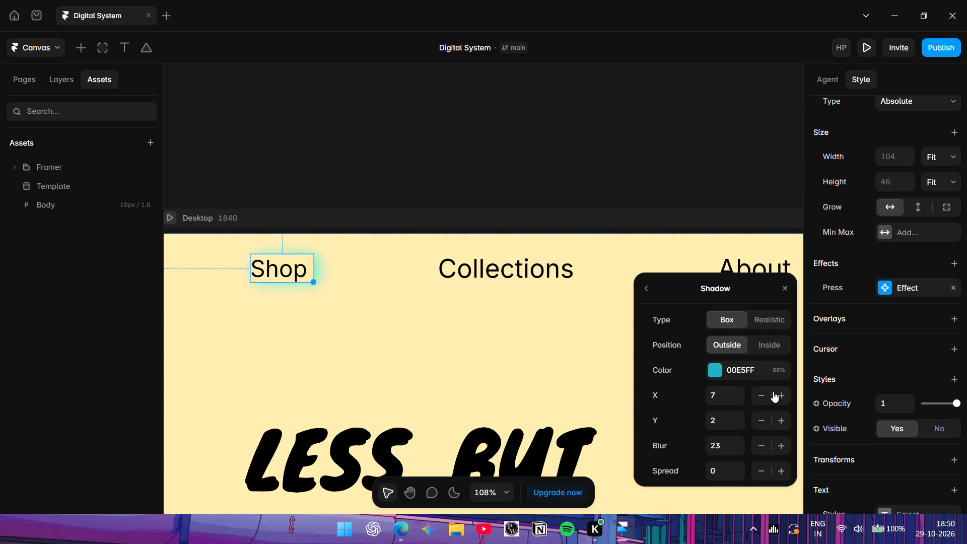
double_click(766, 392)
click(765, 392)
click(765, 392)
Increase the blur of the Shop link's Press shadow to 54 and close the effect settings.
triple_click(780, 441)
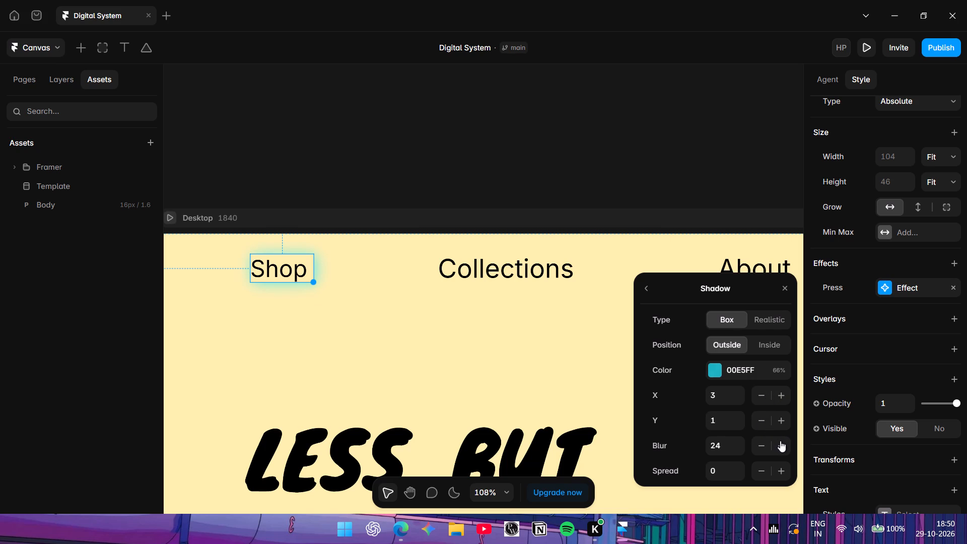
triple_click(780, 441)
triple_click(781, 441)
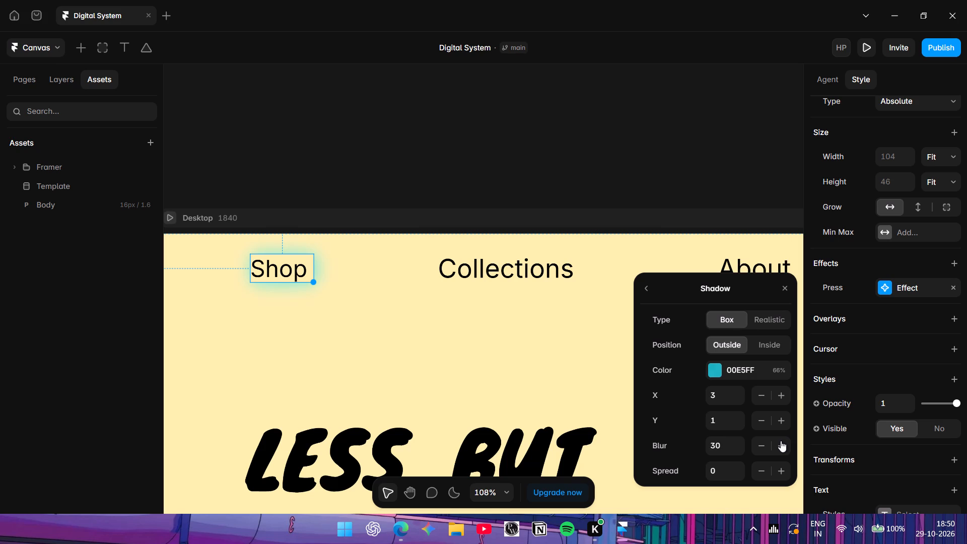
double_click(781, 441)
triple_click(781, 447)
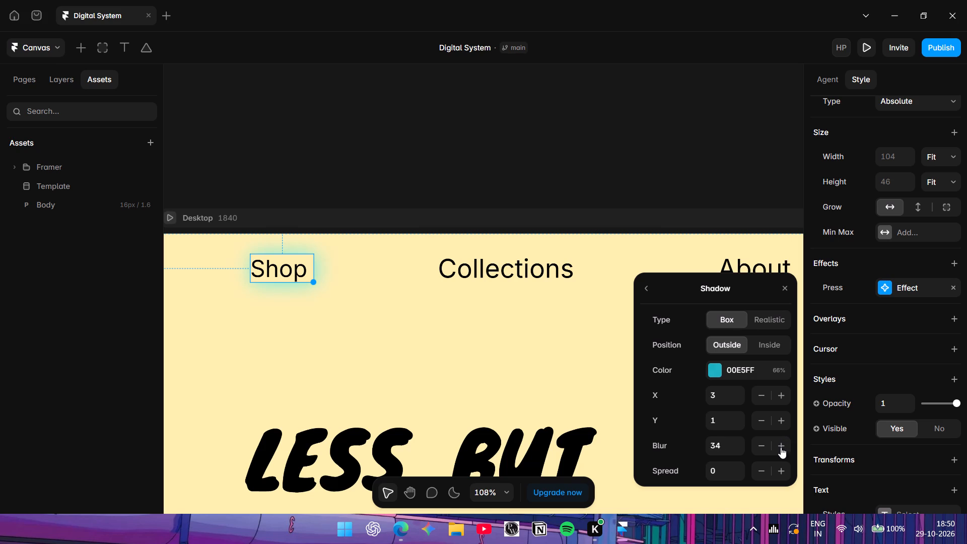
triple_click(781, 447)
triple_click(781, 445)
triple_click(781, 445)
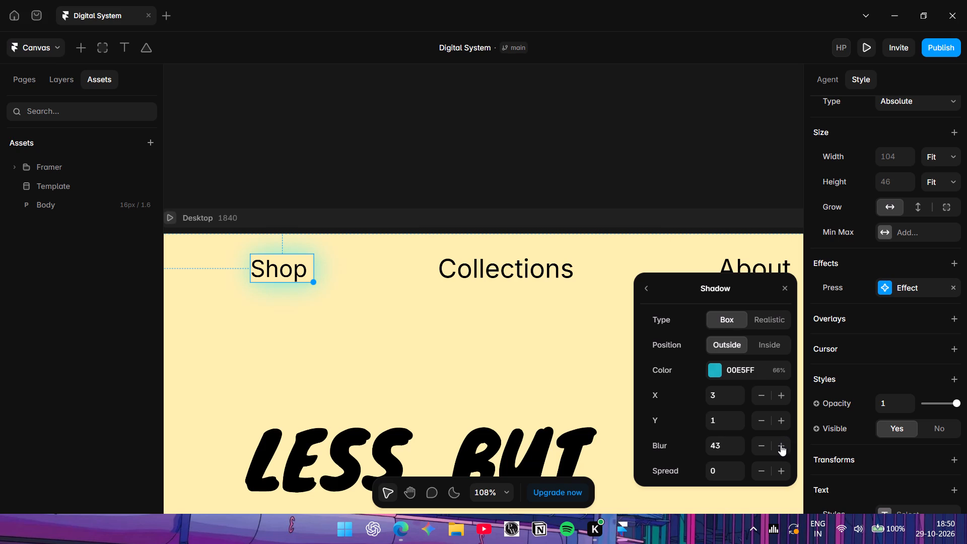
triple_click(781, 445)
double_click(781, 443)
triple_click(781, 440)
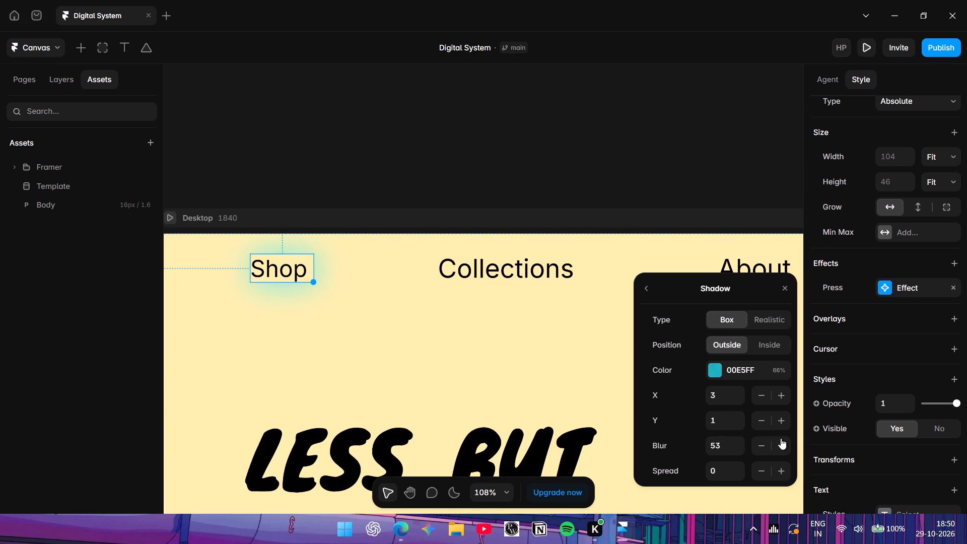
click(781, 438)
click(523, 344)
Preview the site, test the Shop Press effect and the Collections Hover effect, and return to the canvas.
click(862, 53)
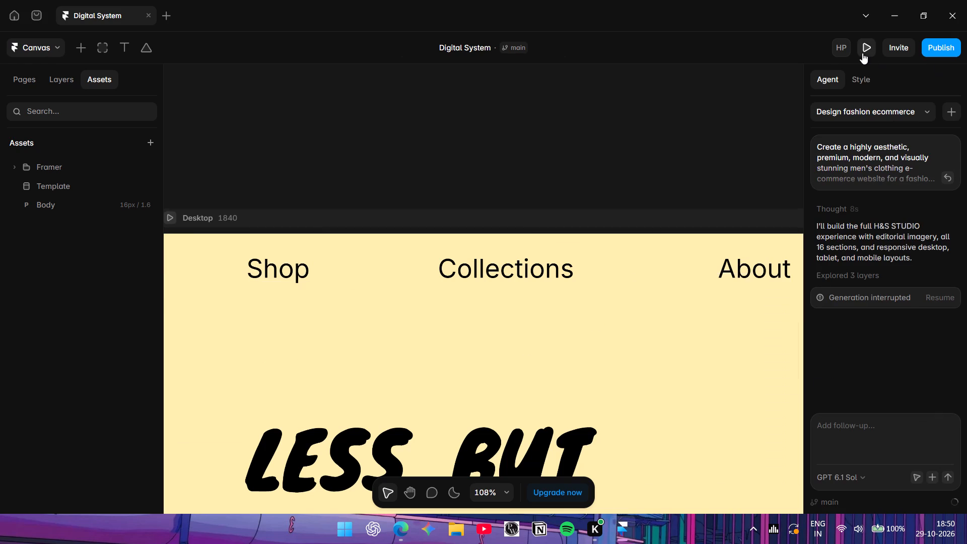
double_click(131, 114)
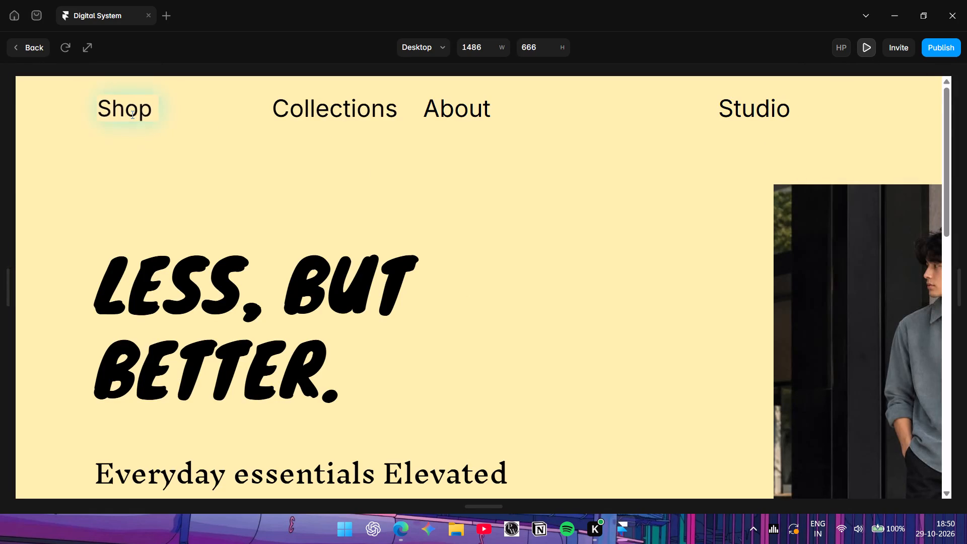
double_click(342, 113)
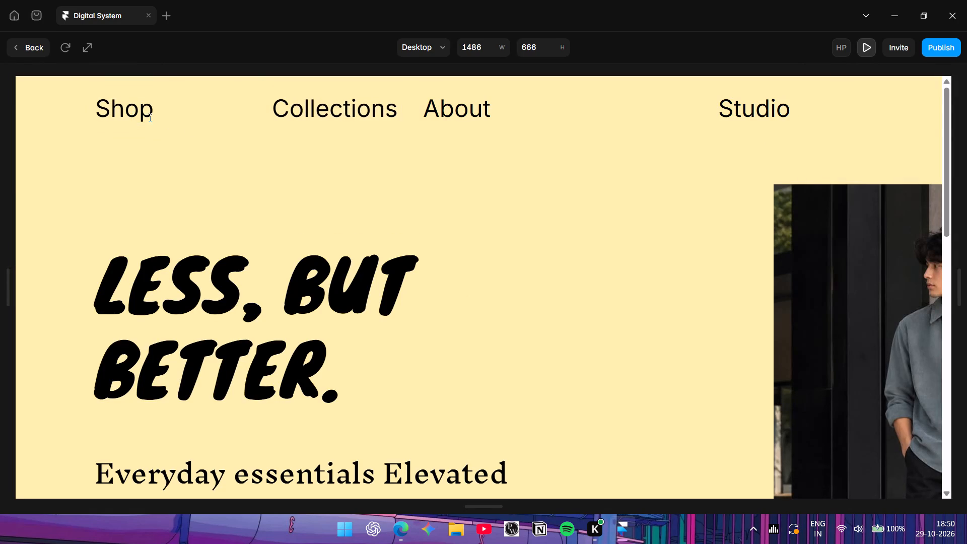
click(149, 117)
click(158, 119)
click(127, 117)
double_click(334, 120)
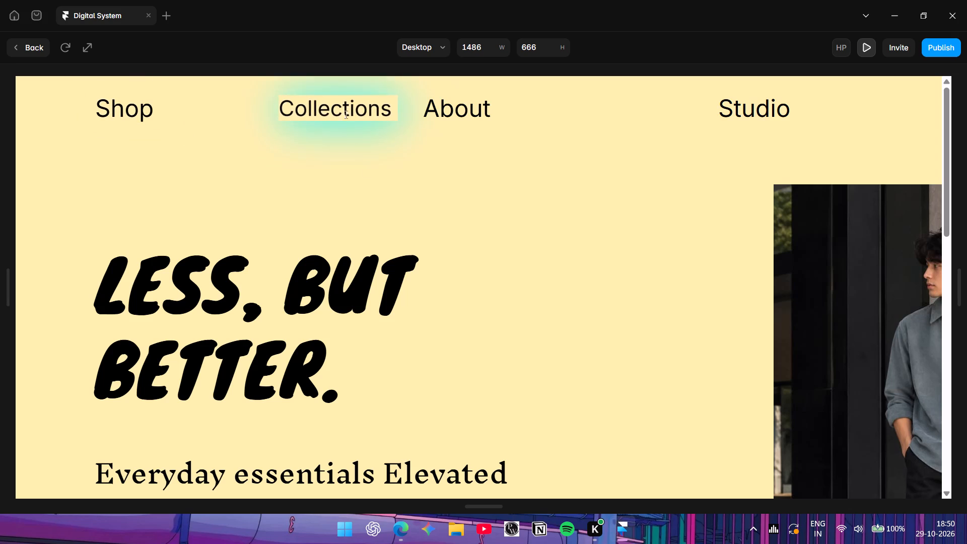
click(18, 45)
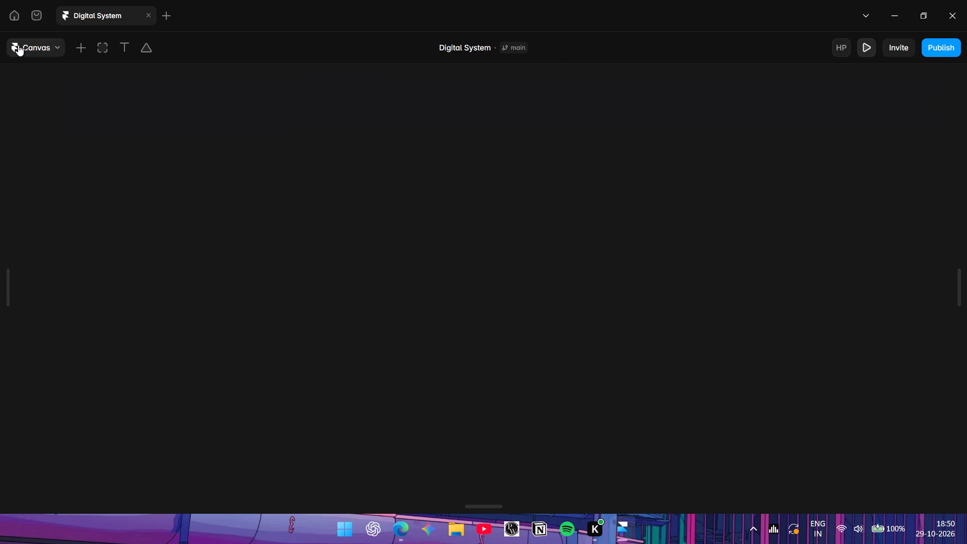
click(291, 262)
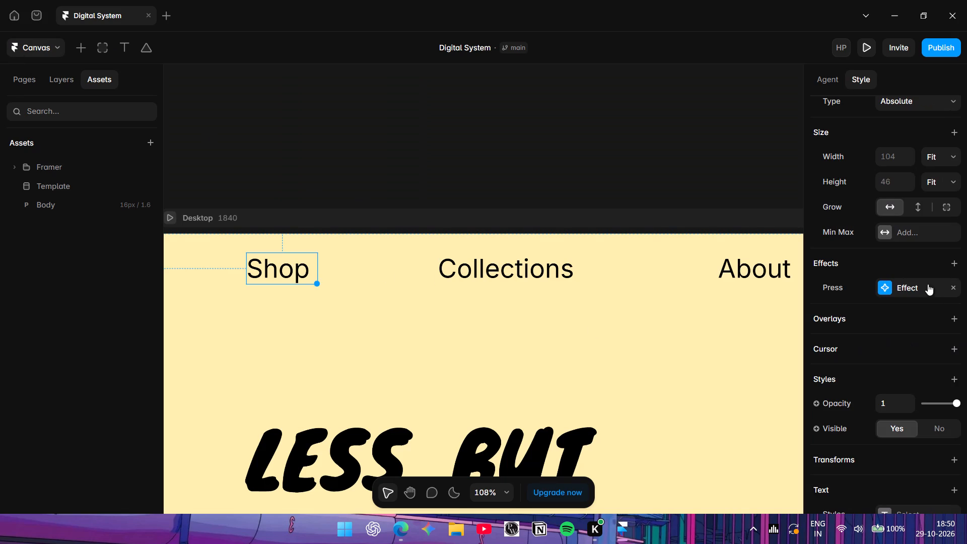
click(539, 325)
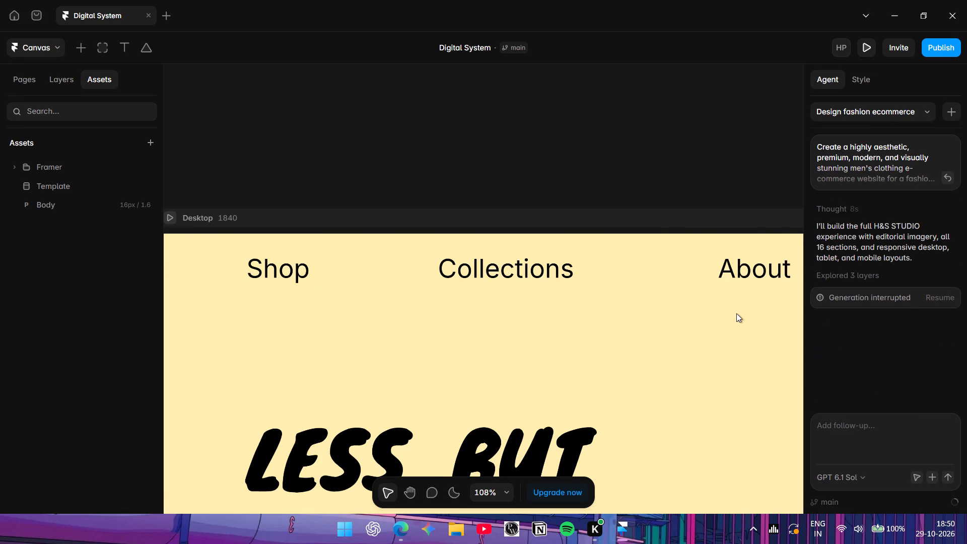
Add a Hover effect to the About link in the desktop navigation and set its scale to 0.9.
scroll(736, 313, left, 4)
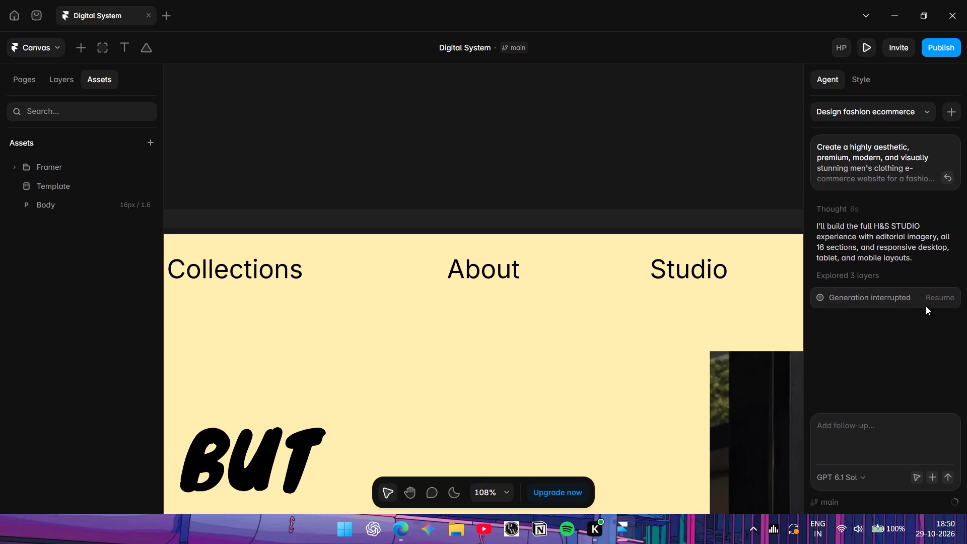
click(527, 270)
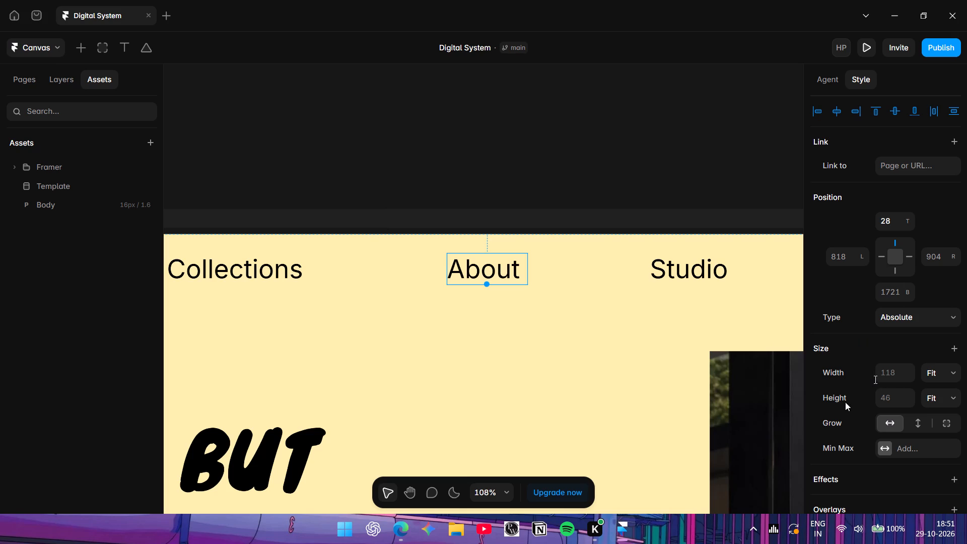
scroll(903, 381, down, 3)
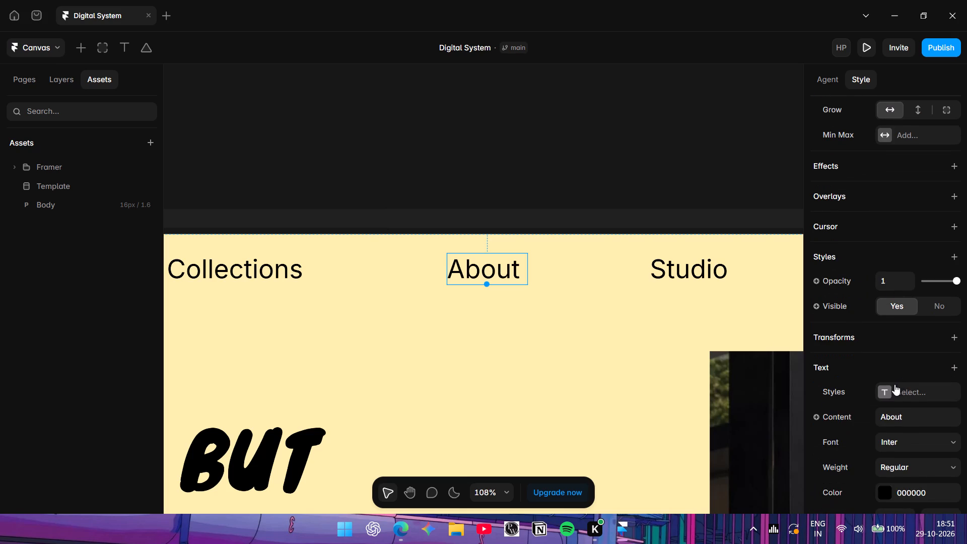
scroll(894, 384, down, 1)
scroll(880, 357, up, 4)
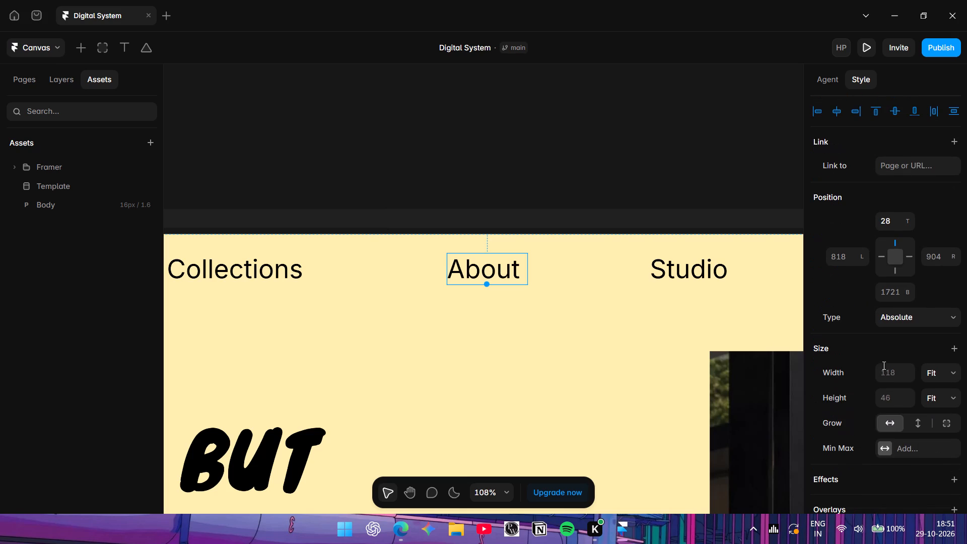
click(926, 473)
click(892, 390)
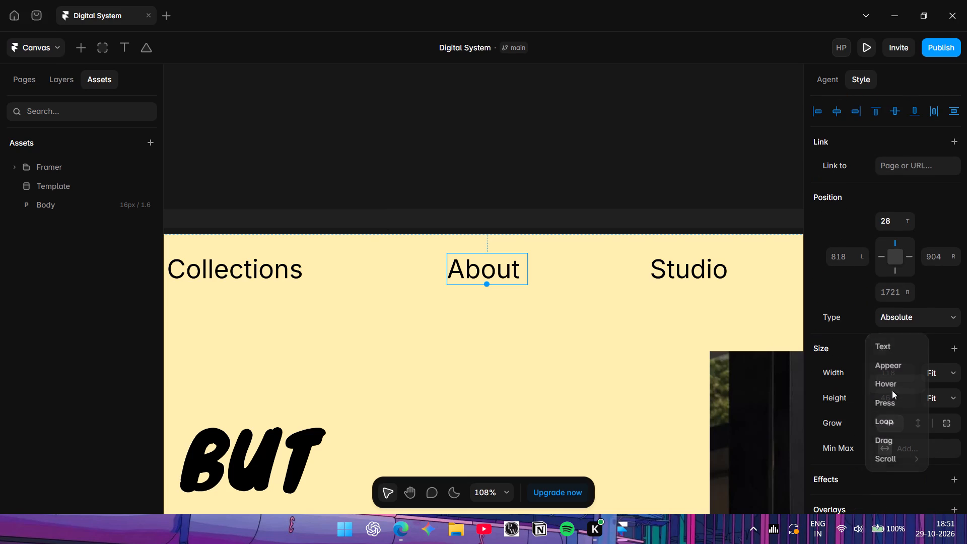
double_click(737, 372)
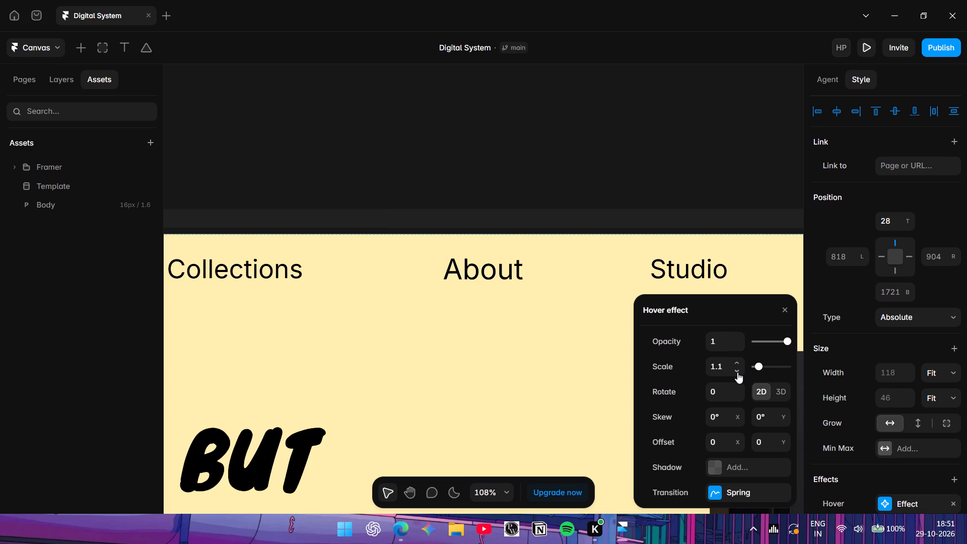
Add an outside box shadow to the About link's Hover effect, coloured cyan 00D9FF at 56% opacity.
click(718, 468)
click(710, 464)
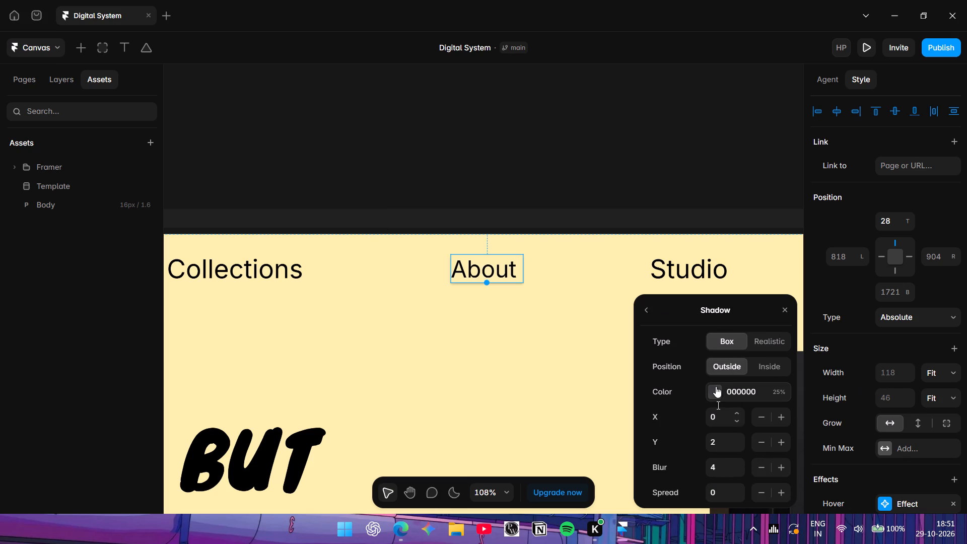
click(715, 389)
click(719, 414)
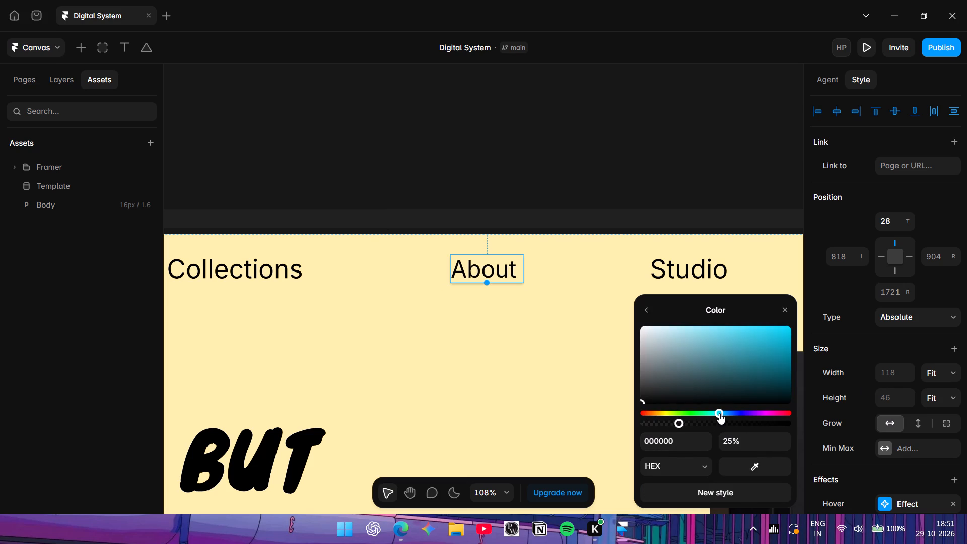
drag(745, 366, 849, 198)
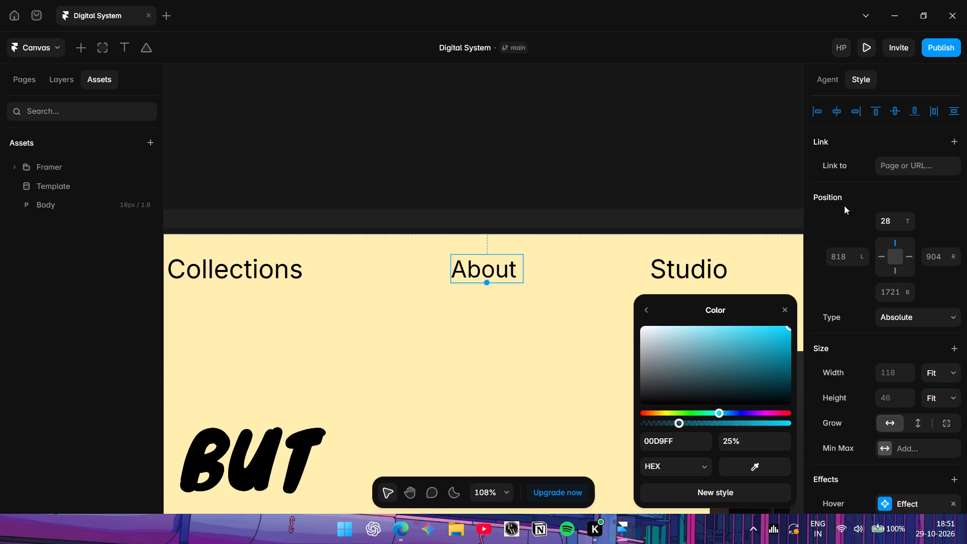
drag(681, 423, 696, 431)
drag(696, 431, 688, 423)
click(642, 306)
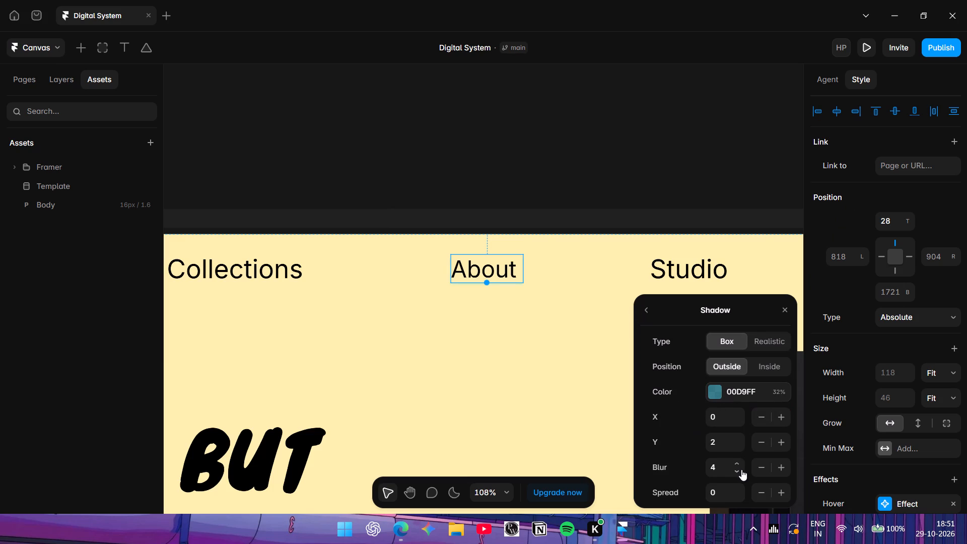
click(707, 382)
click(709, 392)
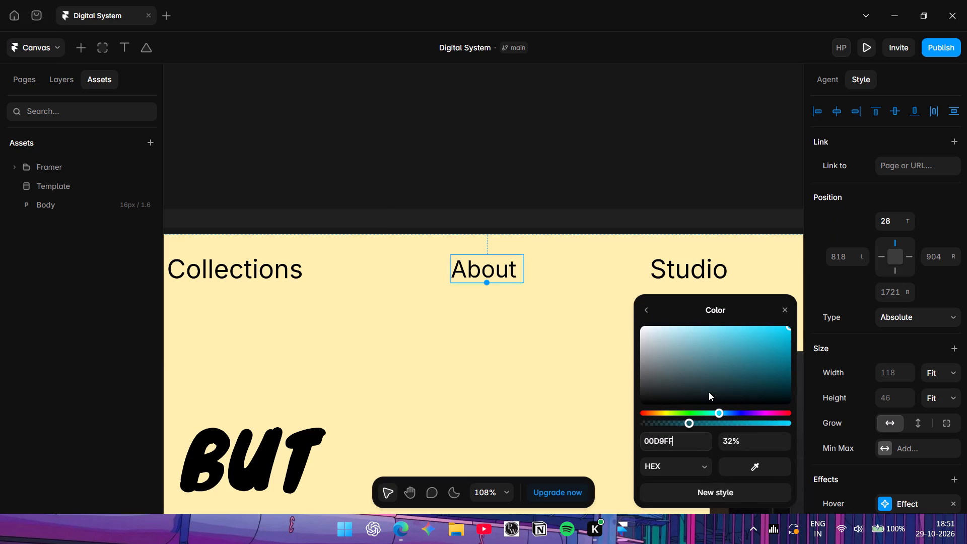
drag(689, 422, 714, 429)
drag(714, 429, 725, 434)
click(650, 303)
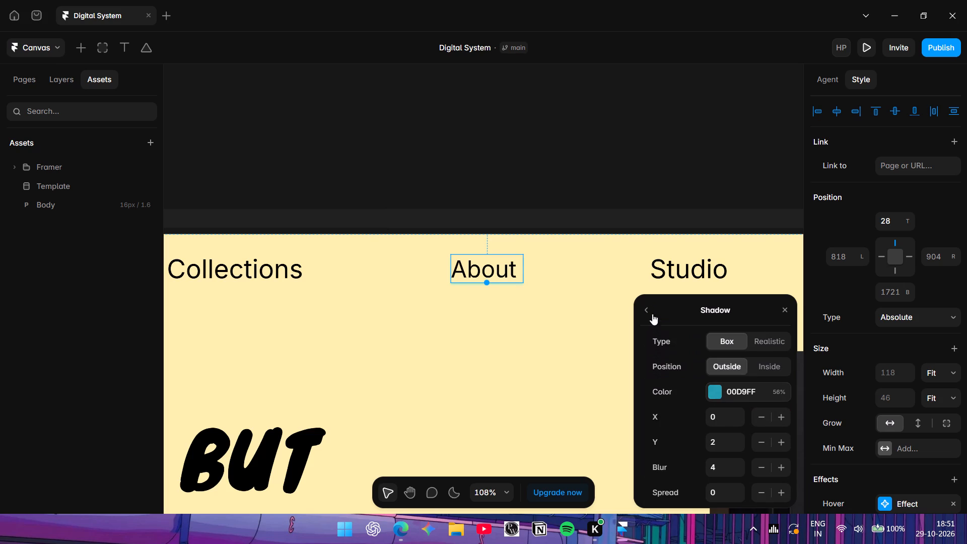
Set the horizontal X offset of the About link's Hover shadow to 1.
click(715, 393)
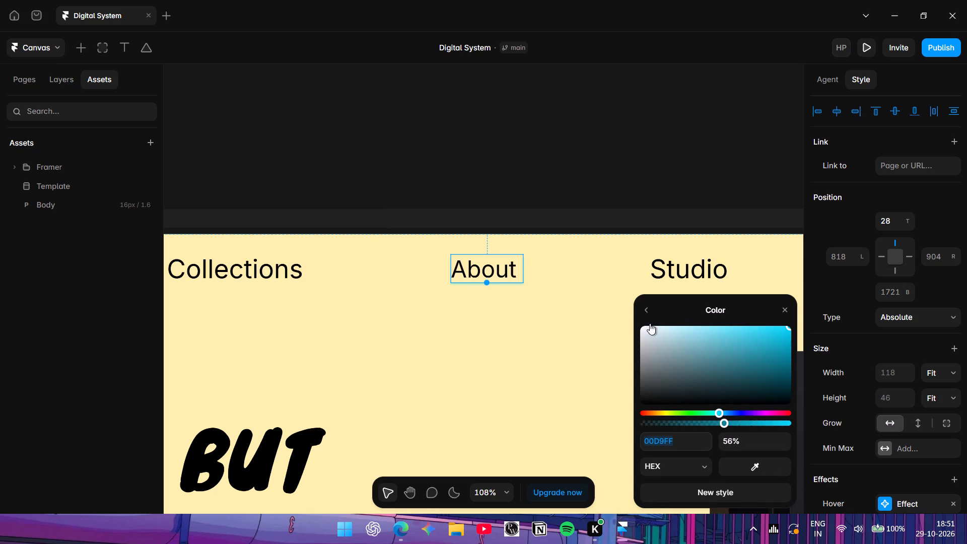
click(642, 317)
scroll(735, 390, down, 1)
triple_click(788, 417)
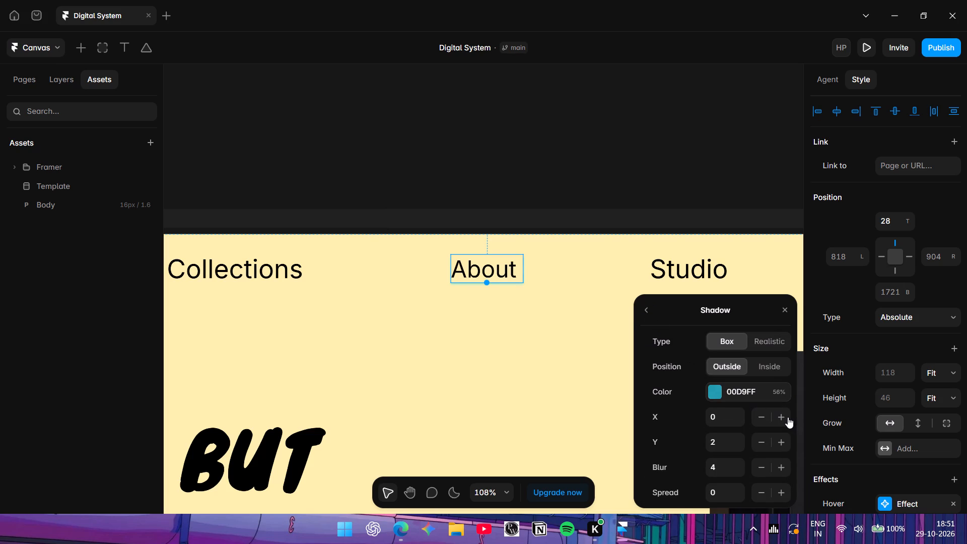
click(783, 416)
double_click(763, 416)
click(763, 416)
Set the blur of the About link's Hover shadow to 50 and close the effect settings.
triple_click(783, 464)
double_click(783, 464)
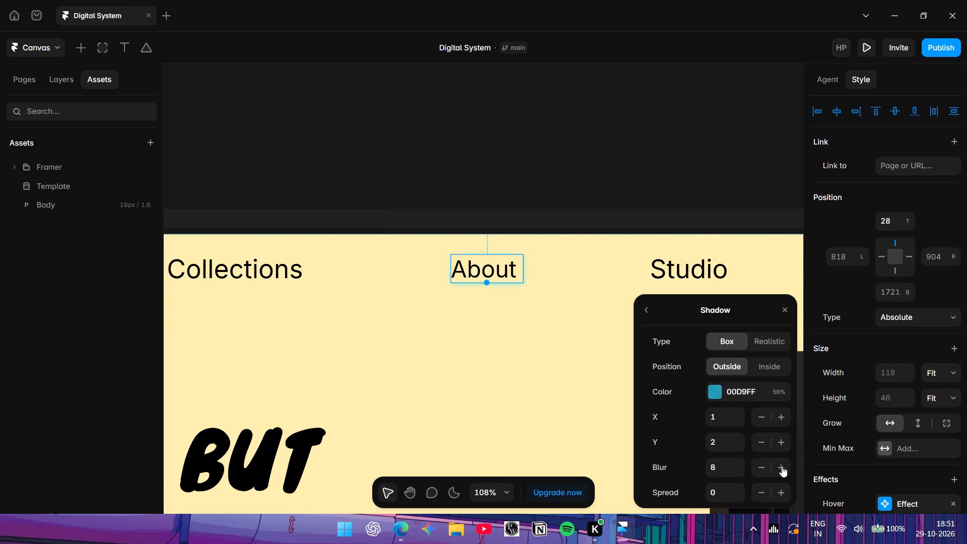
double_click(782, 466)
click(725, 457)
click(719, 468)
key(BackSpace)
key(5)
key(0)
key(Return)
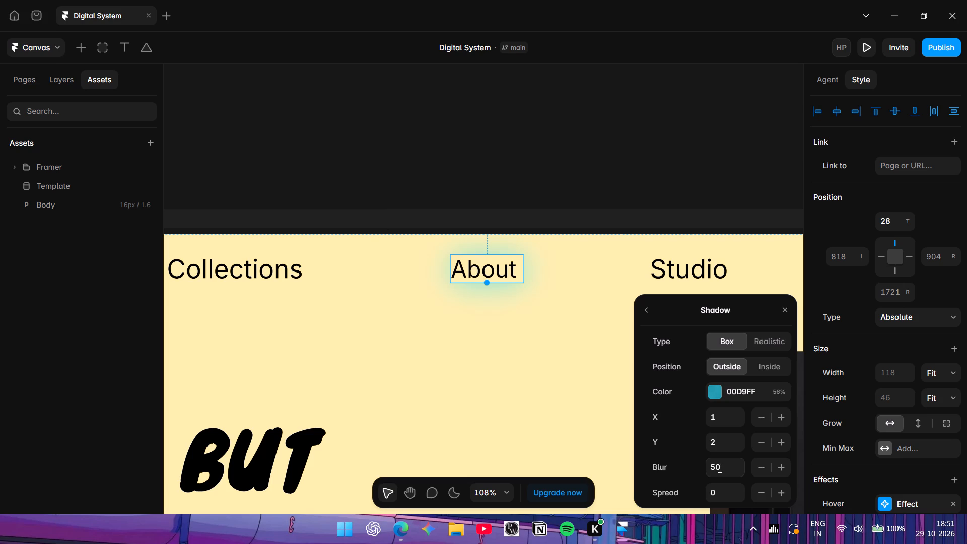
click(498, 411)
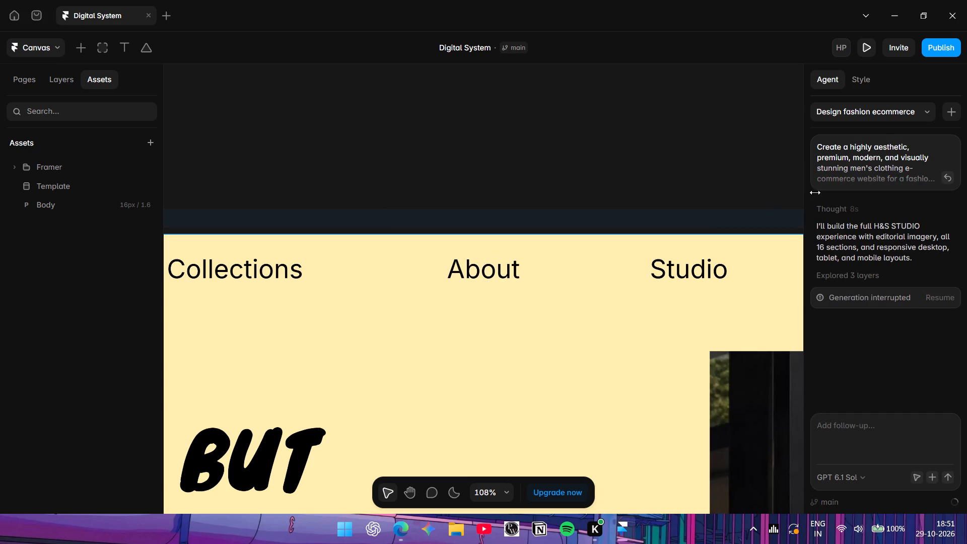
Preview the site in desktop view to check the navigation links, and return to the canvas.
click(871, 43)
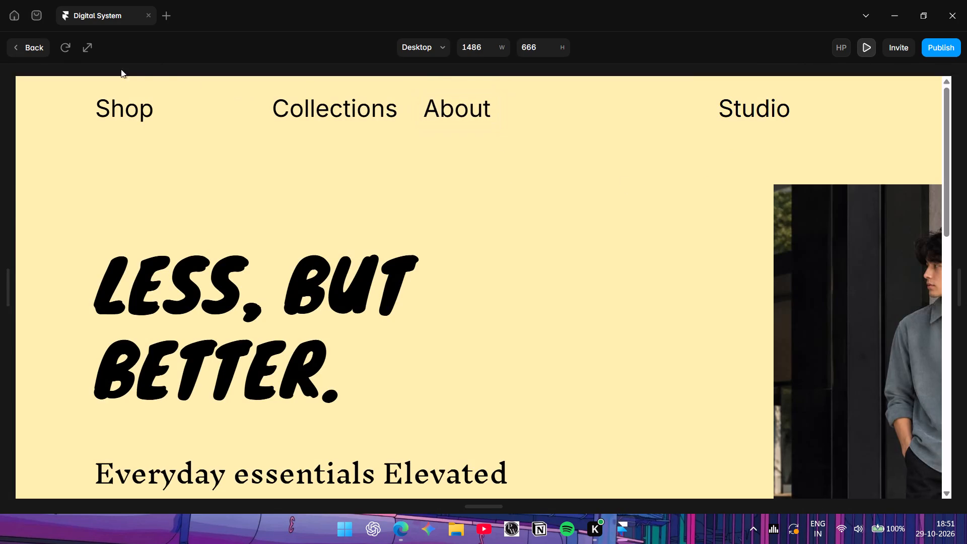
click(18, 42)
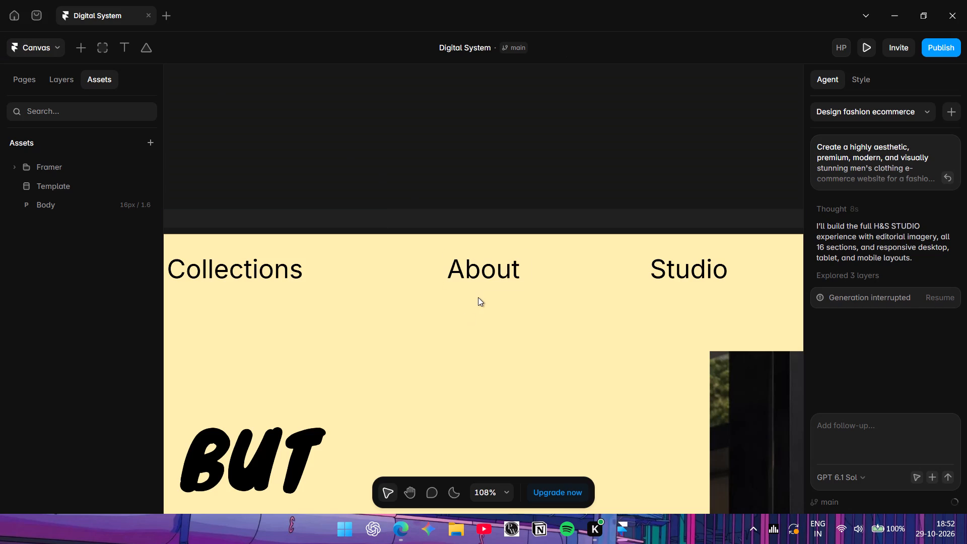
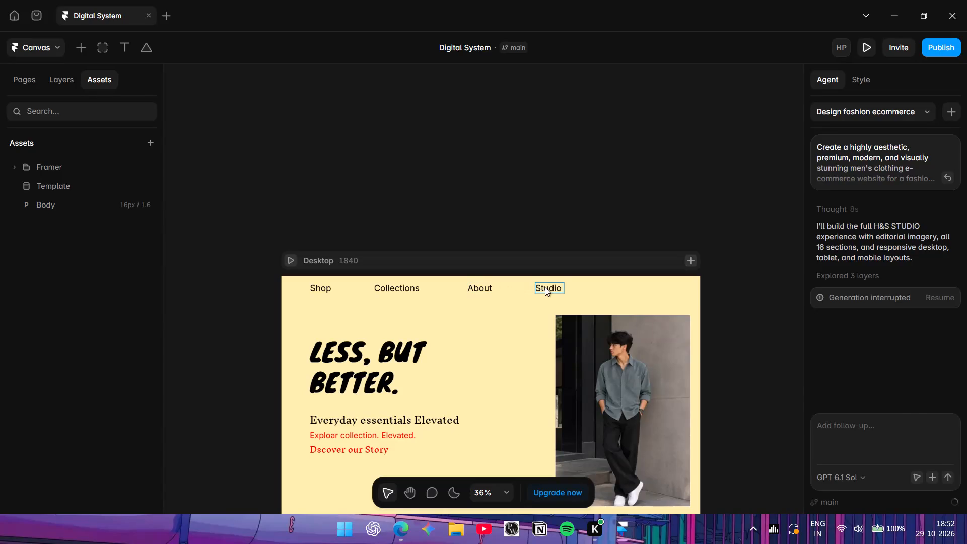
Add a Hover effect to the Studio navigation link with its scale set to 0.9.
click(545, 287)
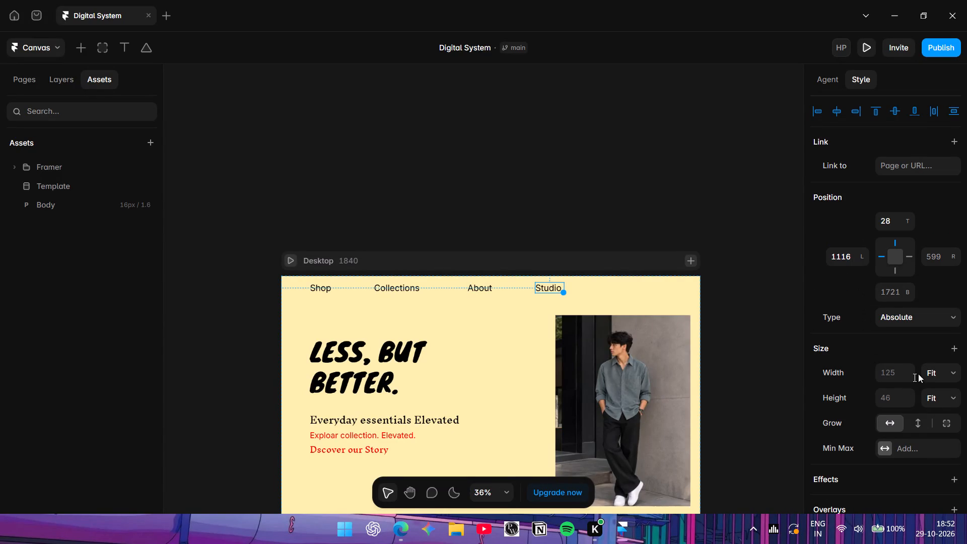
scroll(920, 374, down, 1)
click(923, 374)
click(900, 284)
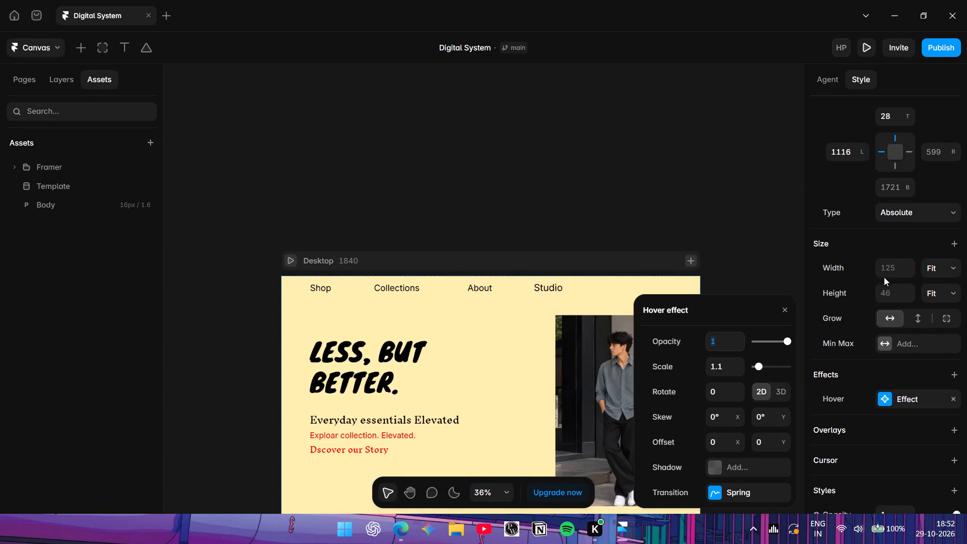
double_click(734, 370)
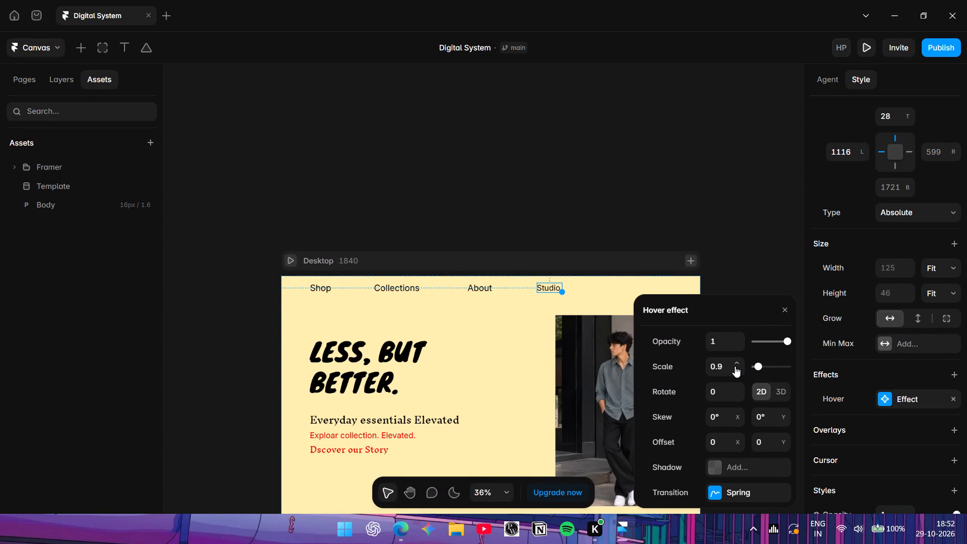
Add an outside box shadow to the Studio link's Hover effect.
scroll(735, 365, down, 2)
click(717, 470)
click(717, 467)
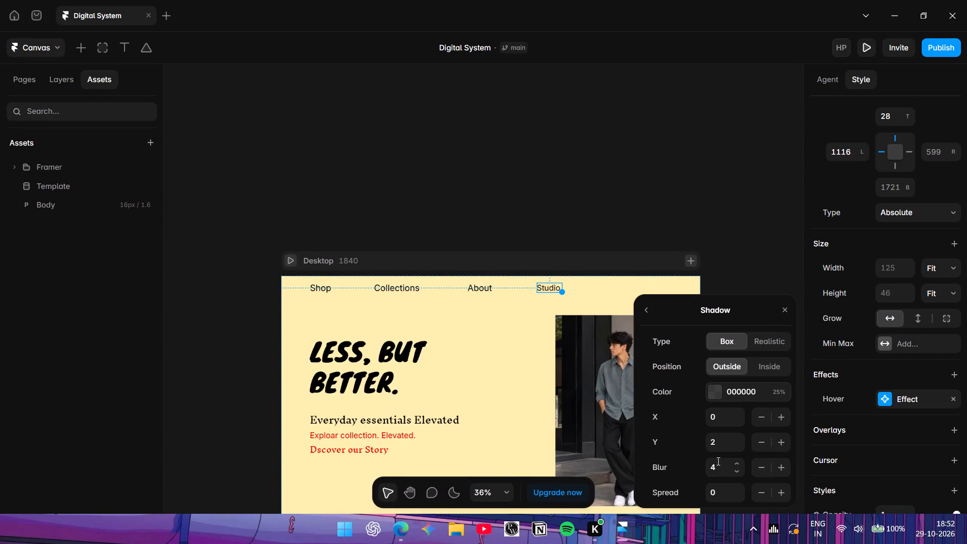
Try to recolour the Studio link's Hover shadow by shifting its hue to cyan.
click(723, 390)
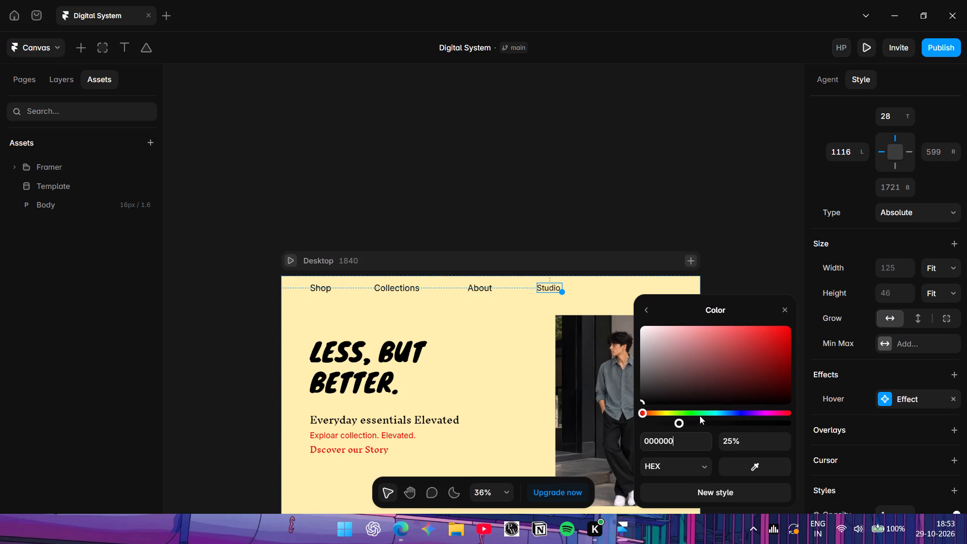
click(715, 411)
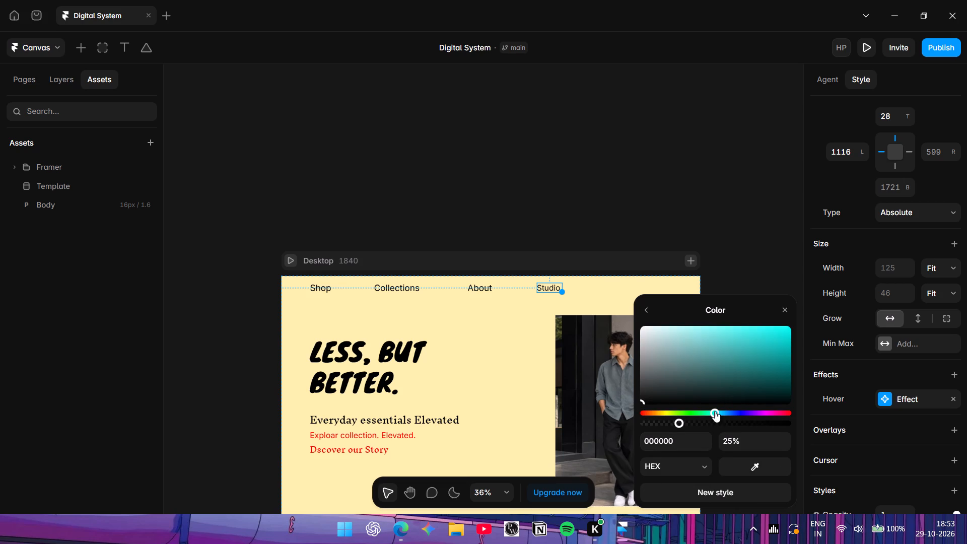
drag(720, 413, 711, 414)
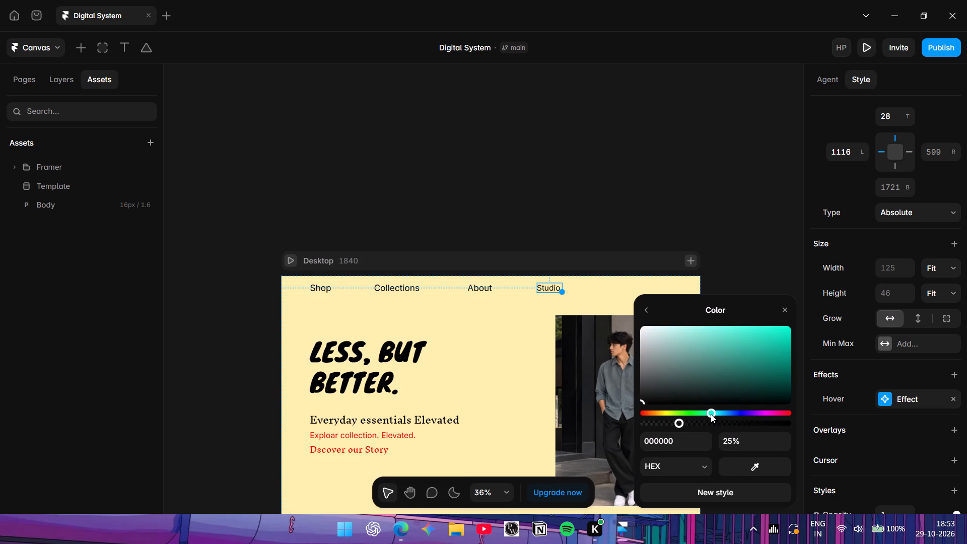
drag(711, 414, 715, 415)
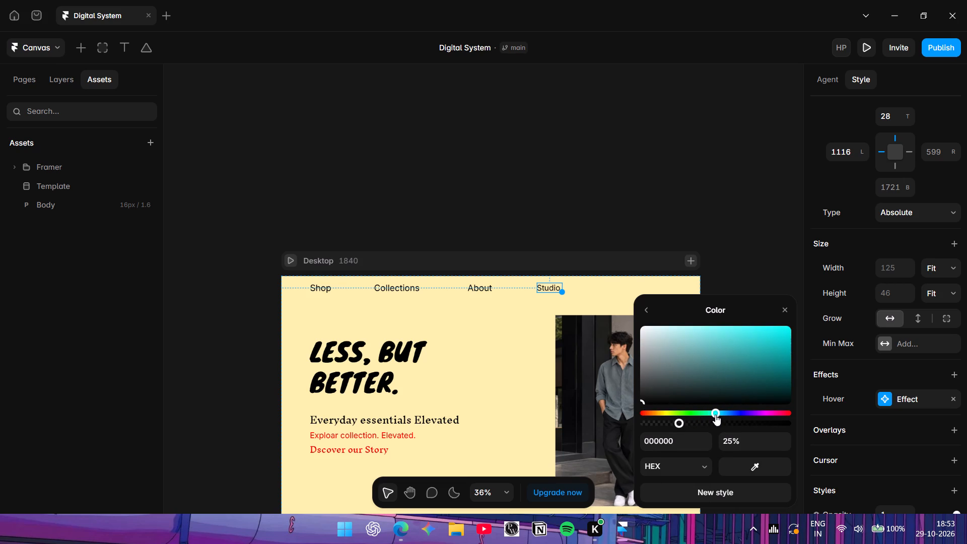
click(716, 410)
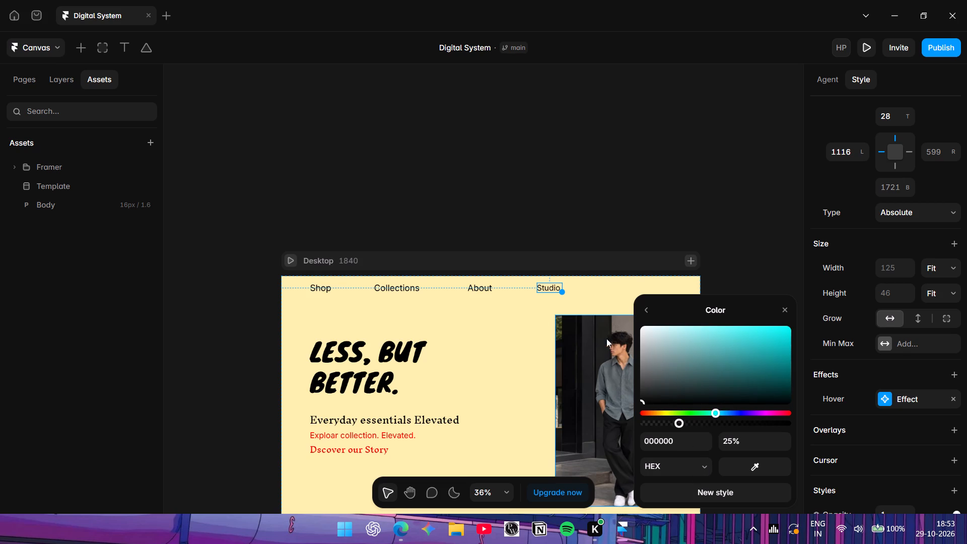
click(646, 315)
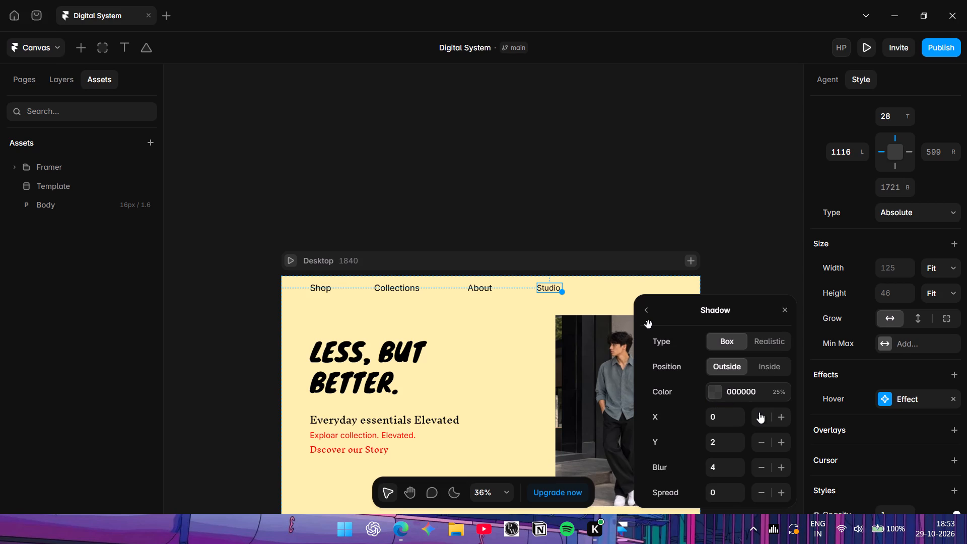
Offset the Studio link's Hover shadow to X 3 and Y -3.
click(786, 420)
click(786, 420)
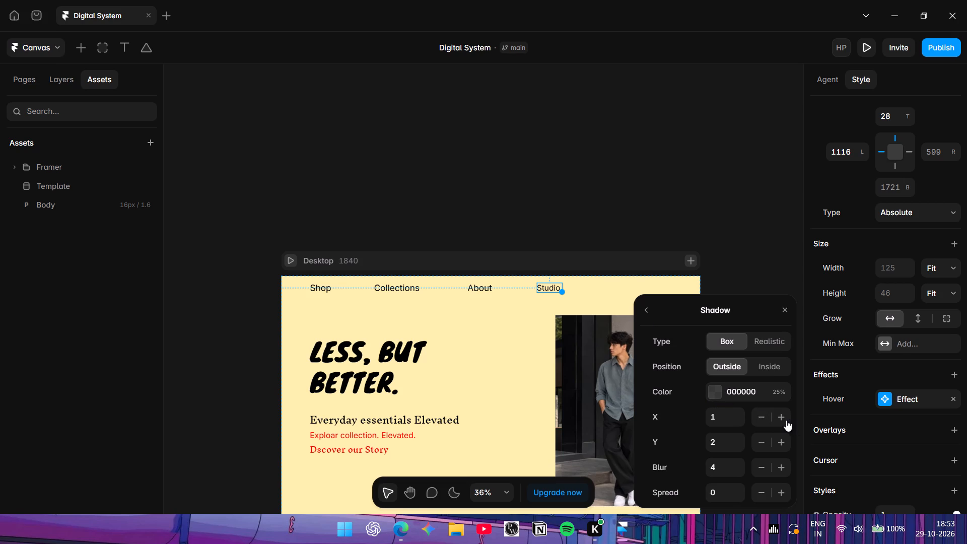
double_click(786, 420)
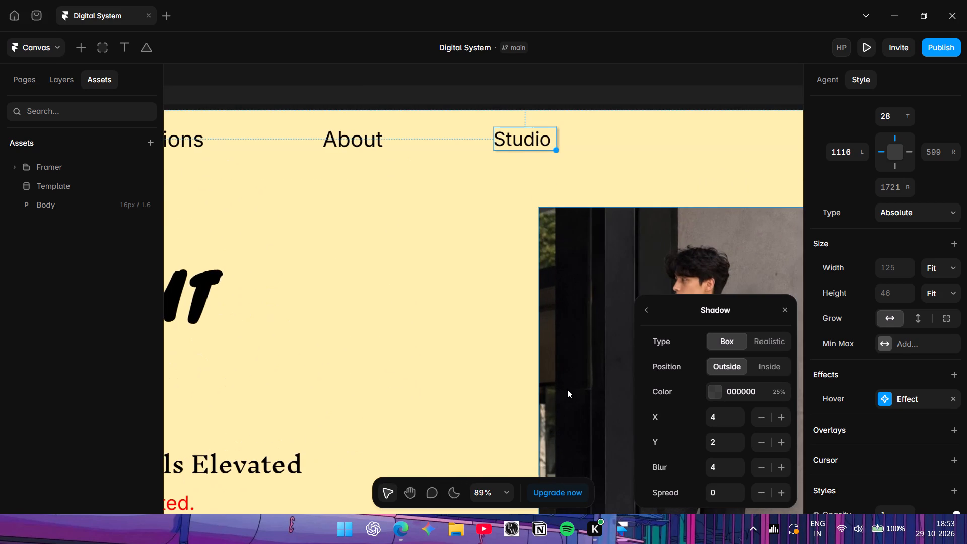
click(784, 417)
triple_click(784, 417)
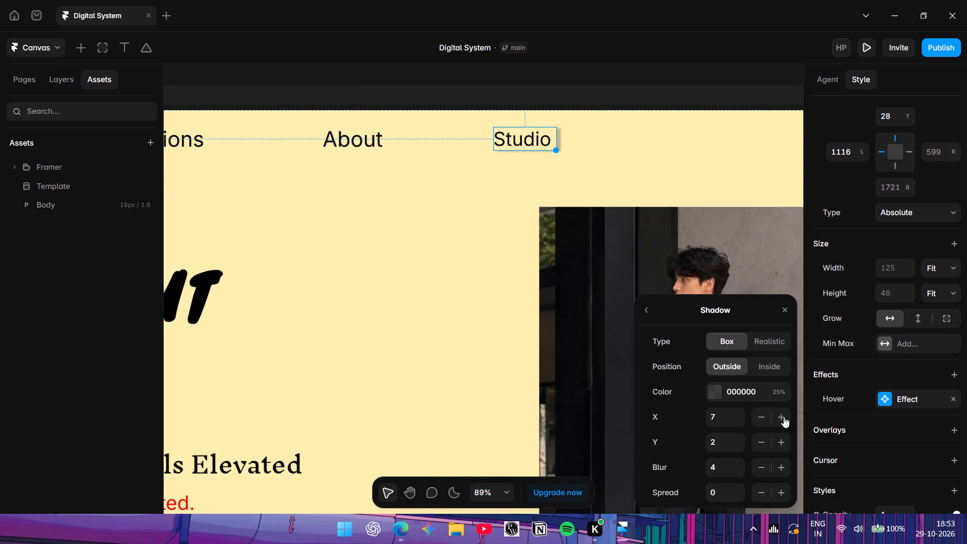
triple_click(756, 417)
double_click(756, 417)
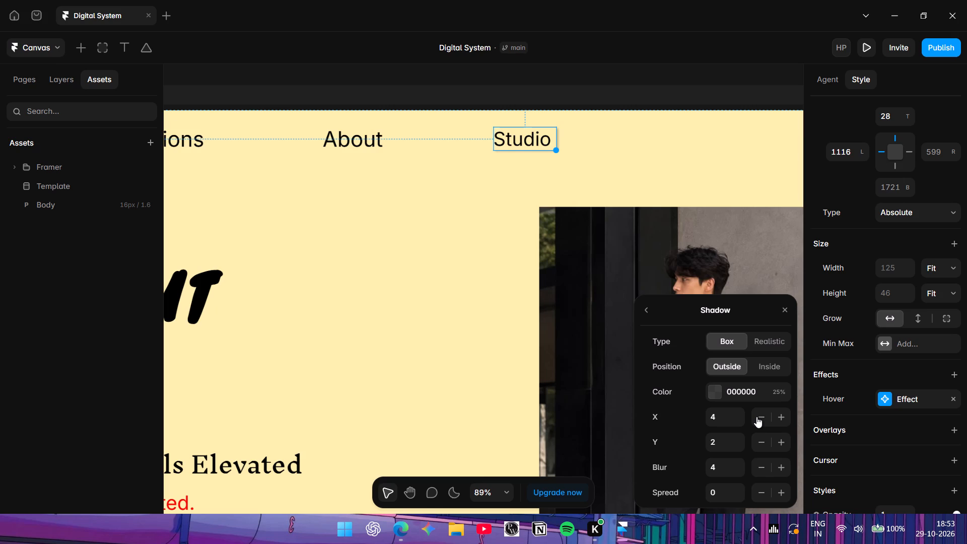
triple_click(762, 446)
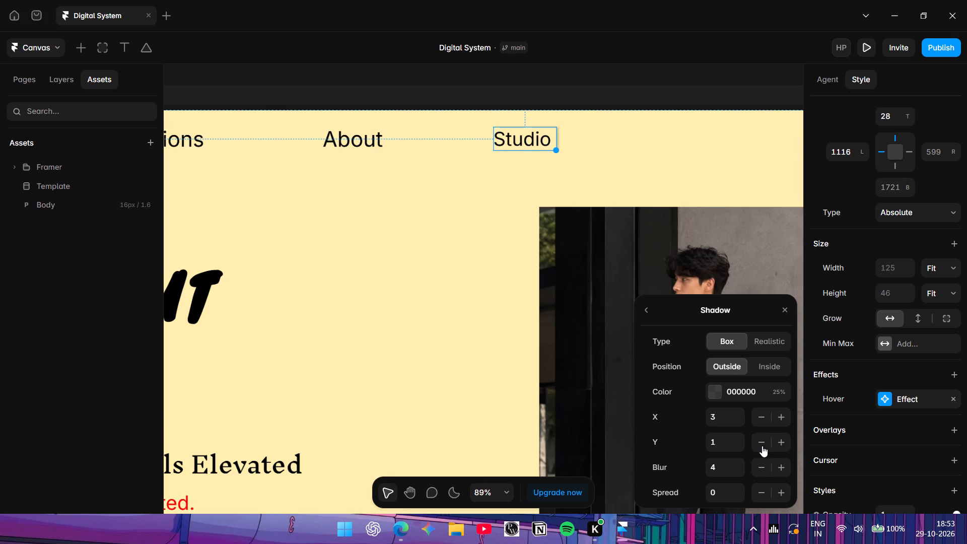
click(762, 446)
double_click(762, 446)
click(763, 446)
double_click(782, 450)
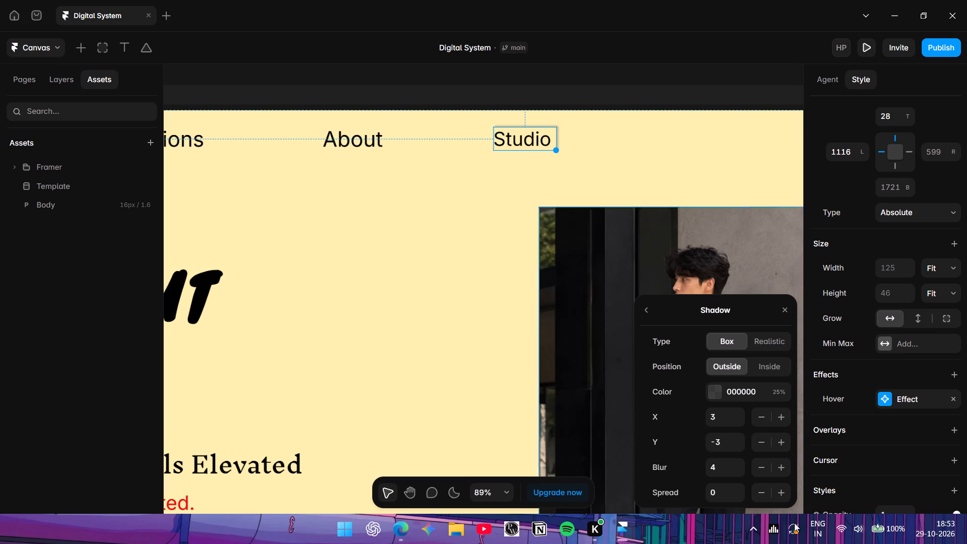
Set the blur of the Studio link's Hover shadow to 40 and return to the Hover effect settings.
click(724, 462)
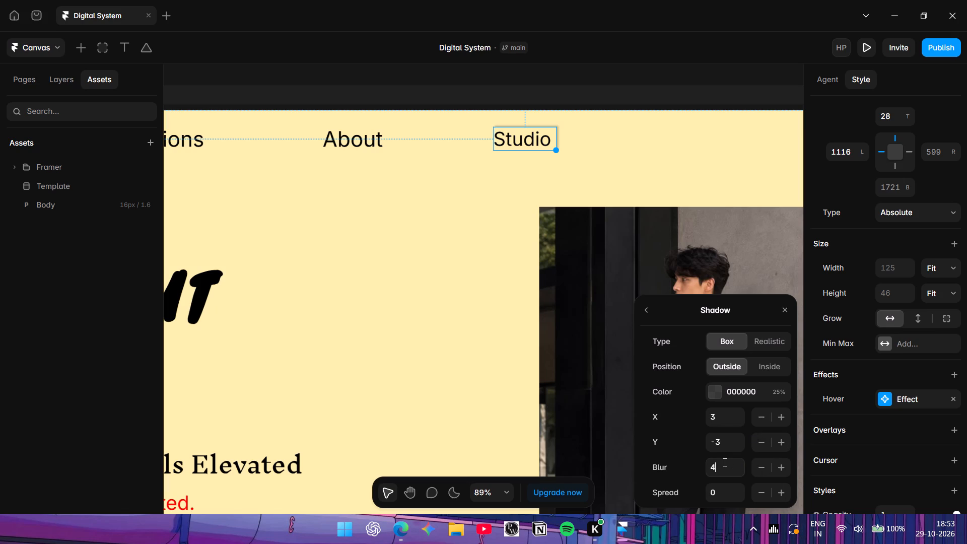
key(BackSpace)
text(40)
key(Return)
key(Return)
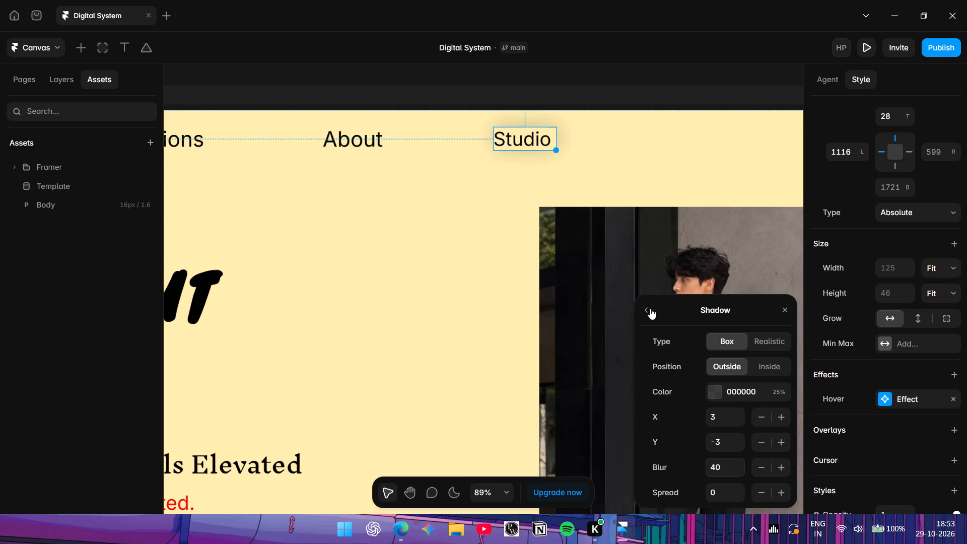
click(650, 308)
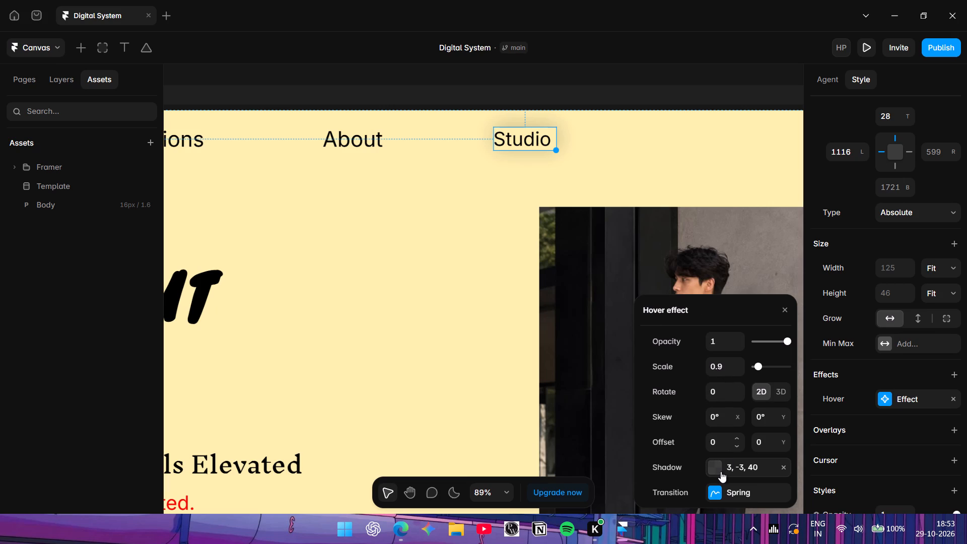
Colour the Studio link's Hover shadow bright cyan 00FFFB and close the effect settings.
click(720, 471)
click(712, 392)
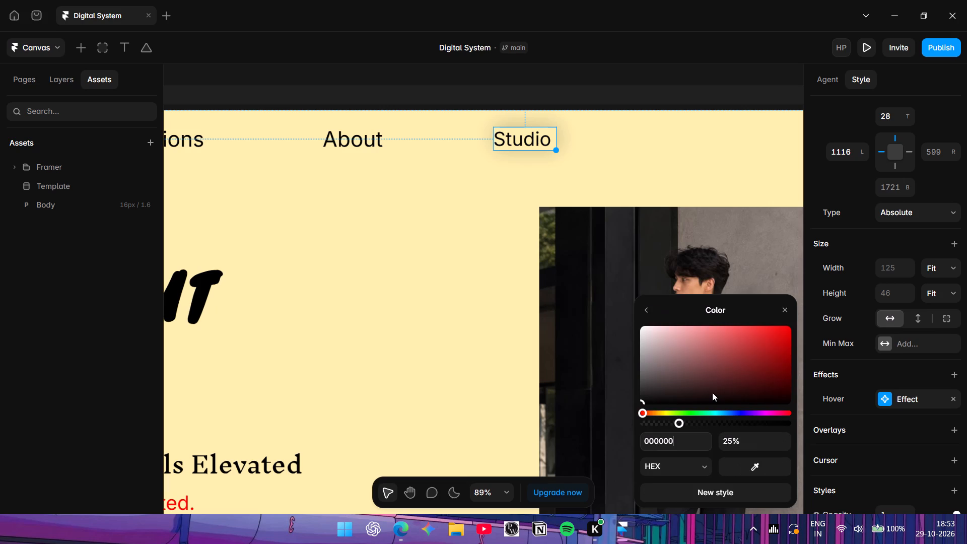
click(708, 411)
click(712, 411)
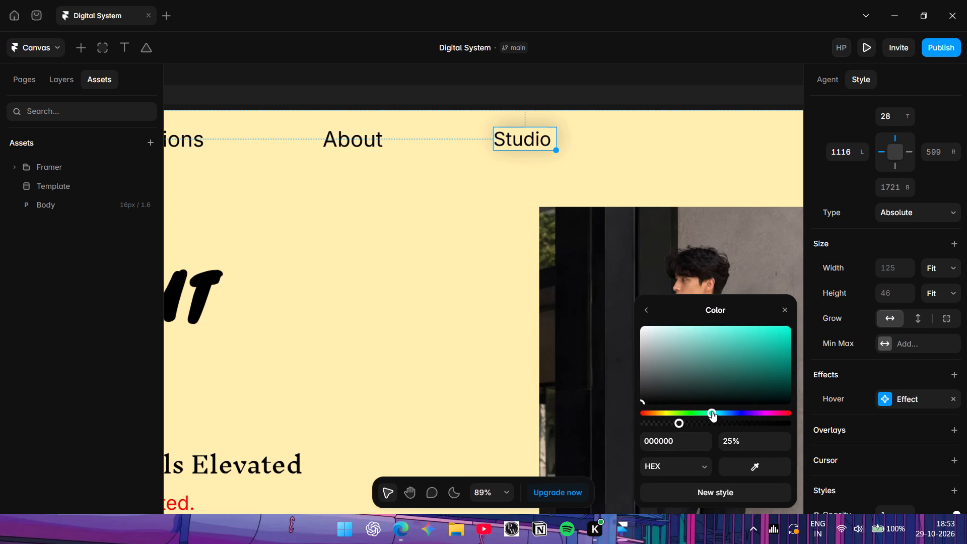
click(712, 411)
click(715, 411)
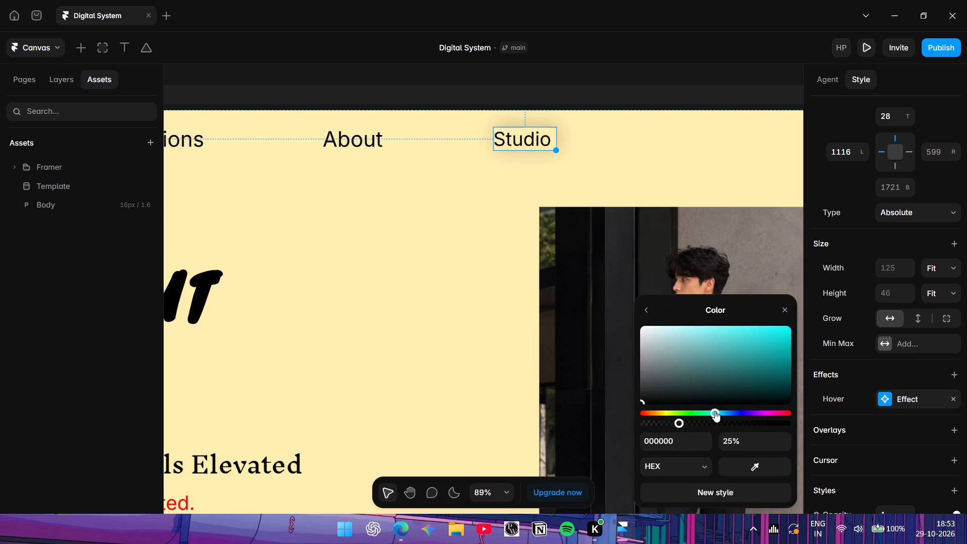
drag(735, 361, 873, 275)
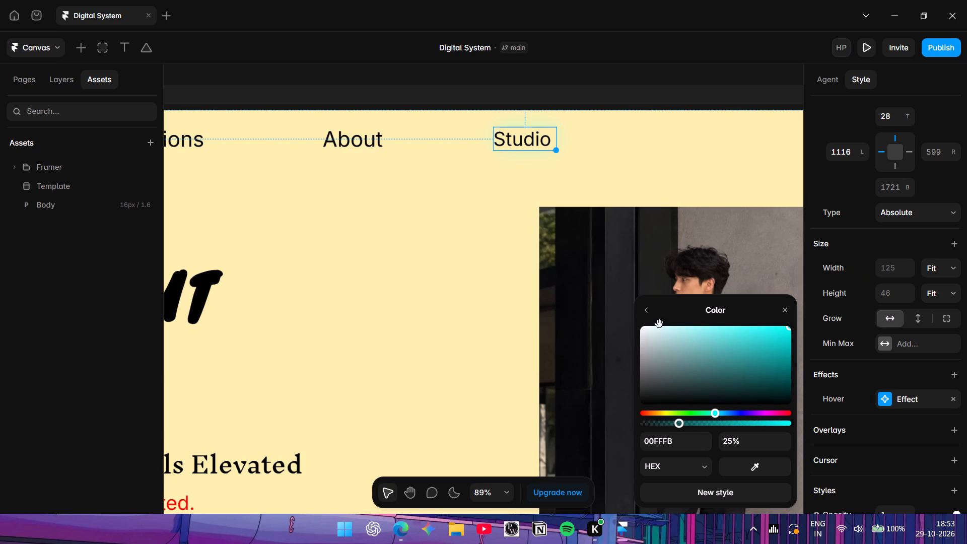
click(654, 314)
click(522, 271)
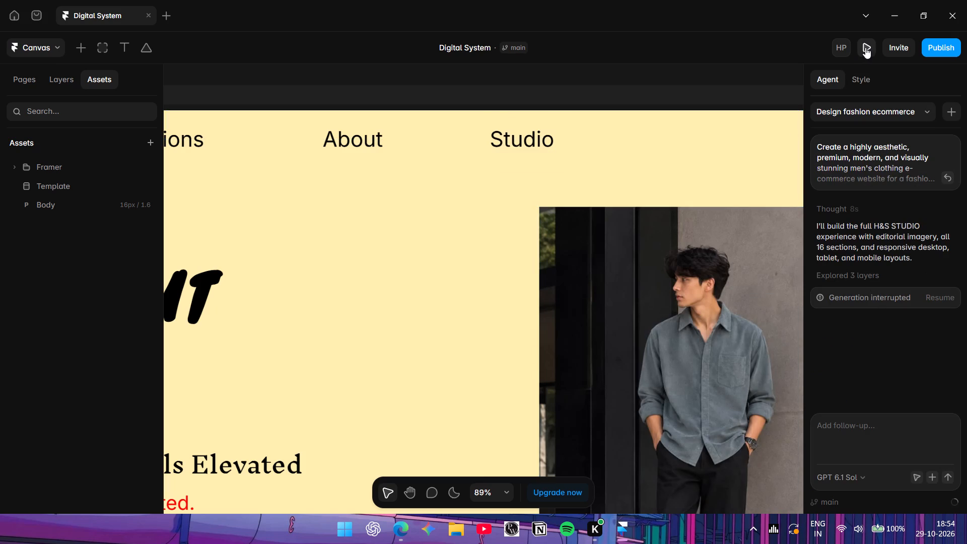
Preview the site in desktop view to check the navigation links' effects and spacing, and return to the canvas.
click(866, 47)
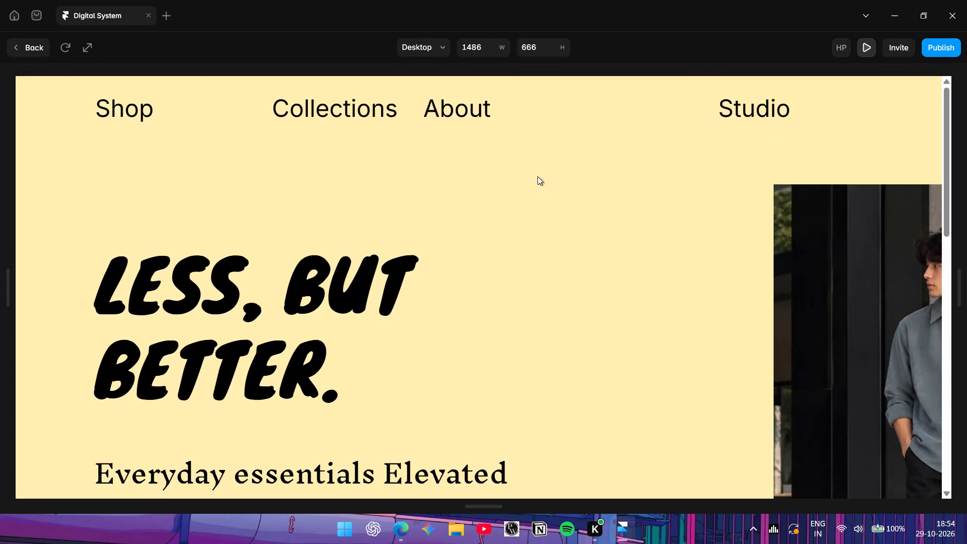
drag(449, 102, 525, 121)
drag(411, 203, 413, 197)
click(10, 45)
Move the About link closer to Studio, to about 844 from the frame's left edge and 28 from its top.
click(359, 140)
drag(359, 140, 373, 133)
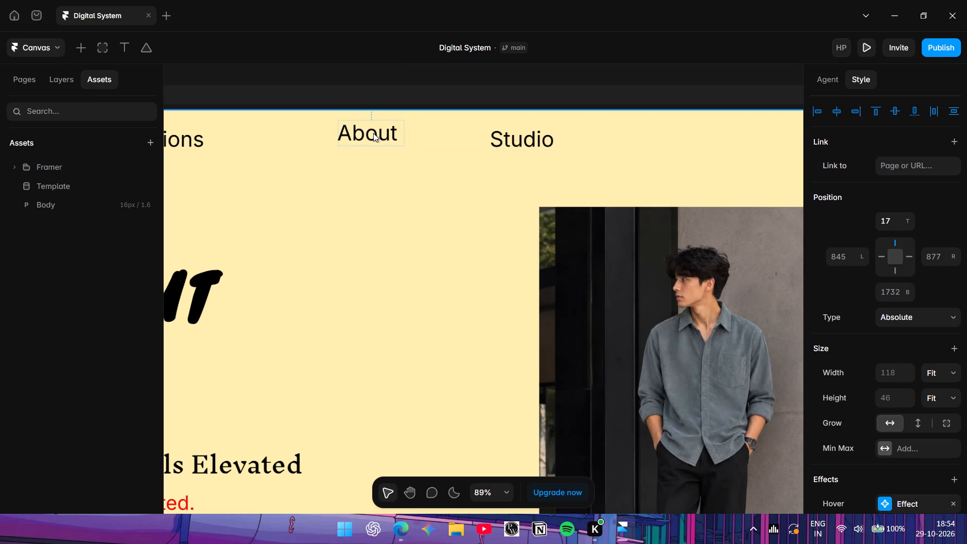
drag(373, 133, 373, 137)
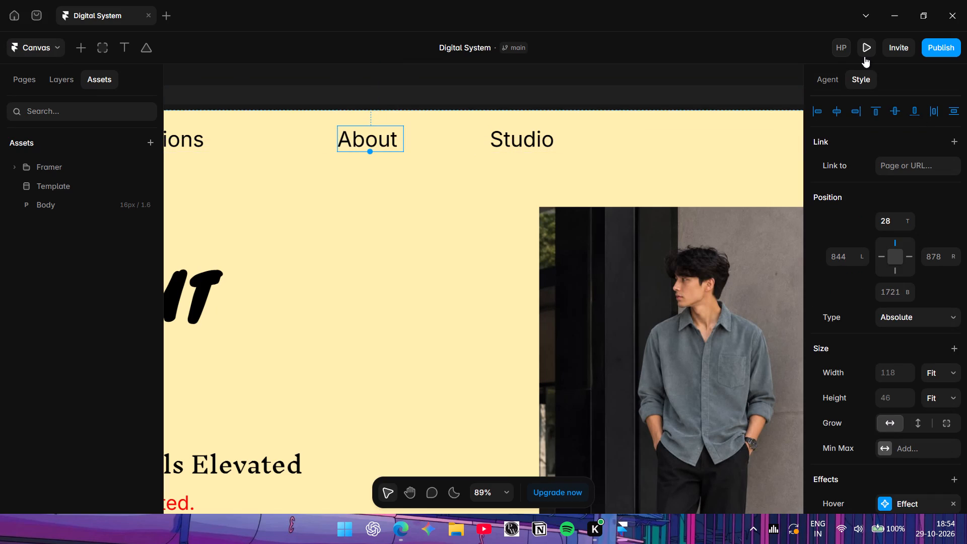
Preview the site briefly to check the About link's position, and return to the canvas.
click(864, 56)
click(20, 43)
Raise the opacity of the Studio link's cyan Hover shadow colour to 100%.
click(505, 134)
click(896, 405)
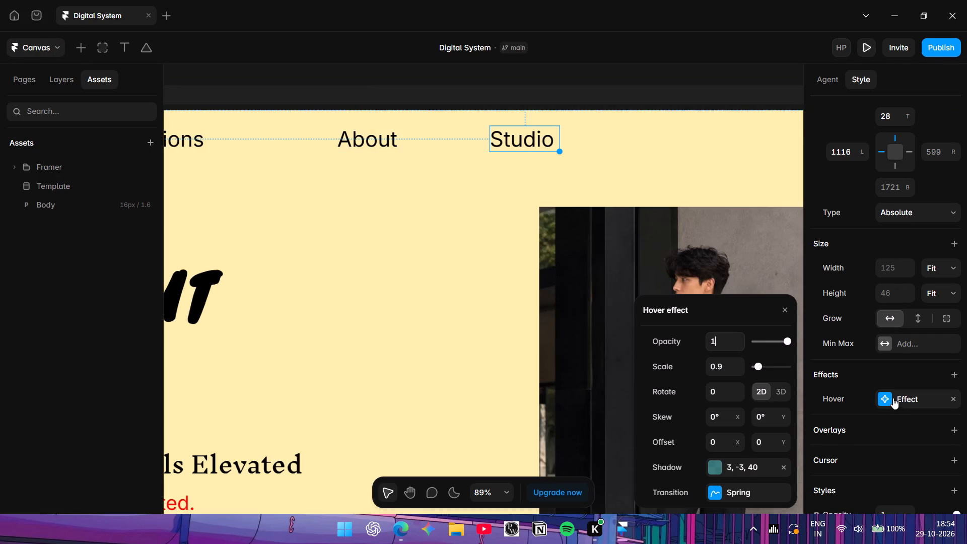
click(718, 468)
click(714, 389)
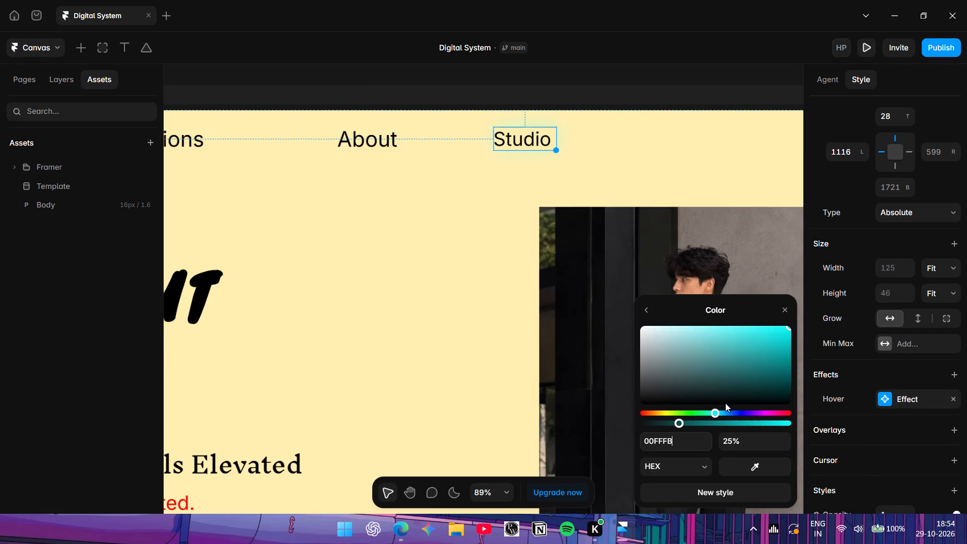
drag(678, 421, 966, 470)
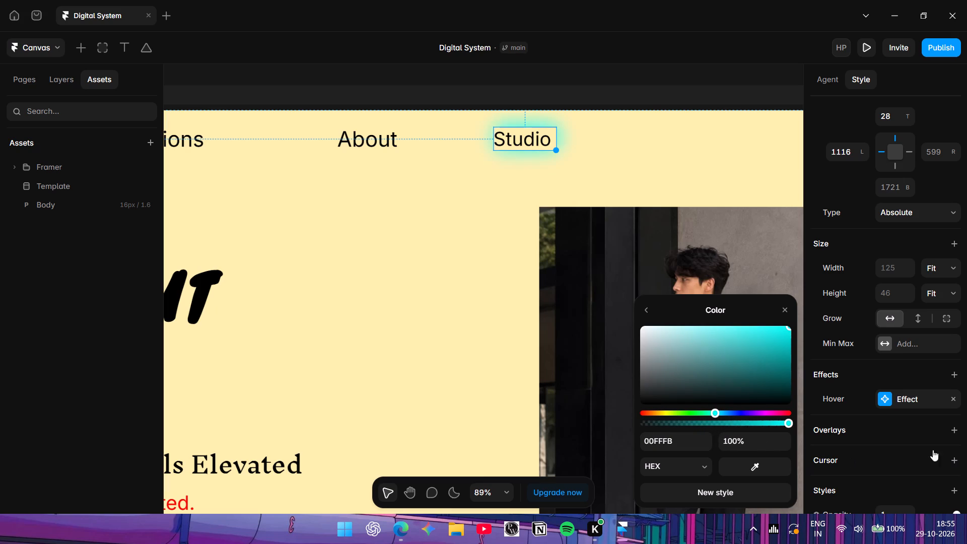
click(639, 311)
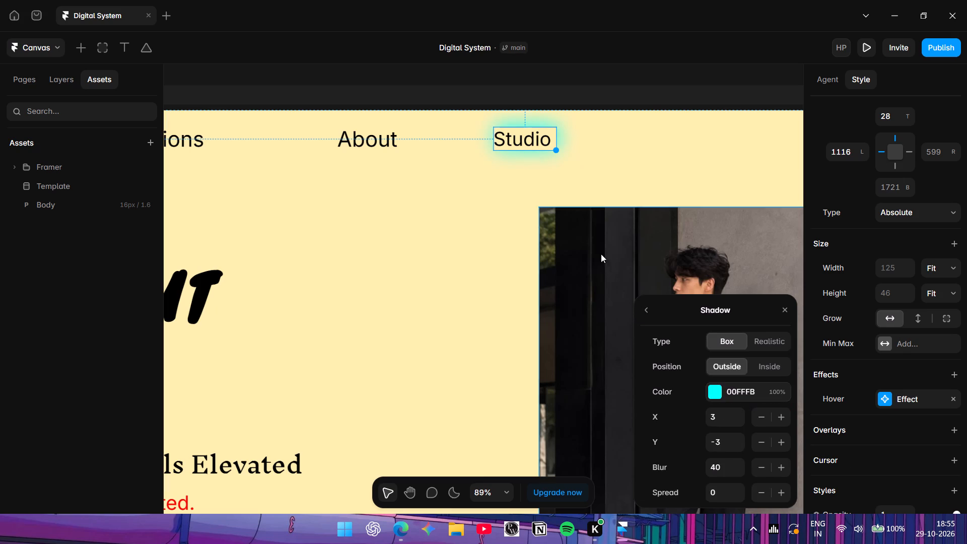
Raise the opacity of the About link's blue Hover shadow colour to 100%.
click(434, 198)
click(362, 147)
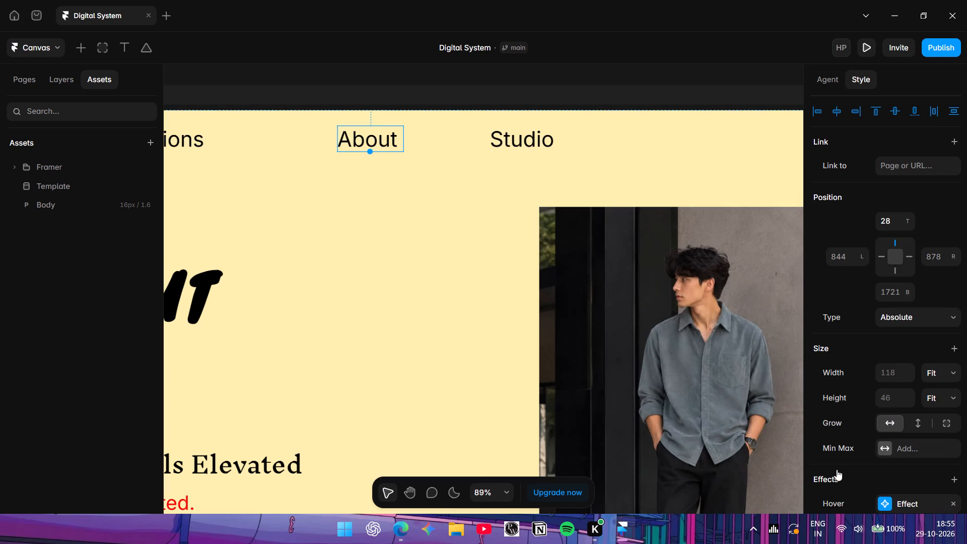
click(889, 498)
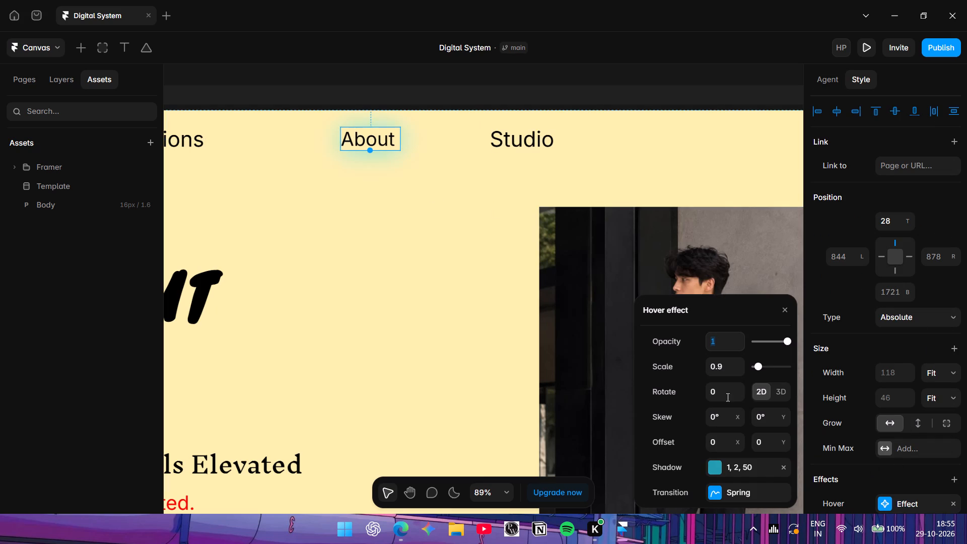
click(720, 468)
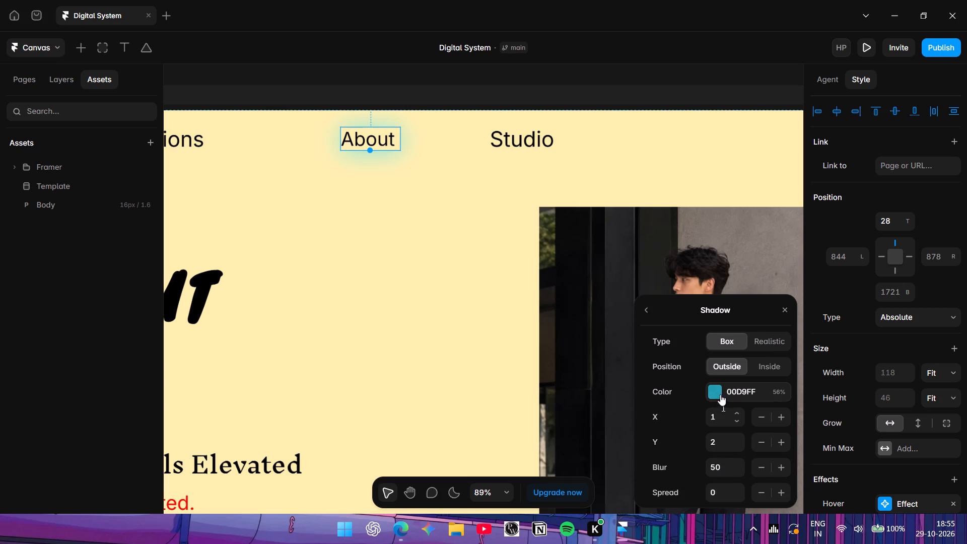
click(720, 394)
drag(728, 423, 966, 436)
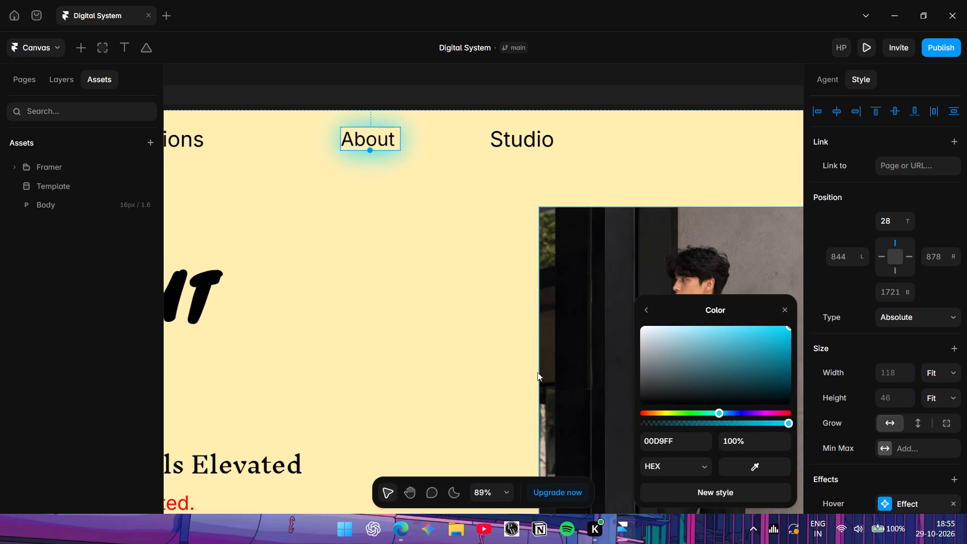
click(427, 352)
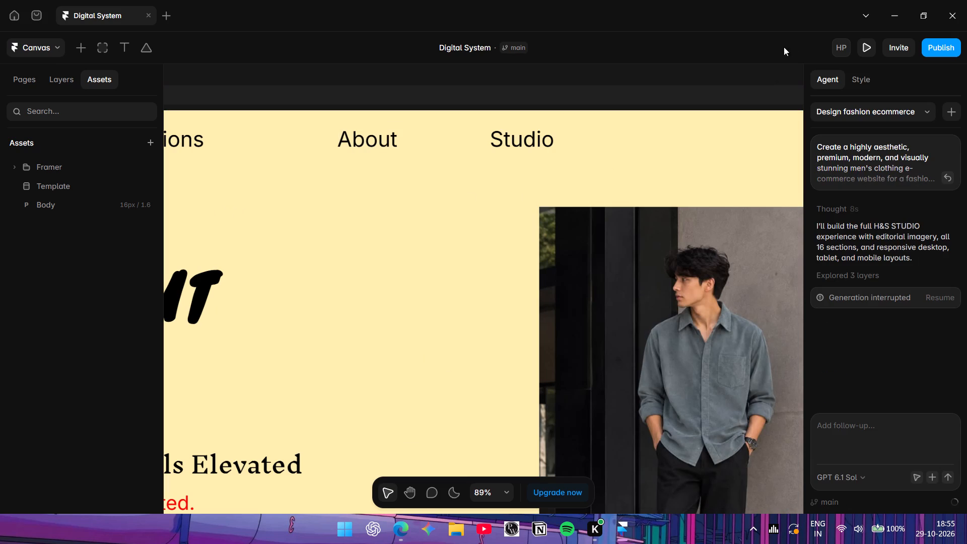
Preview the site in desktop view to check the navigation links' Hover shadows and spacing, and return to the canvas.
click(856, 49)
click(864, 52)
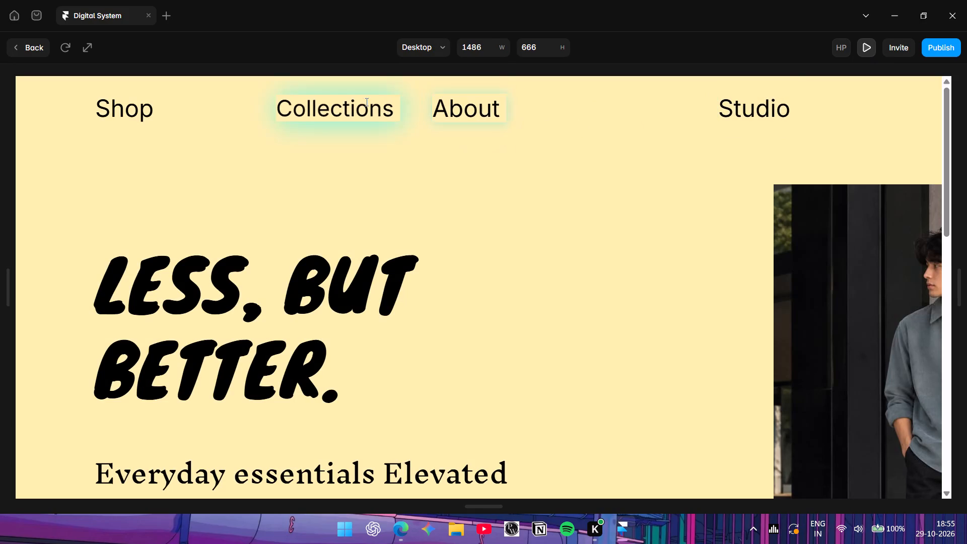
click(26, 48)
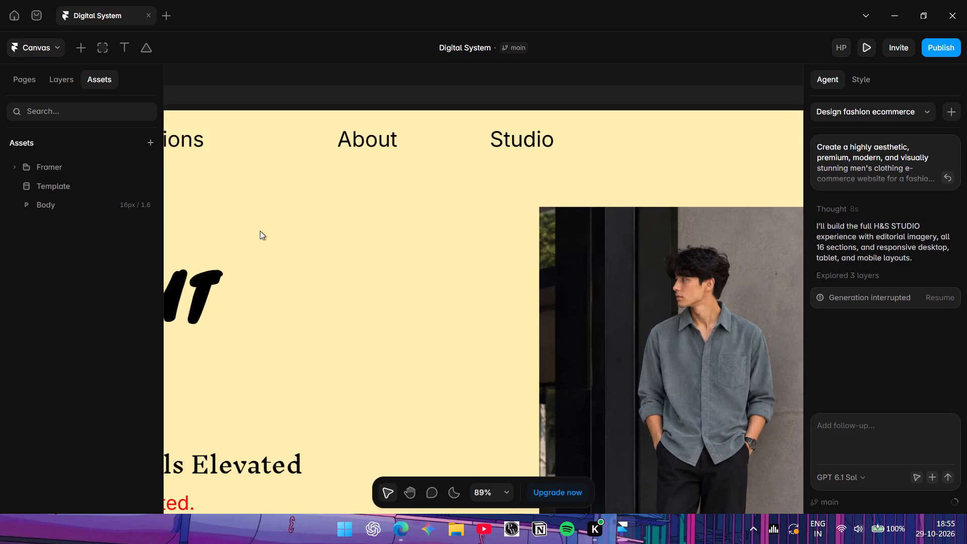